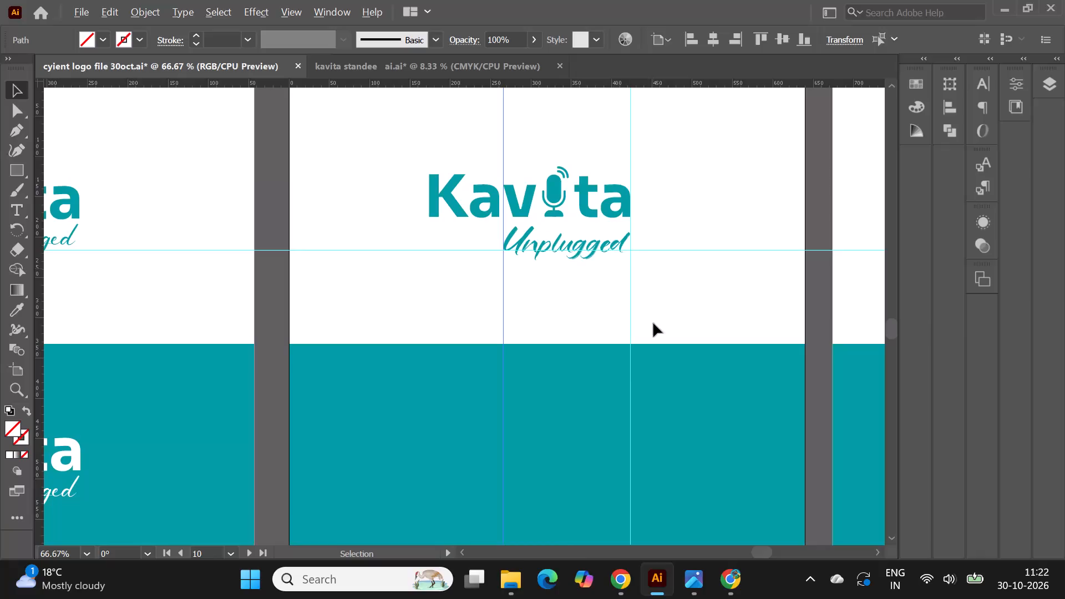
Switch to File Explorer and open the cintarini font archive in the Downloads folder.
{"action": "left_click", "coordinate": [504, 587]}
{"action": "left_click", "coordinate": [47, 337]}
{"action": "left_click", "coordinate": [726, 337]}
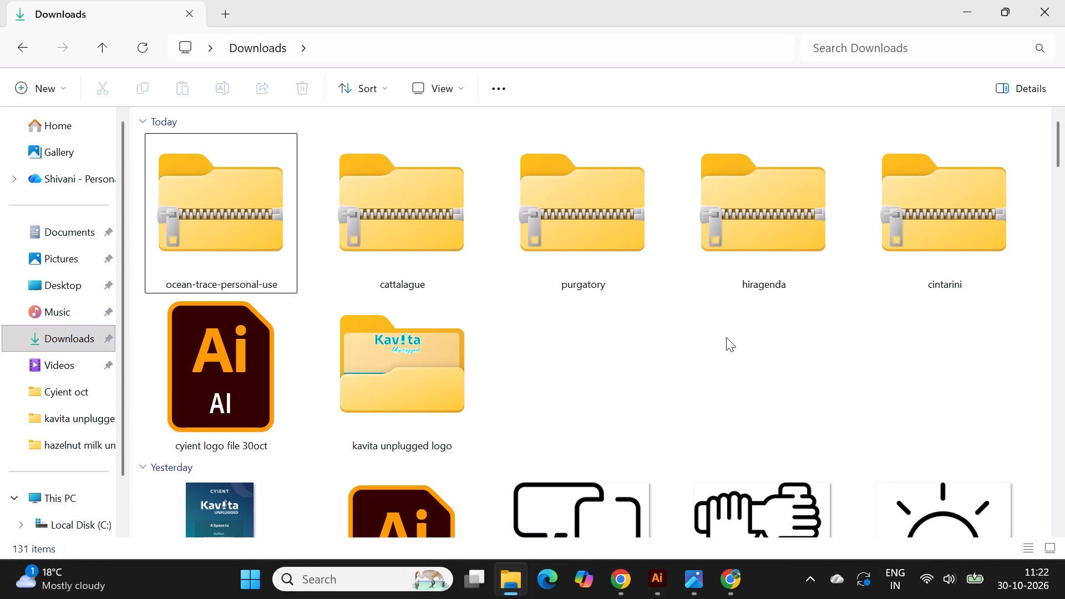
{"action": "double_click", "coordinate": [952, 227]}
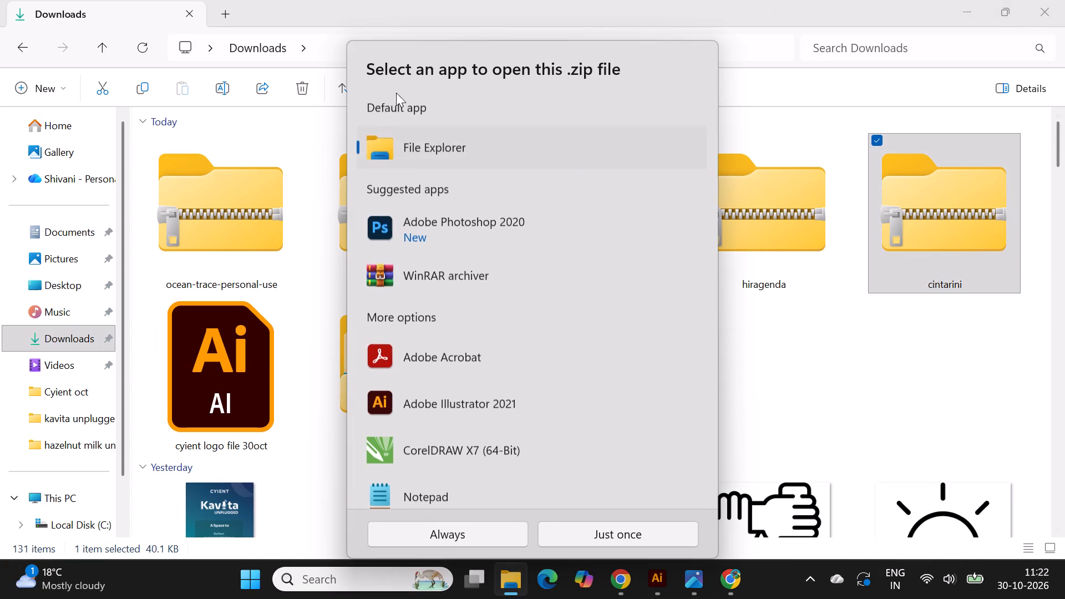
{"action": "left_click", "coordinate": [772, 359]}
{"action": "double_click", "coordinate": [910, 215]}
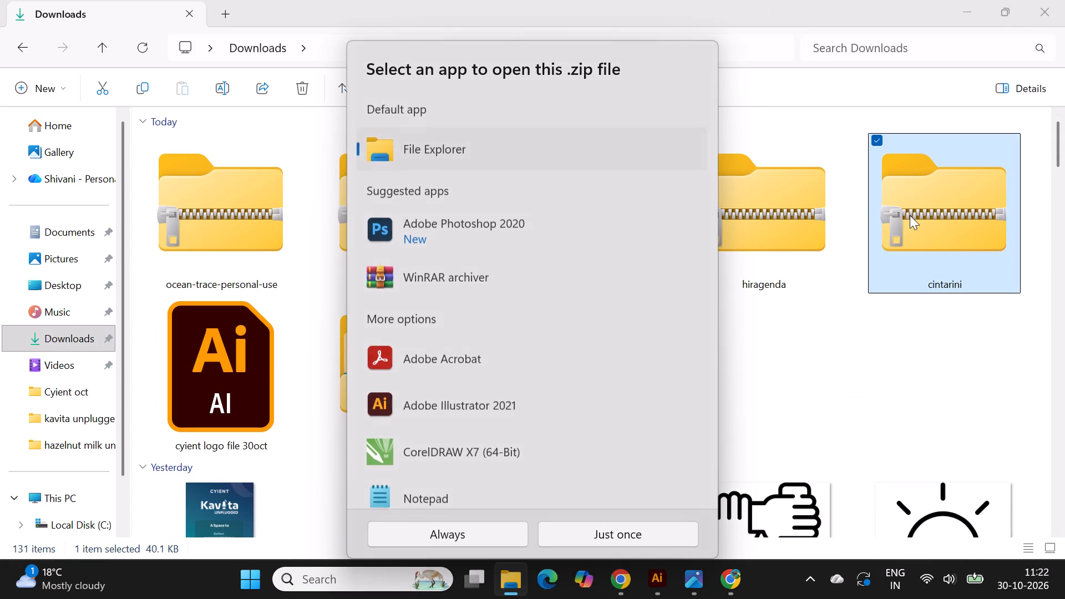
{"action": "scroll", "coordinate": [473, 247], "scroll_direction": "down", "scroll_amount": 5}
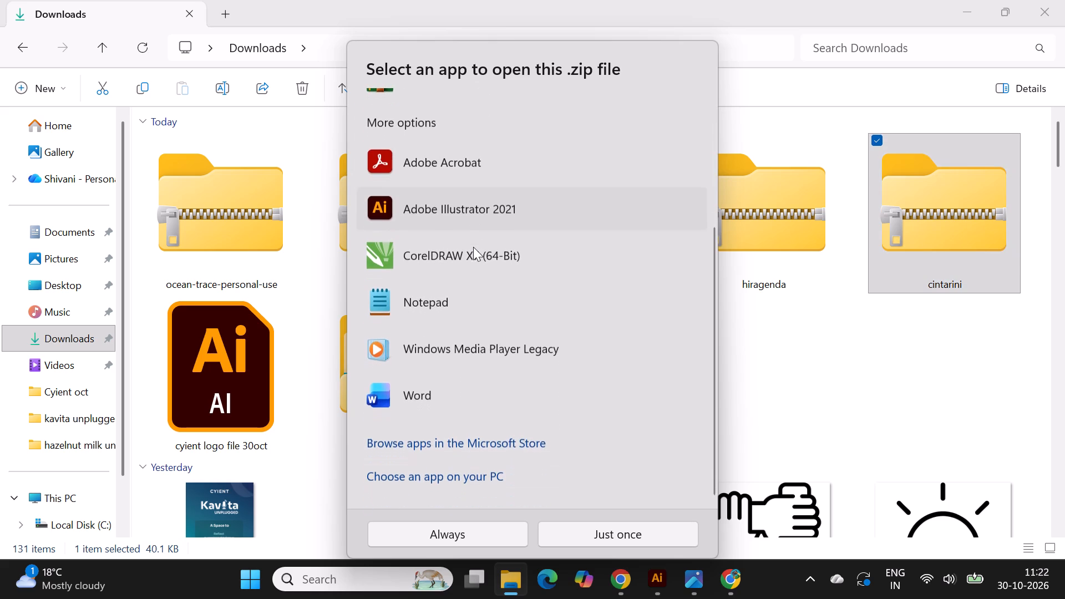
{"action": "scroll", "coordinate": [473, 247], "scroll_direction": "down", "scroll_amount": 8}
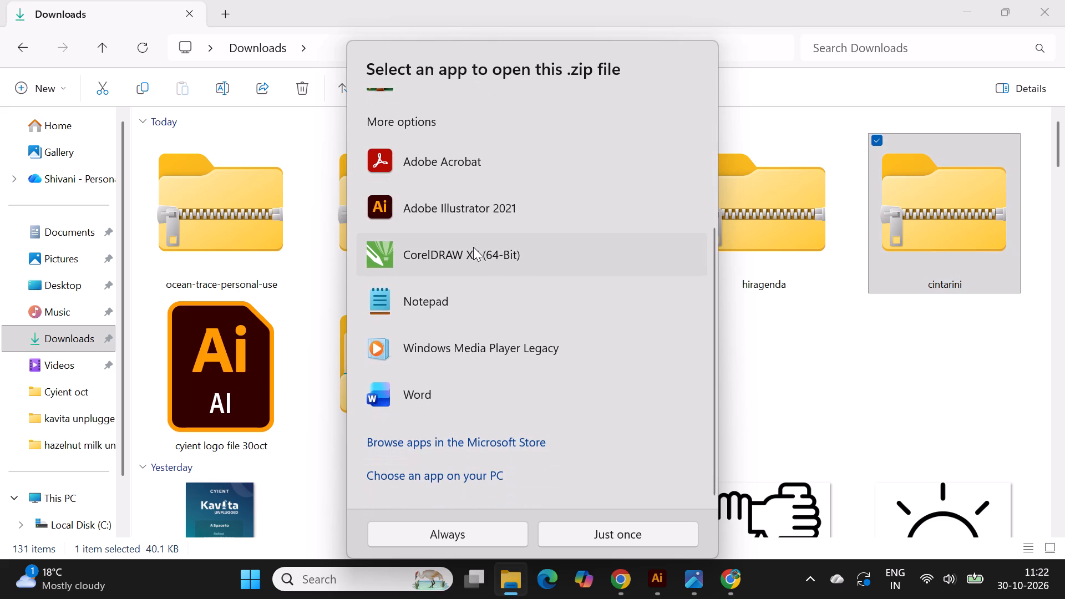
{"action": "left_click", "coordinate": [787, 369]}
Extract the cintarini zip archive into a cintarini folder in Downloads.
{"action": "right_click", "coordinate": [930, 198]}
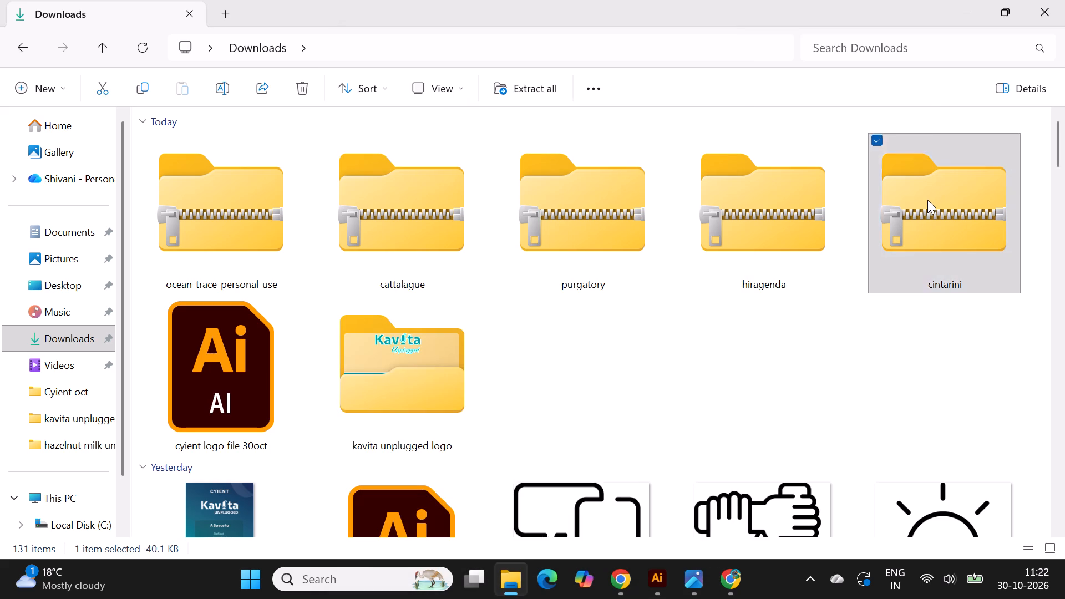
{"action": "left_click", "coordinate": [721, 225]}
{"action": "left_click", "coordinate": [676, 459]}
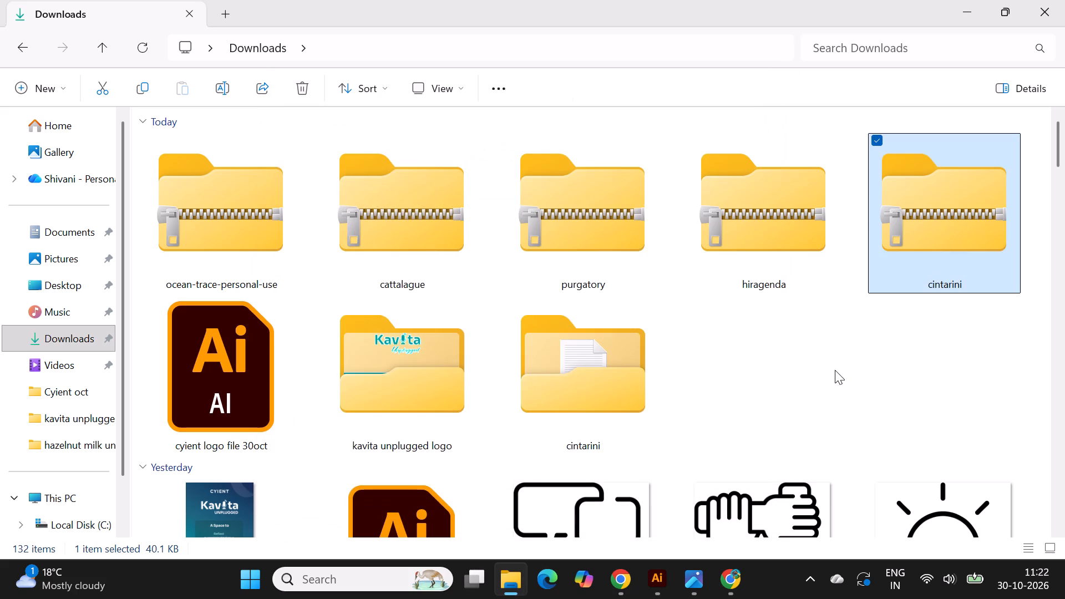
Install the Cintarini TrueType font from the extracted cintarini folder and close its preview.
{"action": "left_click", "coordinate": [671, 397]}
{"action": "double_click", "coordinate": [557, 395]}
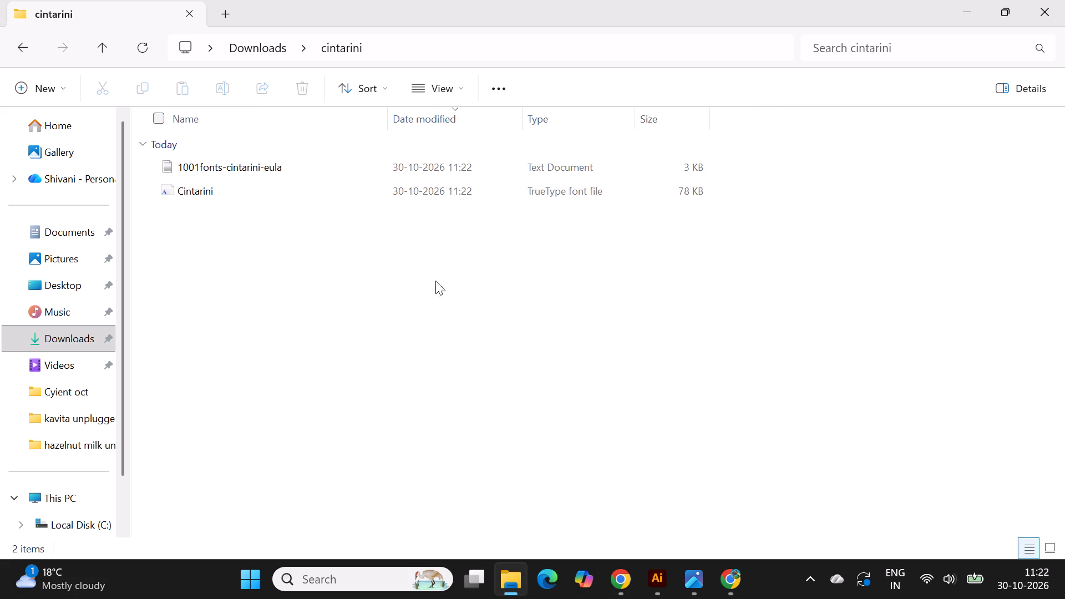
{"action": "double_click", "coordinate": [220, 190]}
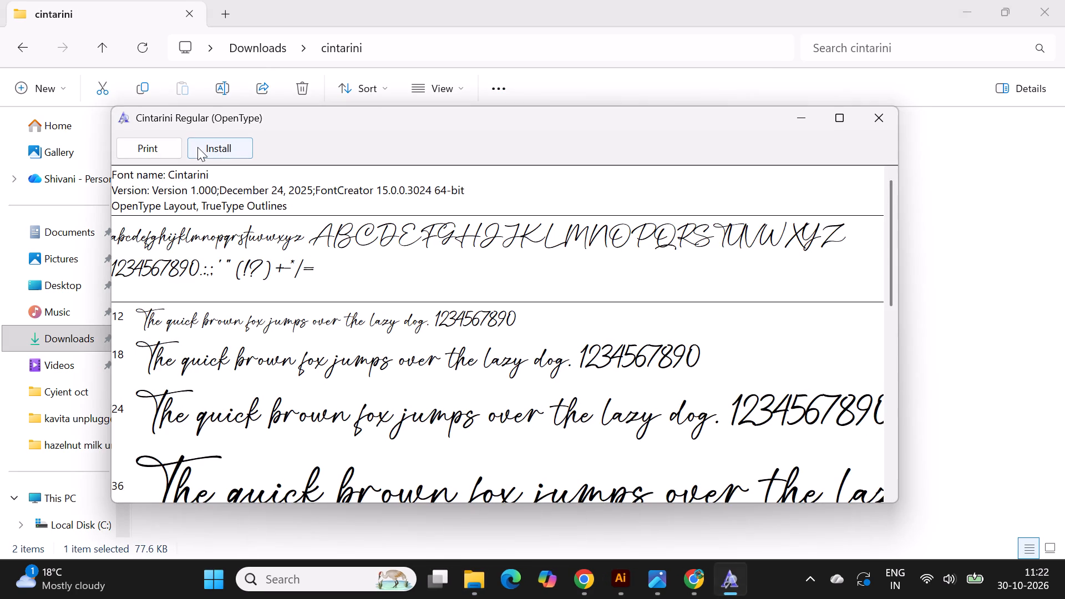
{"action": "left_click", "coordinate": [199, 147]}
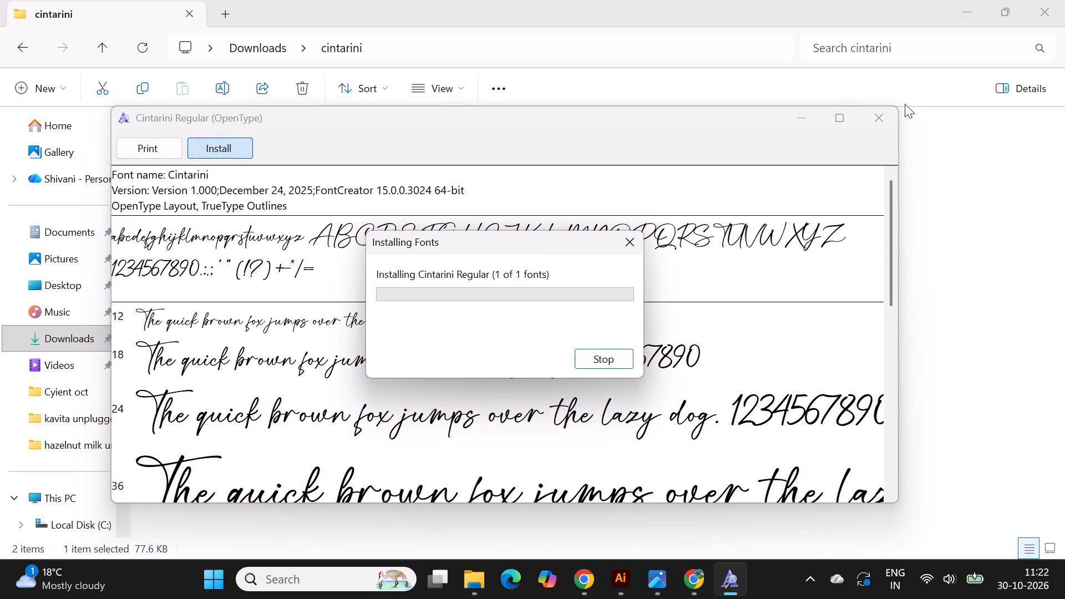
{"action": "left_click", "coordinate": [886, 113]}
Return to the Downloads folder and delete the cintarini zip archive, keeping the extracted folder.
{"action": "left_click", "coordinate": [58, 336]}
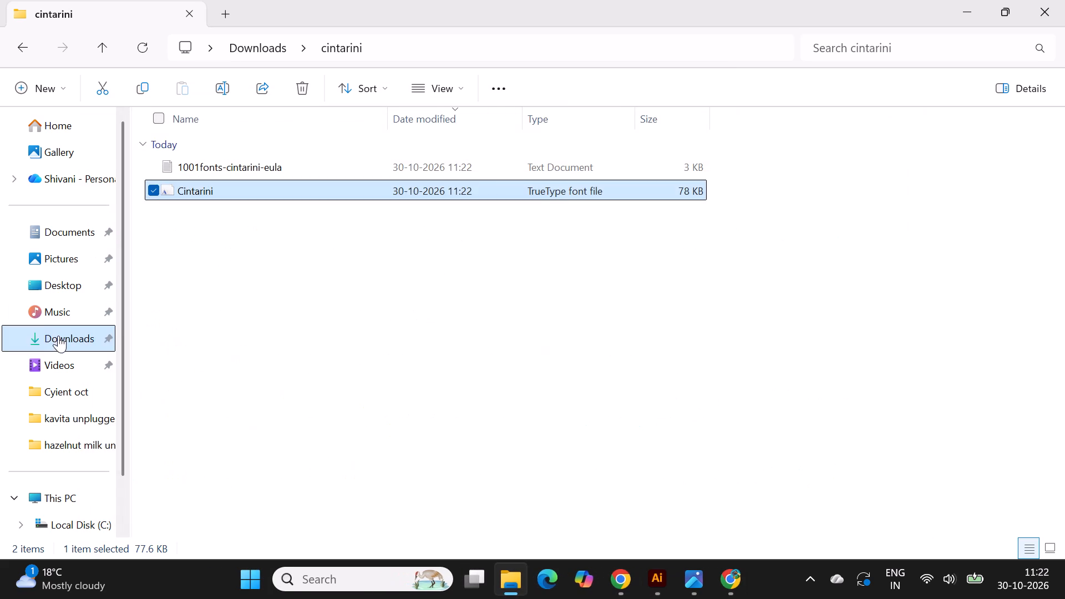
{"action": "scroll", "coordinate": [855, 323], "scroll_direction": "up", "scroll_amount": 2}
{"action": "left_click", "coordinate": [774, 386]}
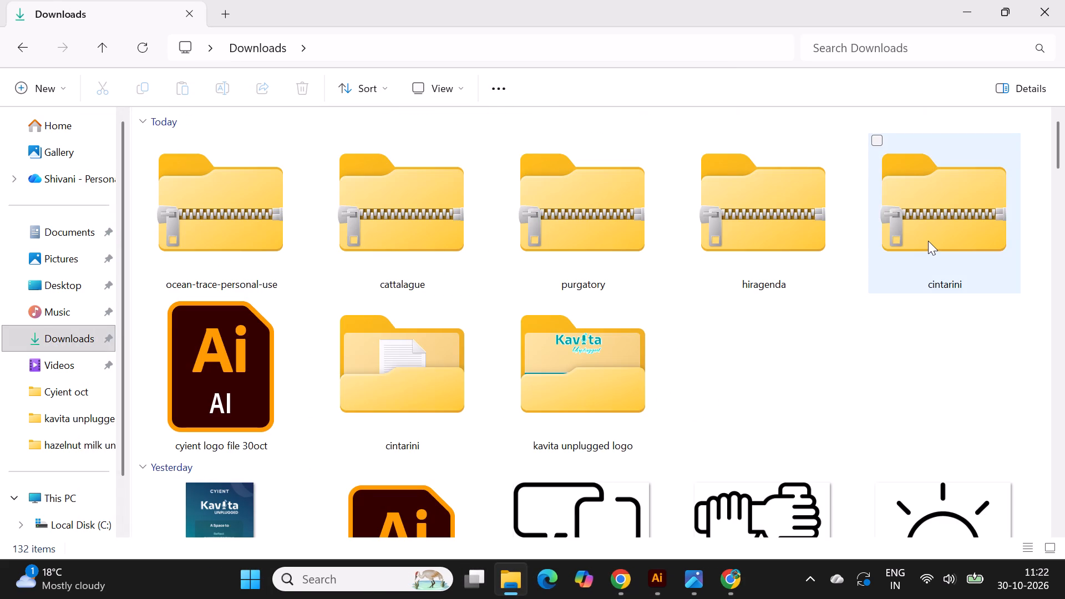
{"action": "left_click", "coordinate": [928, 241]}
{"action": "key", "text": "Delete"}
Extract the hiragenda zip archive into a hiragenda folder in Downloads.
{"action": "right_click", "coordinate": [783, 219]}
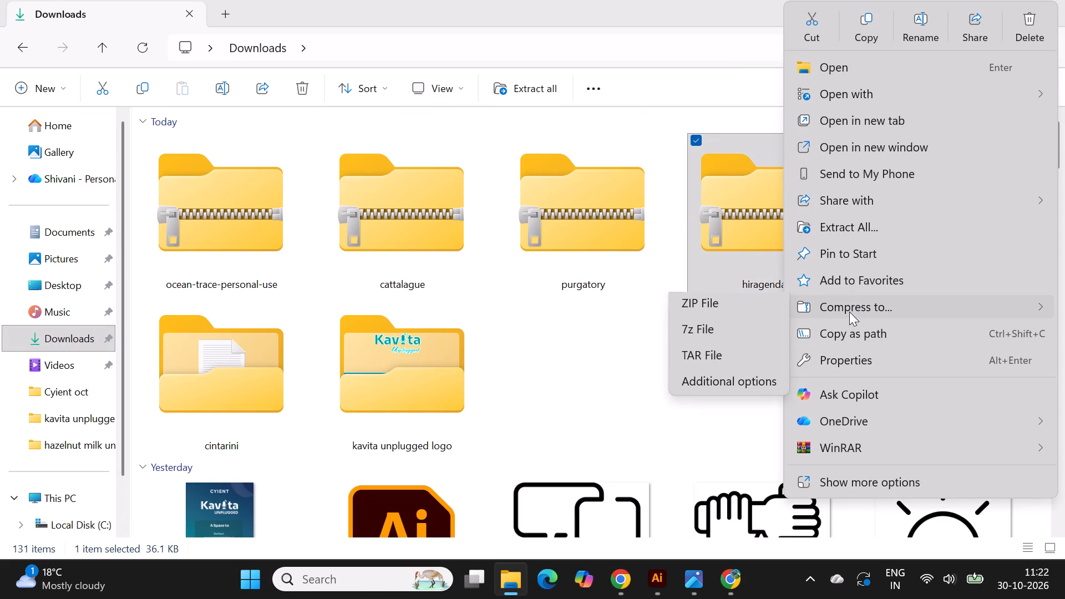
{"action": "left_click", "coordinate": [845, 227]}
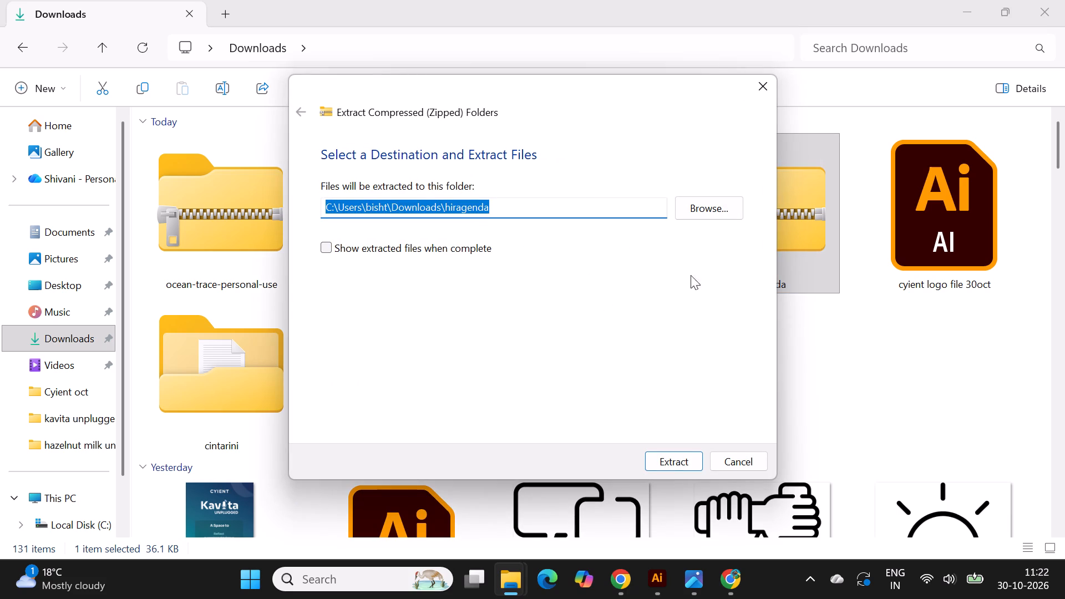
{"action": "left_click", "coordinate": [664, 463]}
{"action": "left_click", "coordinate": [909, 375]}
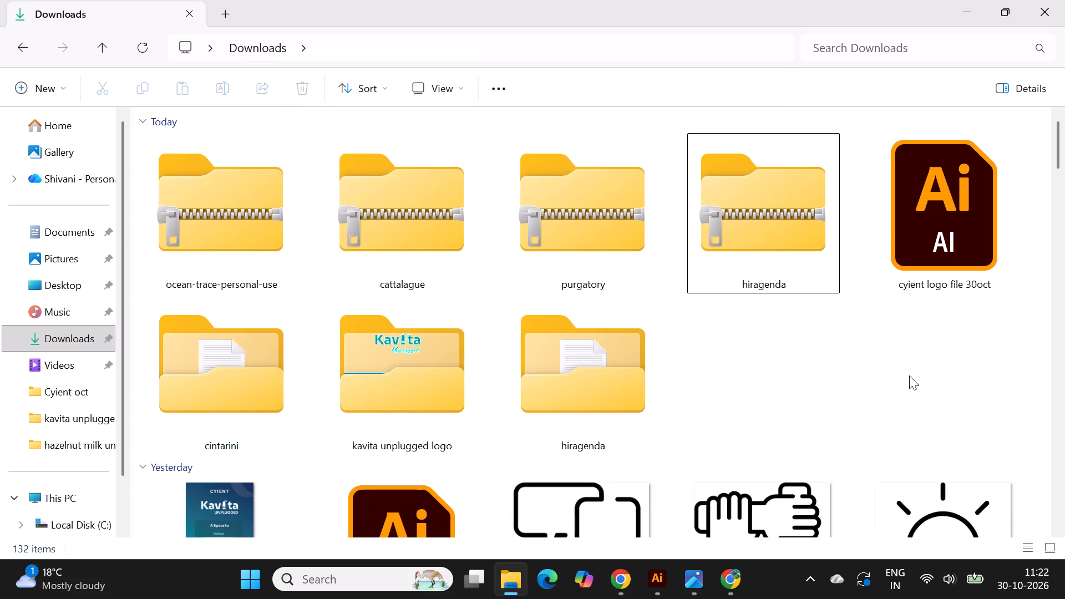
Delete the hiragenda zip archive from Downloads, keeping the extracted folder.
{"action": "scroll", "coordinate": [824, 375], "scroll_direction": "up", "scroll_amount": 2}
{"action": "left_click", "coordinate": [820, 377]}
{"action": "left_click", "coordinate": [758, 220]}
{"action": "key", "text": "Delete"}
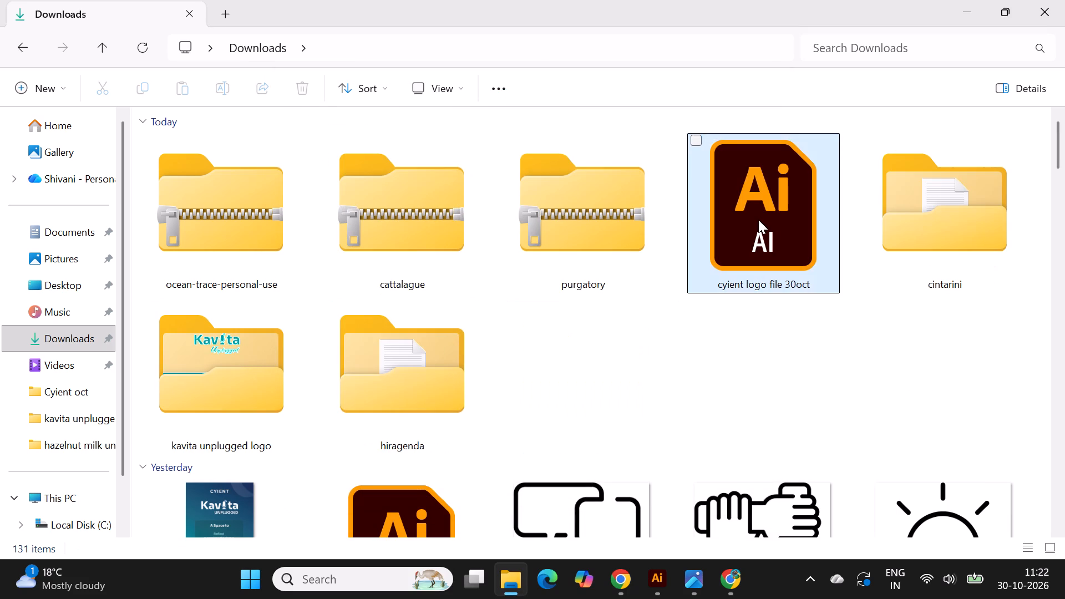
Install the Hiragenda TrueType font from the extracted hiragenda folder and close its preview.
{"action": "double_click", "coordinate": [405, 397]}
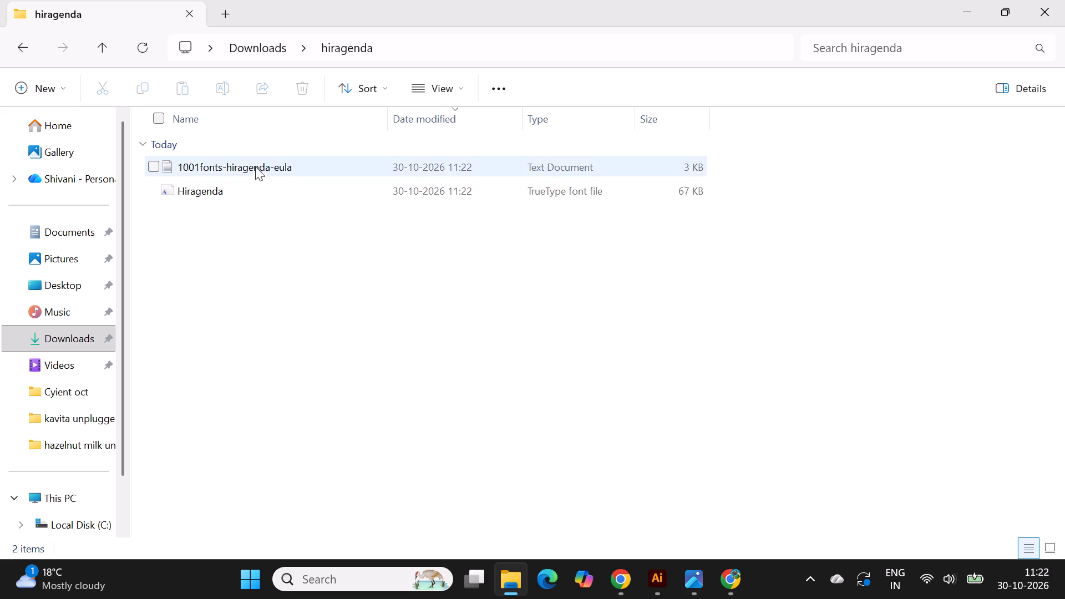
{"action": "double_click", "coordinate": [255, 164]}
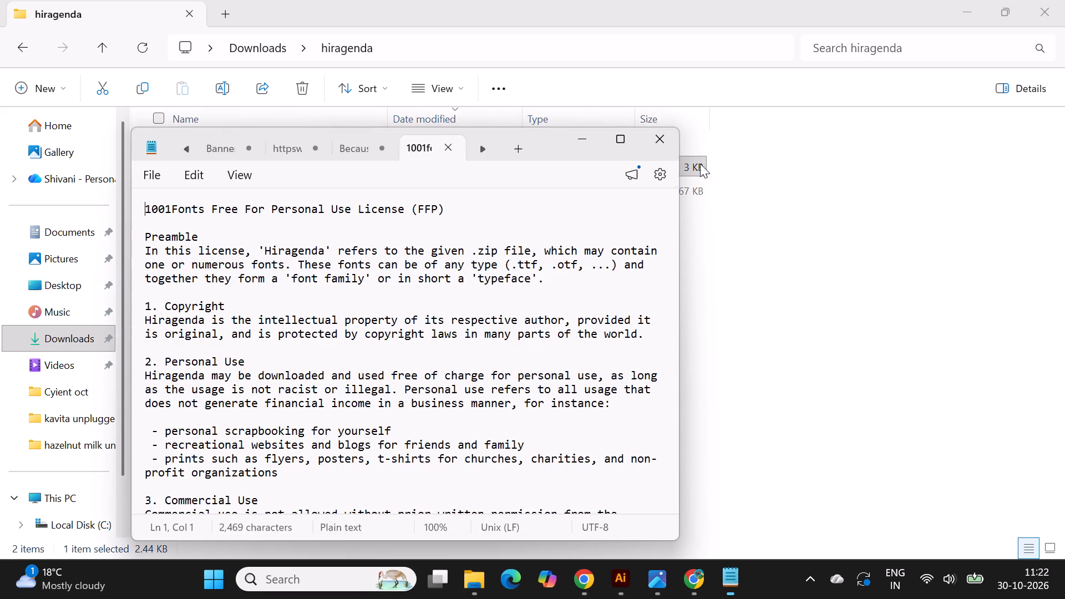
{"action": "left_click", "coordinate": [674, 135]}
{"action": "double_click", "coordinate": [230, 188]}
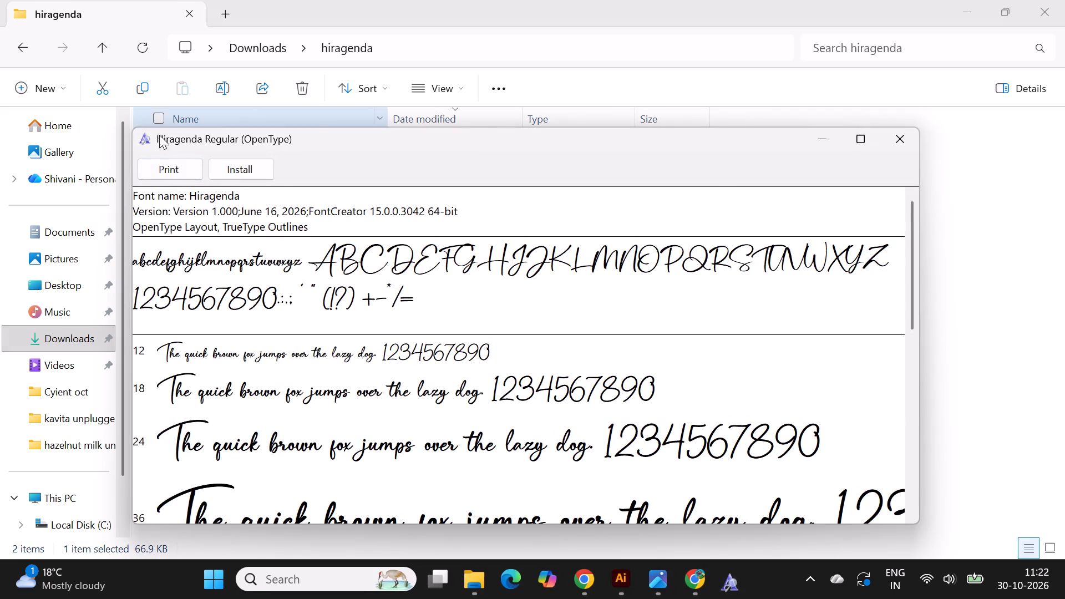
{"action": "left_click", "coordinate": [225, 167]}
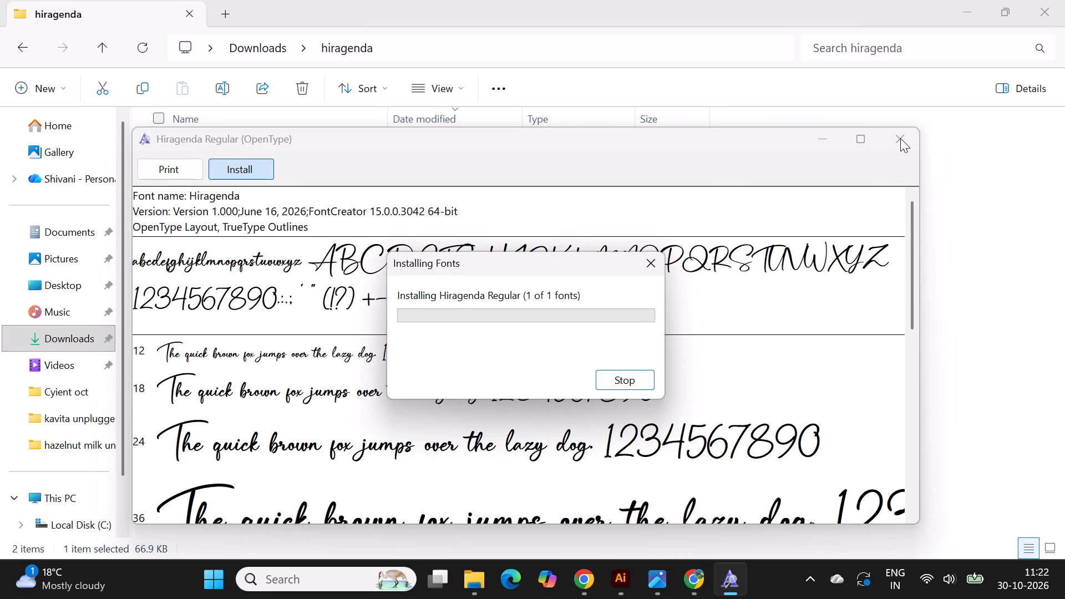
{"action": "left_click", "coordinate": [897, 140]}
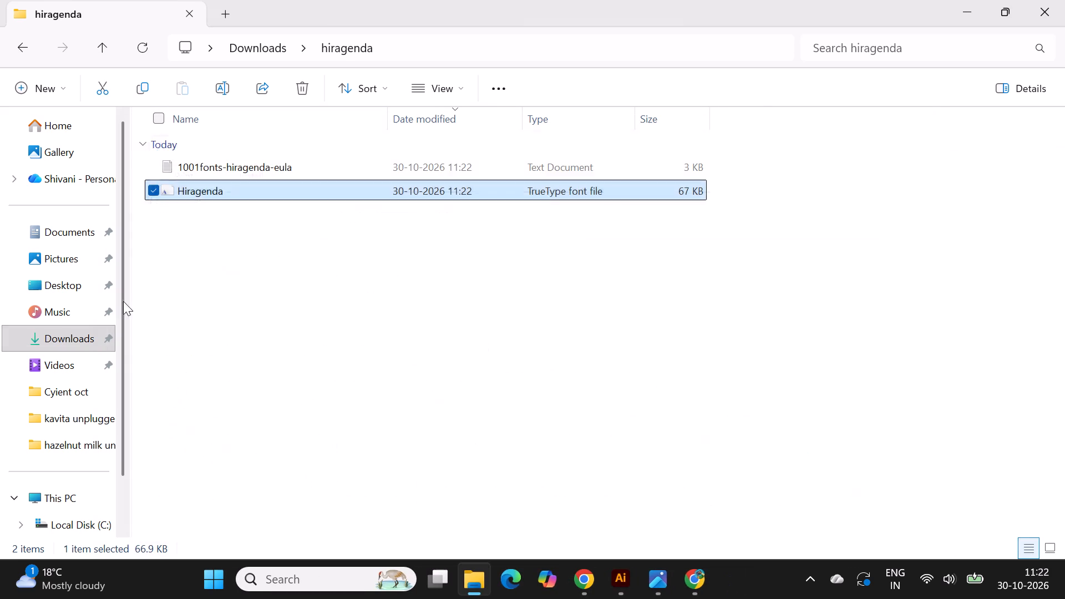
Extract the purgatory zip archive into its own folder in Downloads.
{"action": "left_click", "coordinate": [80, 339]}
{"action": "scroll", "coordinate": [697, 332], "scroll_direction": "up", "scroll_amount": 2}
{"action": "left_click", "coordinate": [667, 362]}
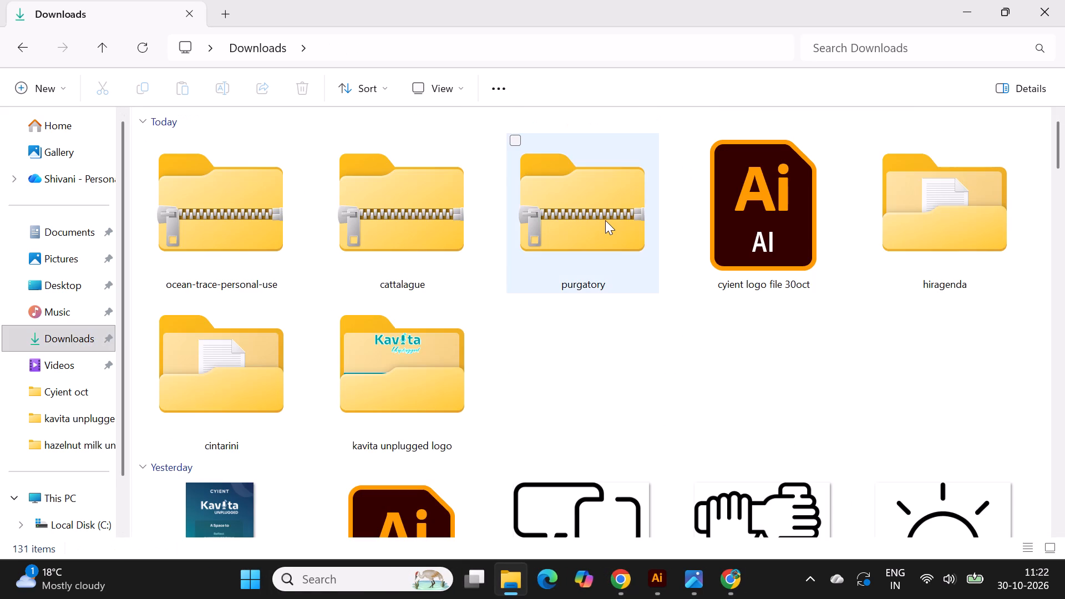
{"action": "right_click", "coordinate": [605, 220]}
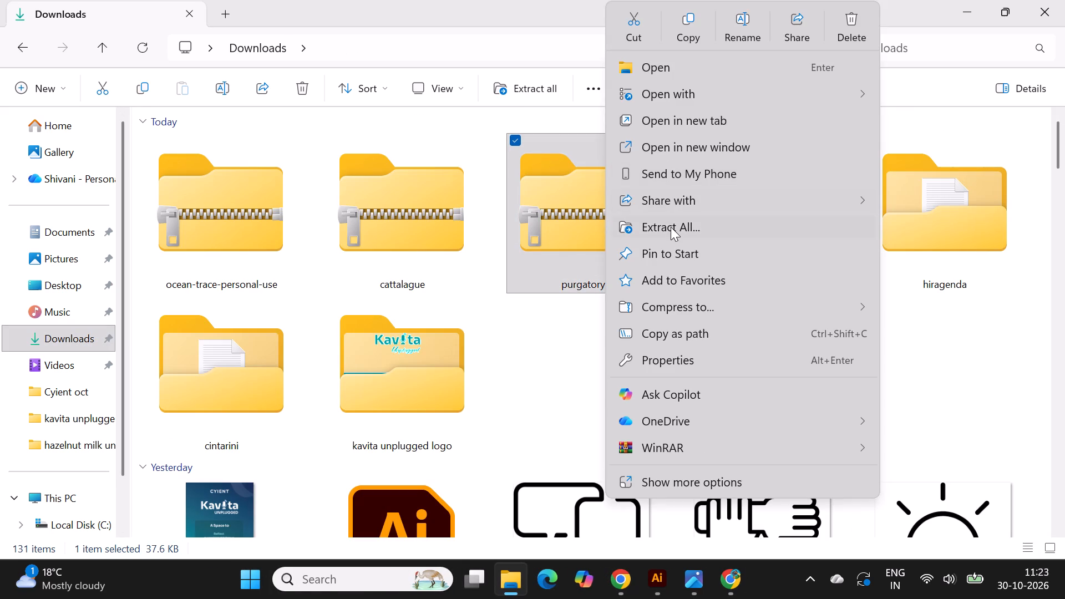
{"action": "left_click", "coordinate": [671, 227]}
{"action": "left_click", "coordinate": [679, 463]}
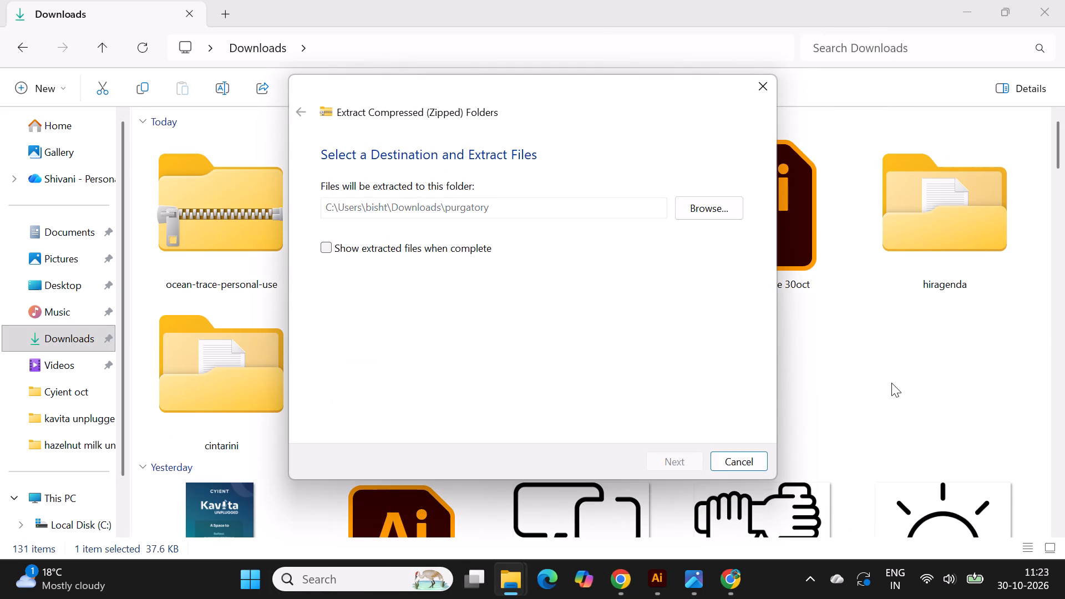
{"action": "left_click", "coordinate": [891, 383]}
Delete the purgatory zip archive from Downloads.
{"action": "left_click", "coordinate": [612, 225]}
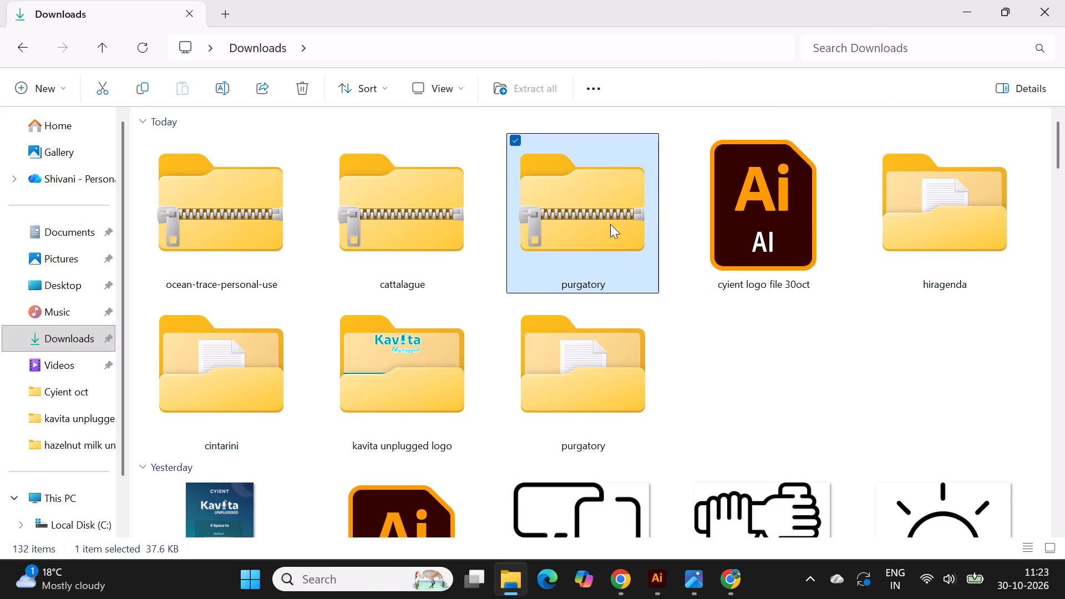
{"action": "key", "text": "Delete"}
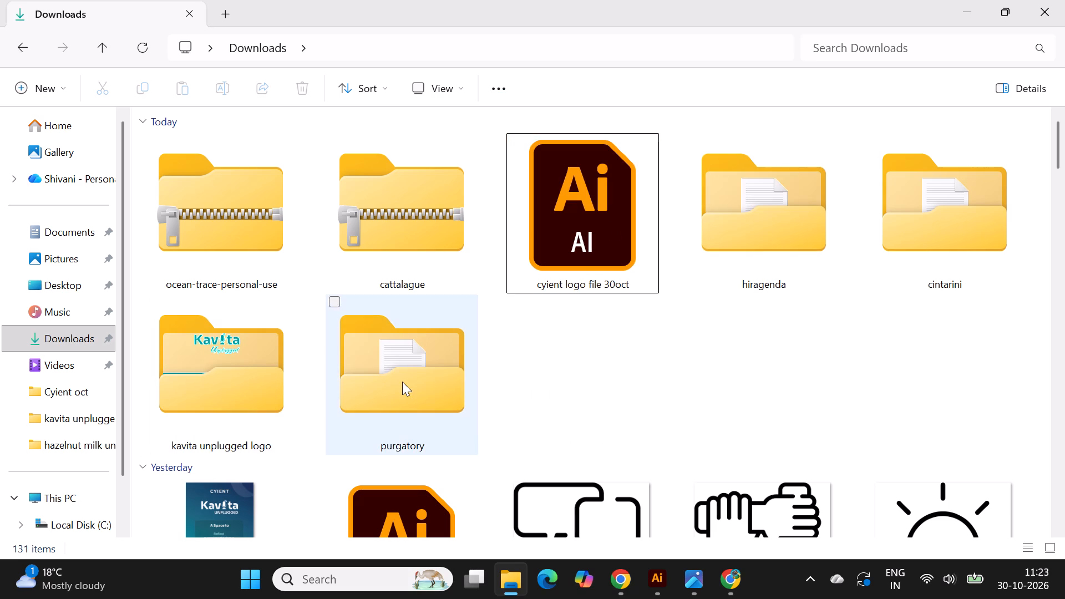
Install the Purgatory TrueType font from the extracted purgatory folder and close its preview.
{"action": "double_click", "coordinate": [402, 382]}
{"action": "double_click", "coordinate": [230, 194]}
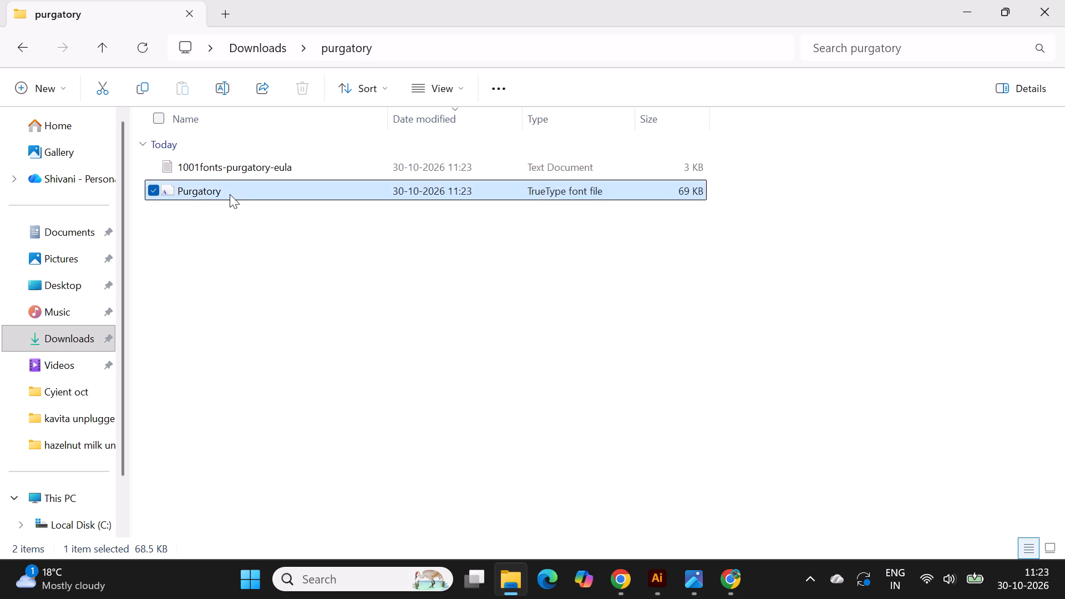
{"action": "left_click", "coordinate": [140, 72]}
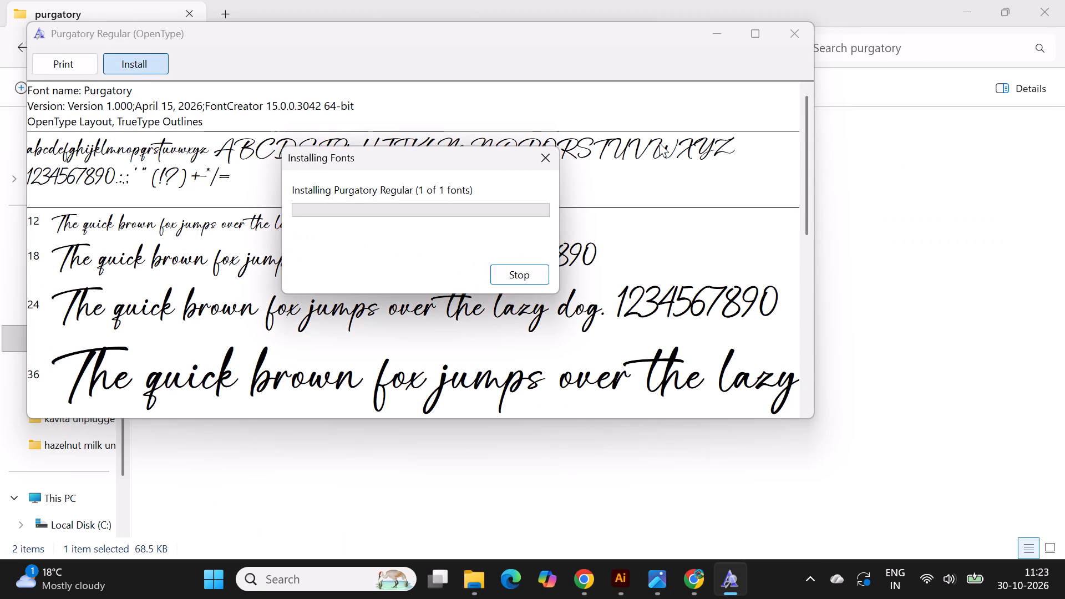
{"action": "left_click", "coordinate": [801, 33]}
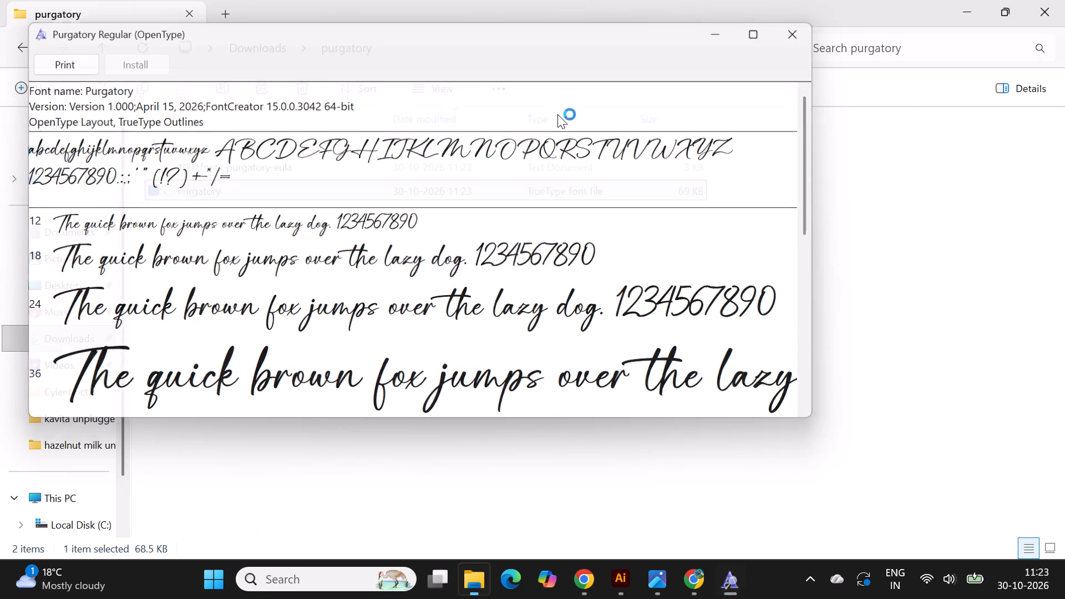
Extract the cattalague zip archive into its own folder in Downloads.
{"action": "left_click", "coordinate": [84, 338]}
{"action": "scroll", "coordinate": [663, 368], "scroll_direction": "up", "scroll_amount": 2}
{"action": "left_click", "coordinate": [666, 379]}
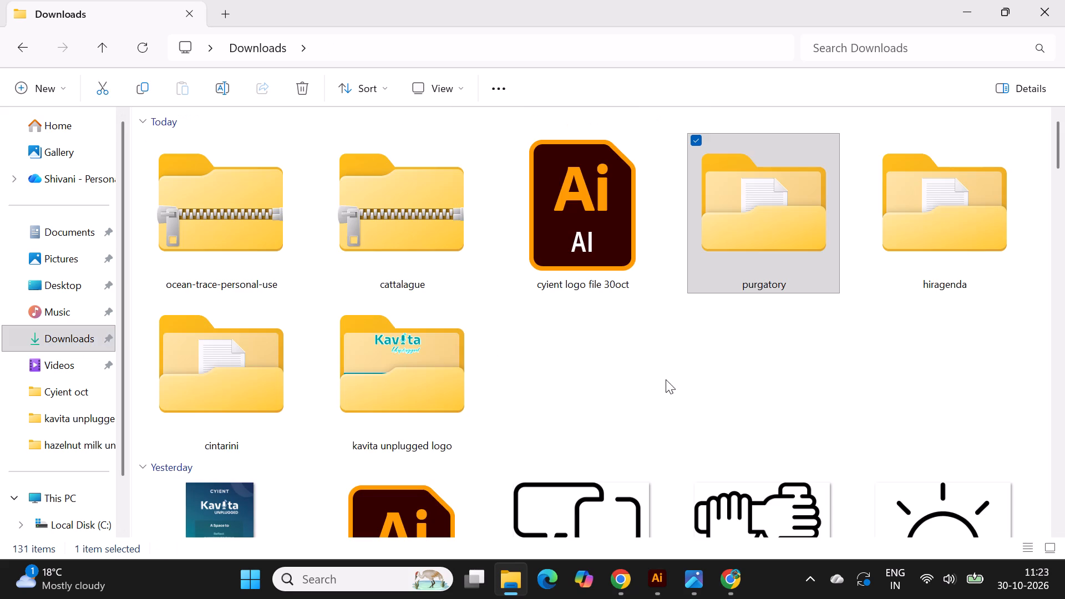
{"action": "right_click", "coordinate": [389, 214]}
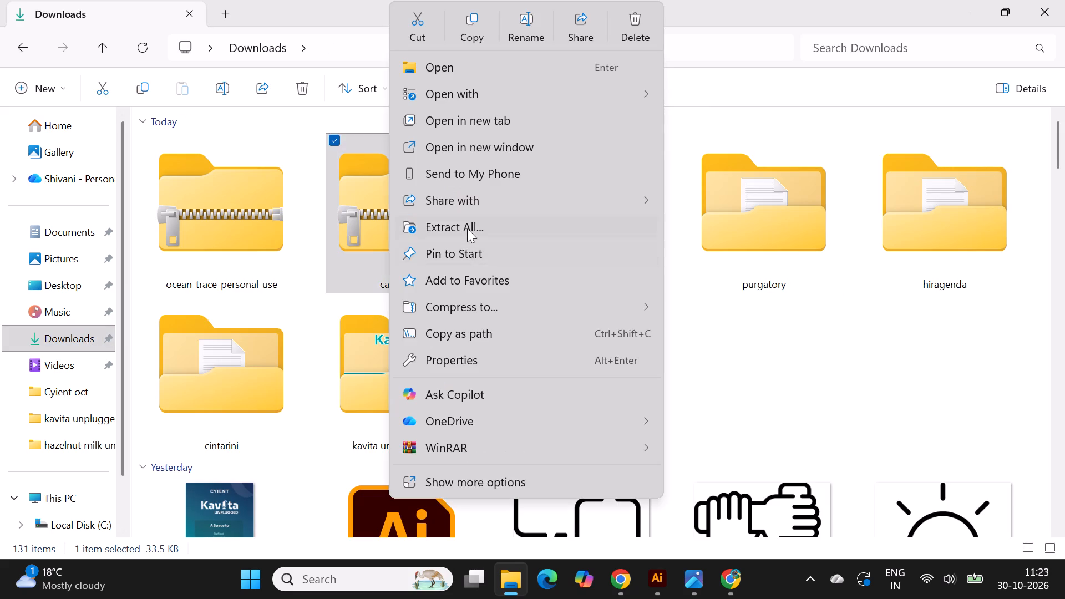
{"action": "left_click", "coordinate": [467, 229]}
{"action": "left_click", "coordinate": [676, 458]}
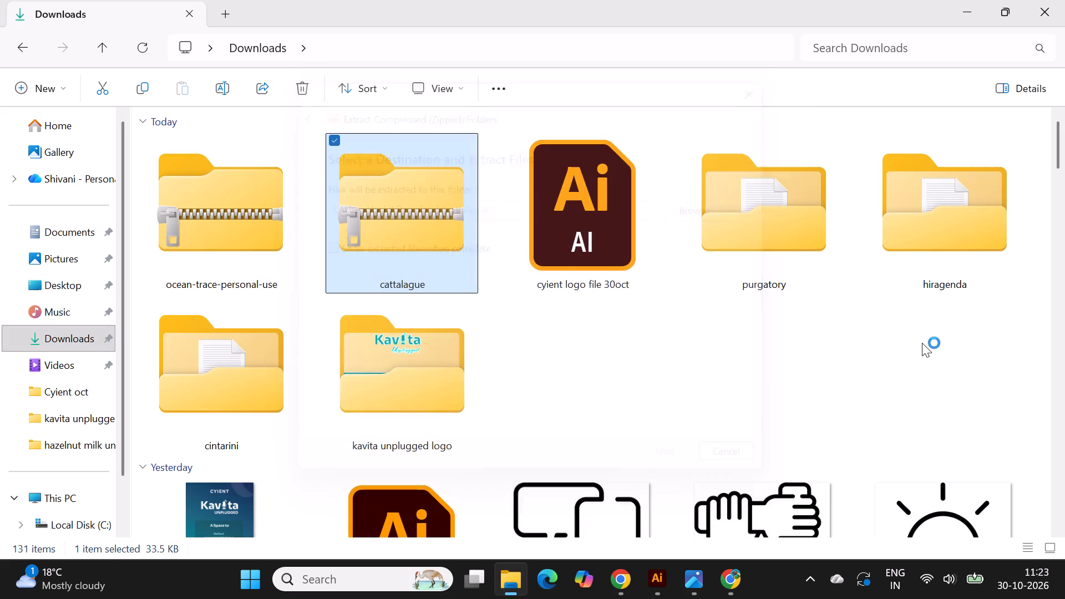
{"action": "left_click", "coordinate": [815, 359]}
Delete the cattalague zip archive from Downloads.
{"action": "left_click", "coordinate": [417, 220]}
{"action": "key", "text": "Delete"}
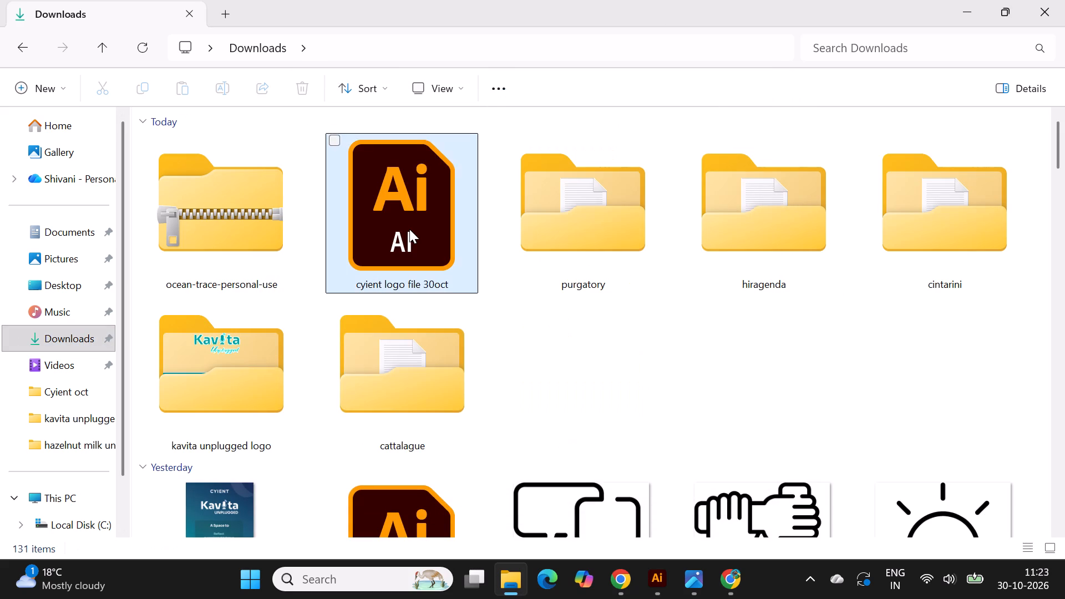
Refresh Downloads, install the Cattalague TrueType font from the extracted cattalague folder, and close its preview.
{"action": "scroll", "coordinate": [232, 377], "scroll_direction": "up", "scroll_amount": 2}
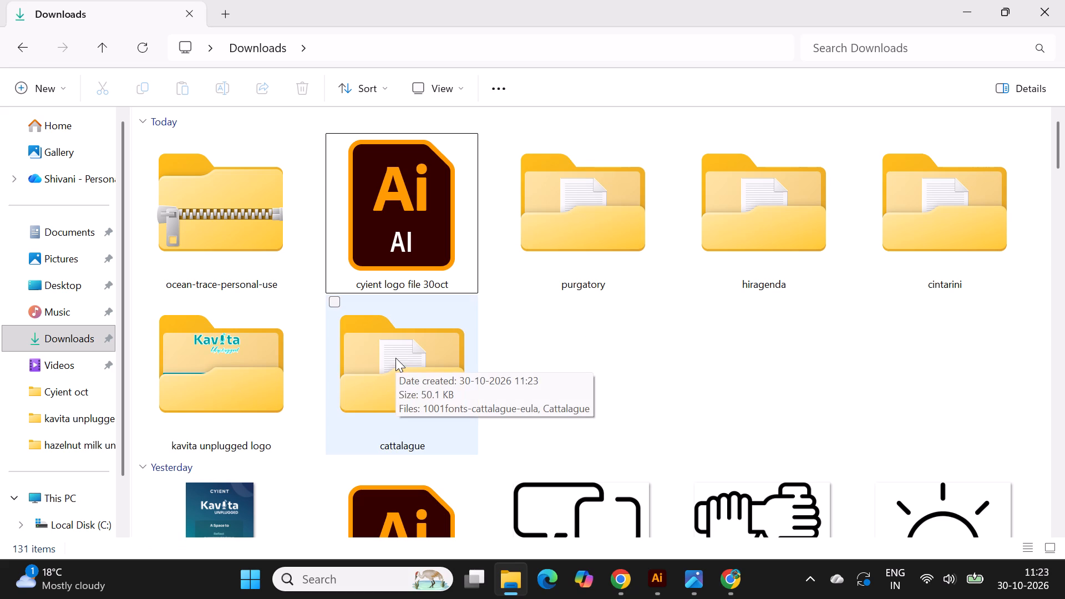
{"action": "left_click", "coordinate": [666, 366]}
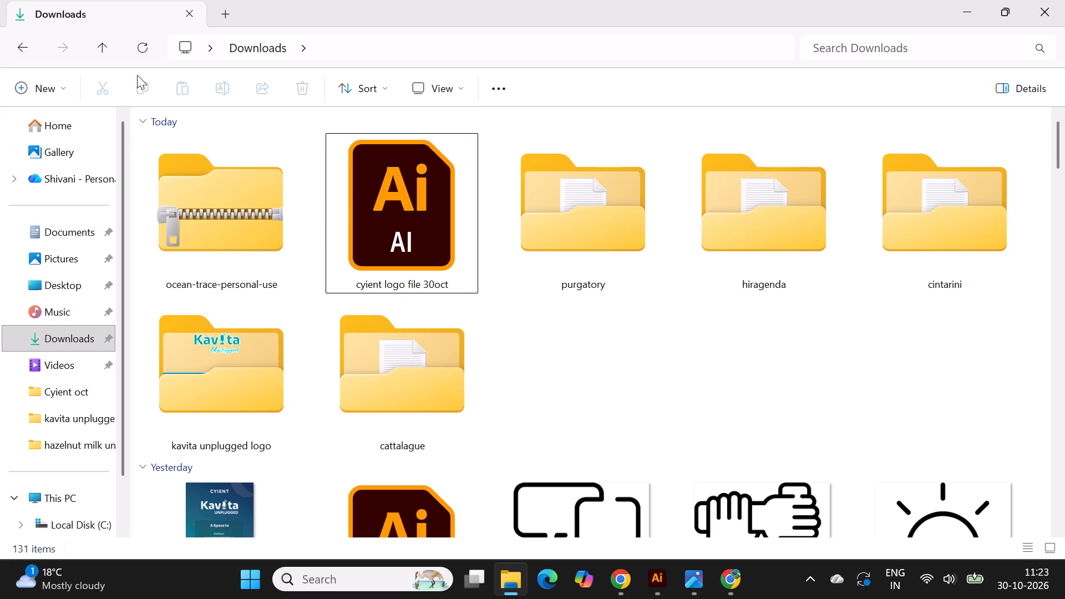
{"action": "left_click", "coordinate": [134, 53]}
{"action": "left_click", "coordinate": [660, 352]}
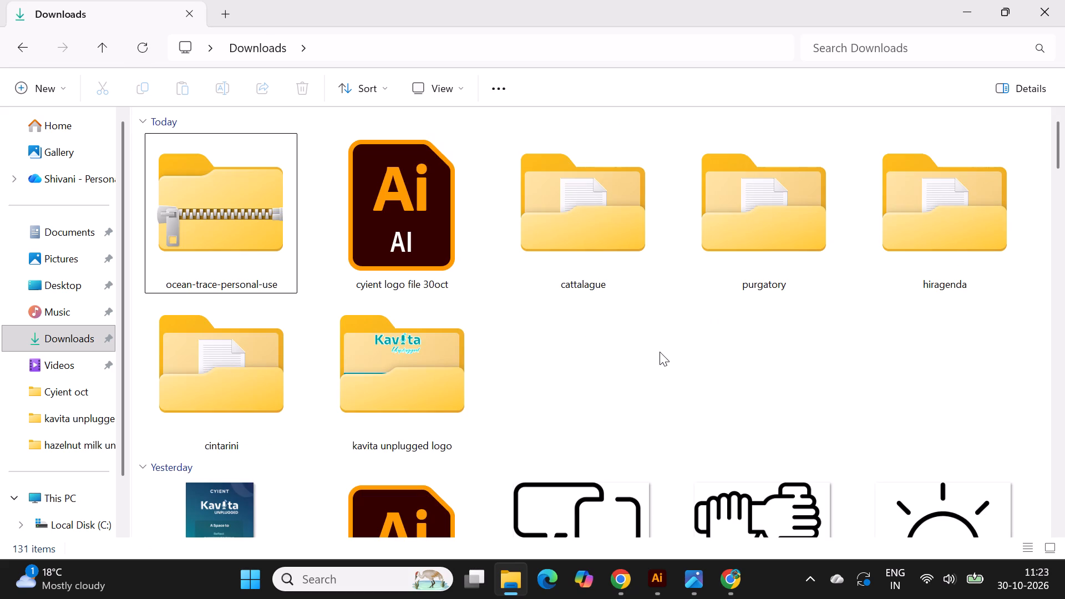
{"action": "scroll", "coordinate": [660, 352], "scroll_direction": "up", "scroll_amount": 5}
{"action": "double_click", "coordinate": [576, 222]}
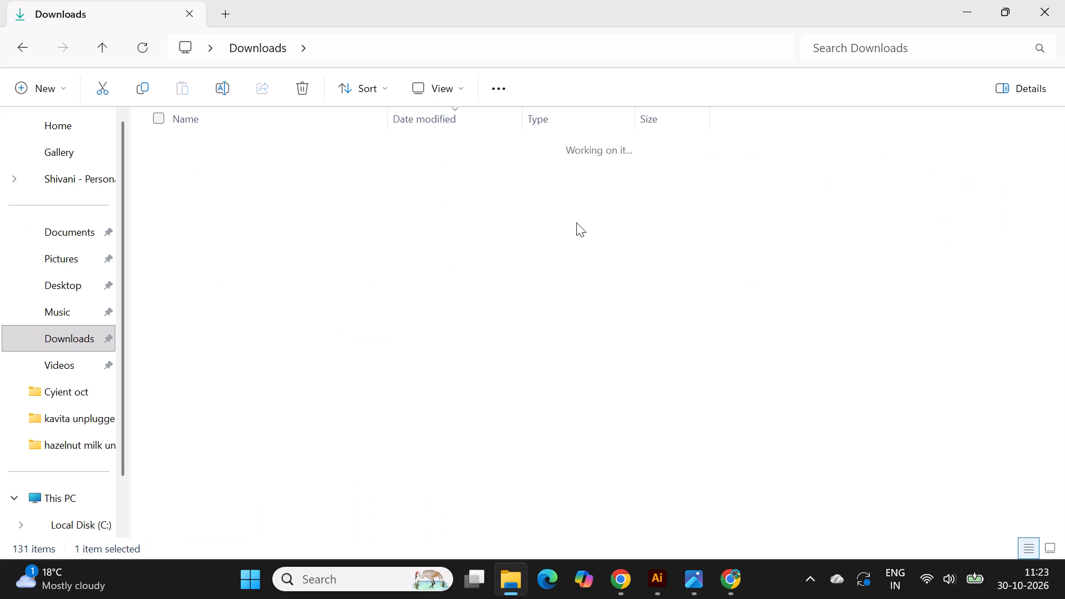
{"action": "double_click", "coordinate": [212, 191]}
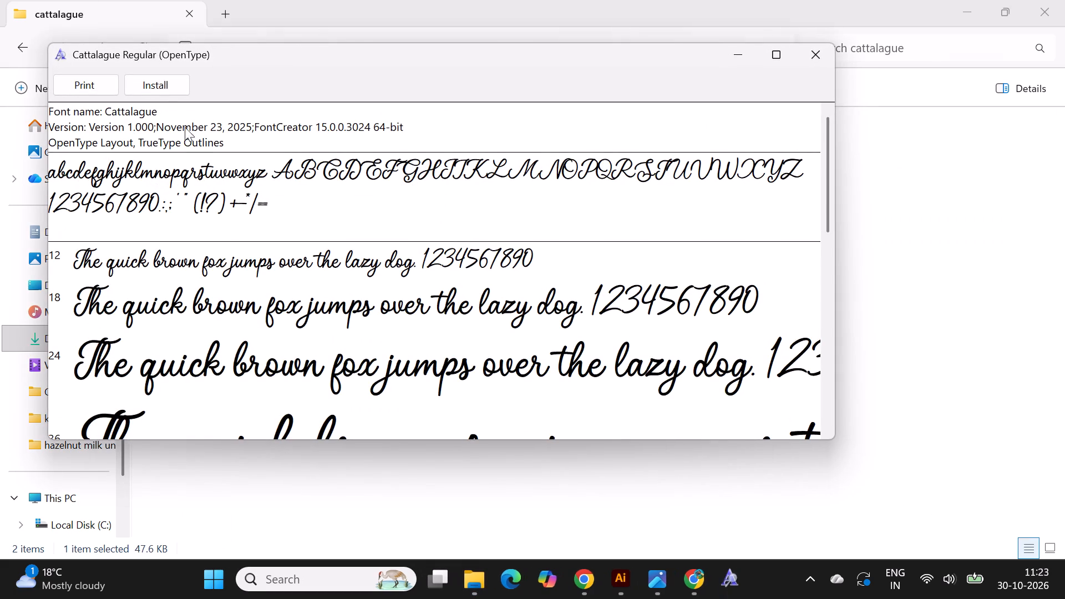
{"action": "left_click", "coordinate": [159, 77]}
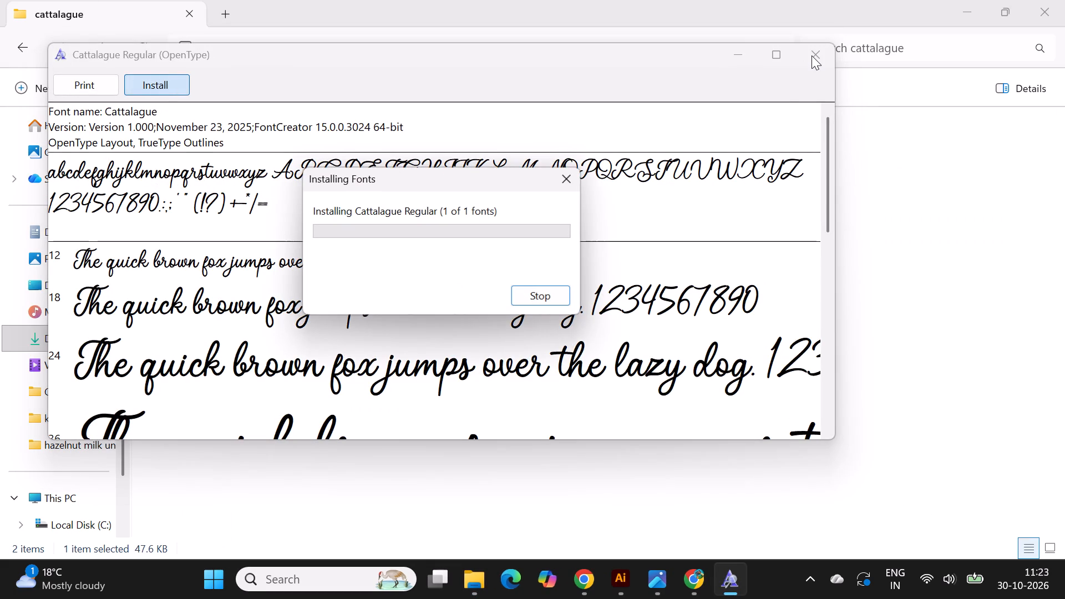
{"action": "left_click", "coordinate": [818, 55]}
Extract the ocean-trace-personal-use zip archive into its own folder in Downloads.
{"action": "left_click", "coordinate": [46, 334]}
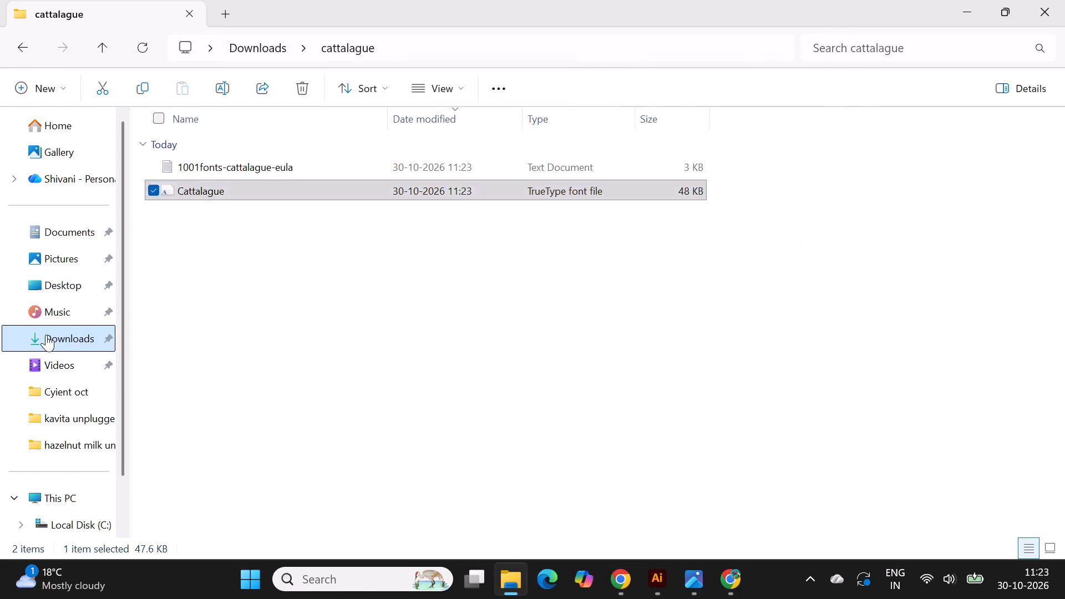
{"action": "scroll", "coordinate": [581, 392], "scroll_direction": "up", "scroll_amount": 3}
{"action": "left_click", "coordinate": [745, 387]}
{"action": "right_click", "coordinate": [237, 222]}
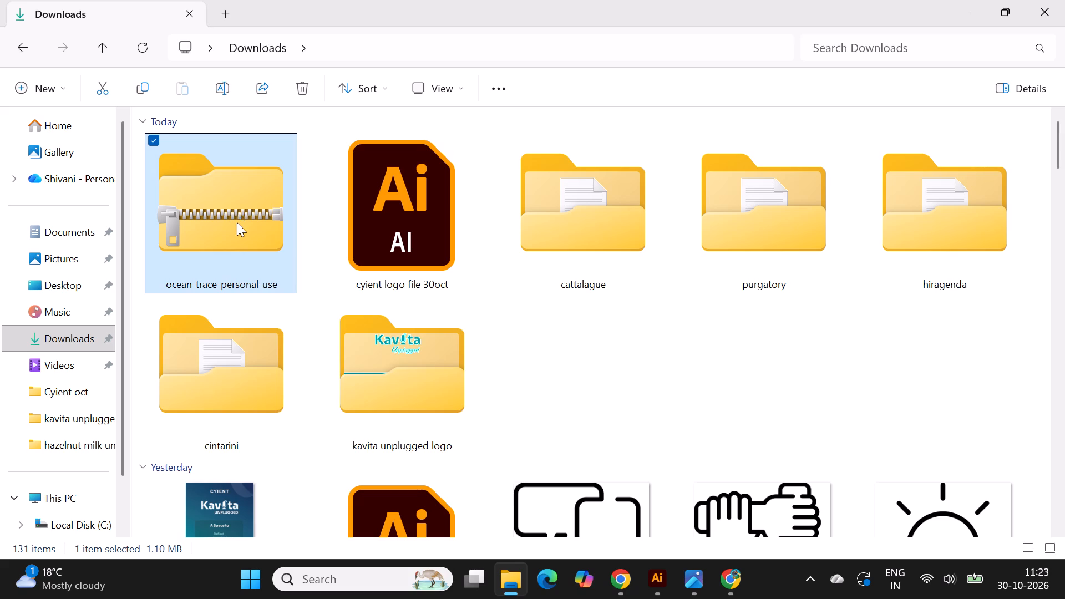
{"action": "left_click", "coordinate": [301, 233]}
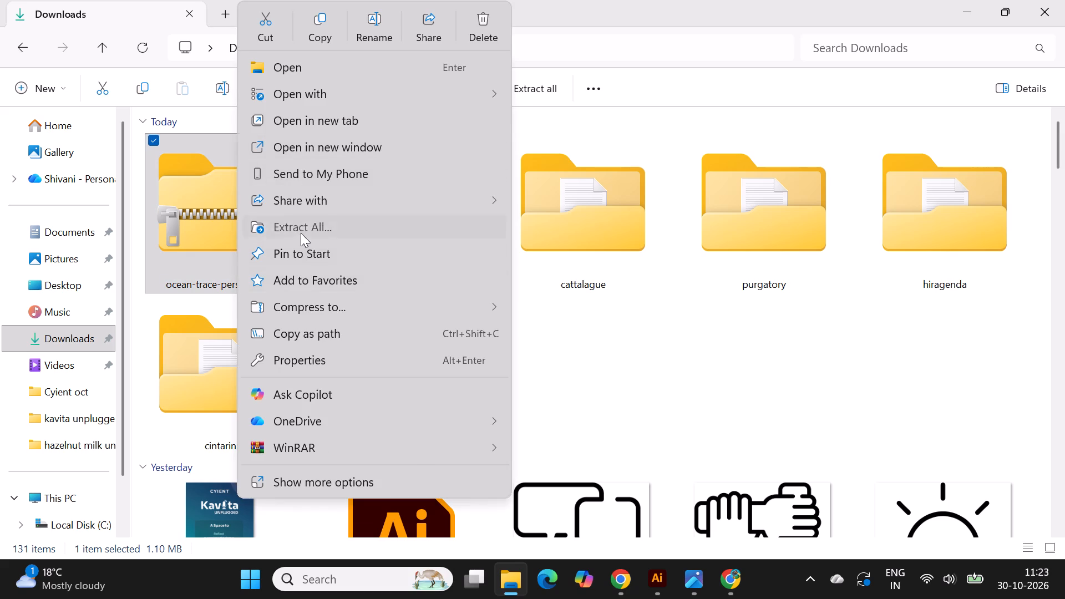
{"action": "left_click", "coordinate": [680, 467]}
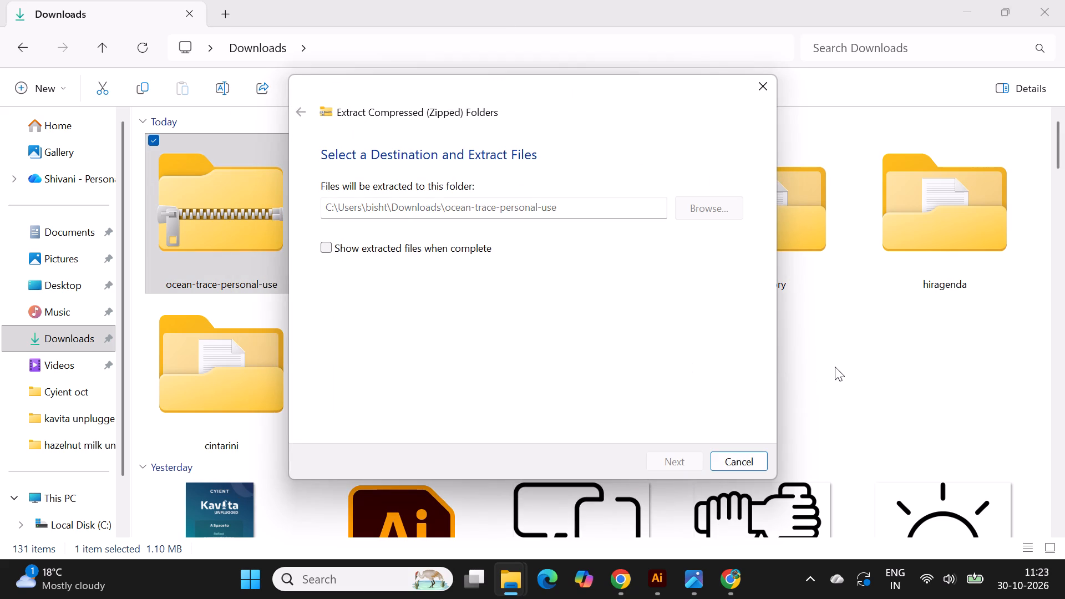
{"action": "left_click", "coordinate": [835, 367]}
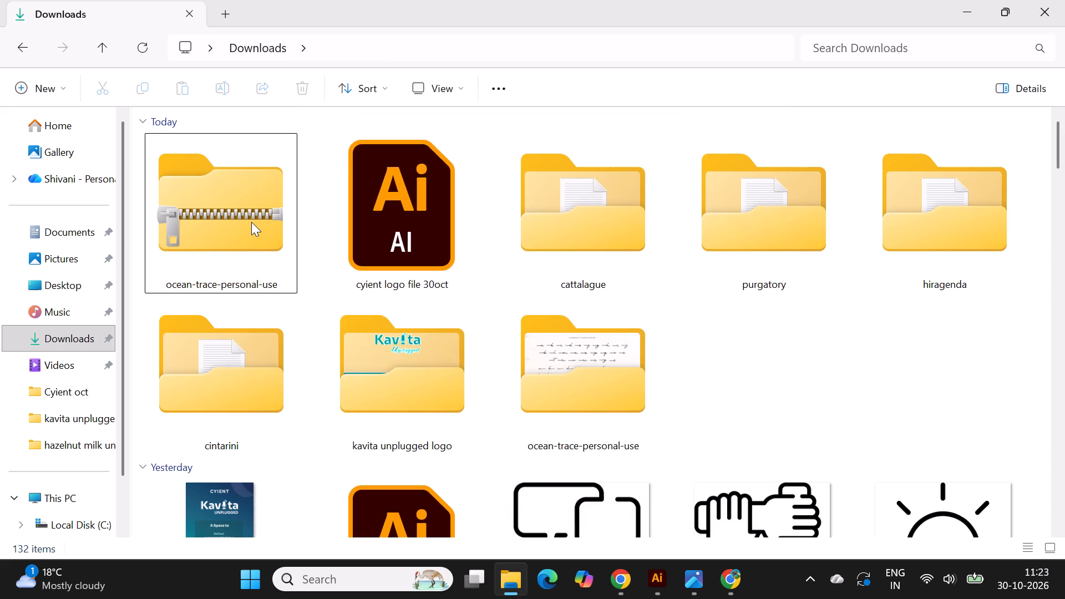
Delete the ocean-trace-personal-use zip archive from Downloads.
{"action": "left_click", "coordinate": [251, 222]}
{"action": "key", "text": "Delete"}
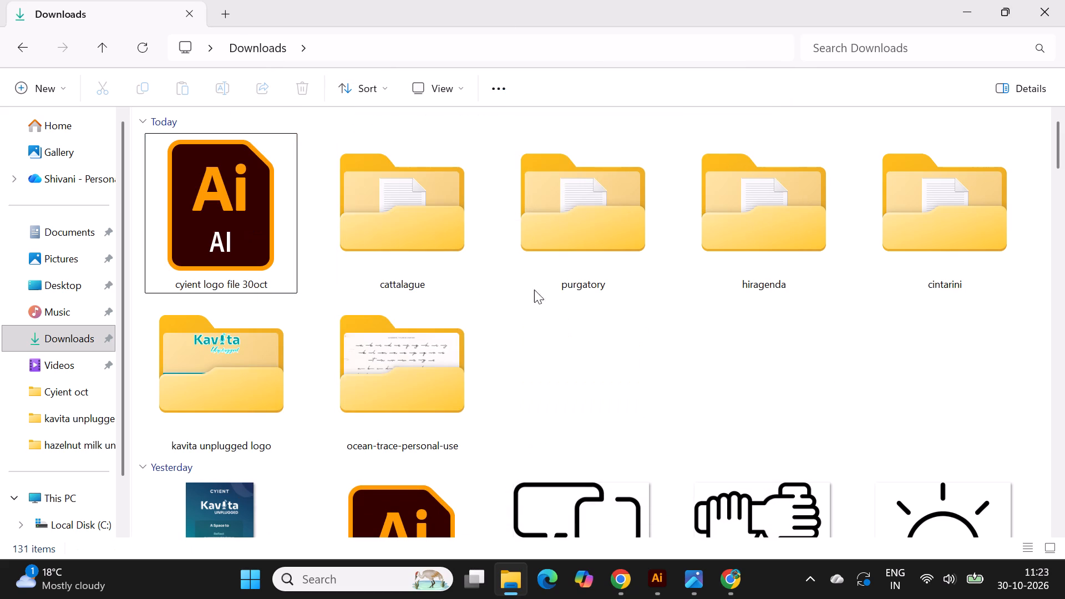
Install the OceanTrace TrueType font from the extracted ocean-trace-personal-use folder, close its preview and return to Downloads.
{"action": "scroll", "coordinate": [557, 328], "scroll_direction": "up", "scroll_amount": 2}
{"action": "double_click", "coordinate": [392, 382]}
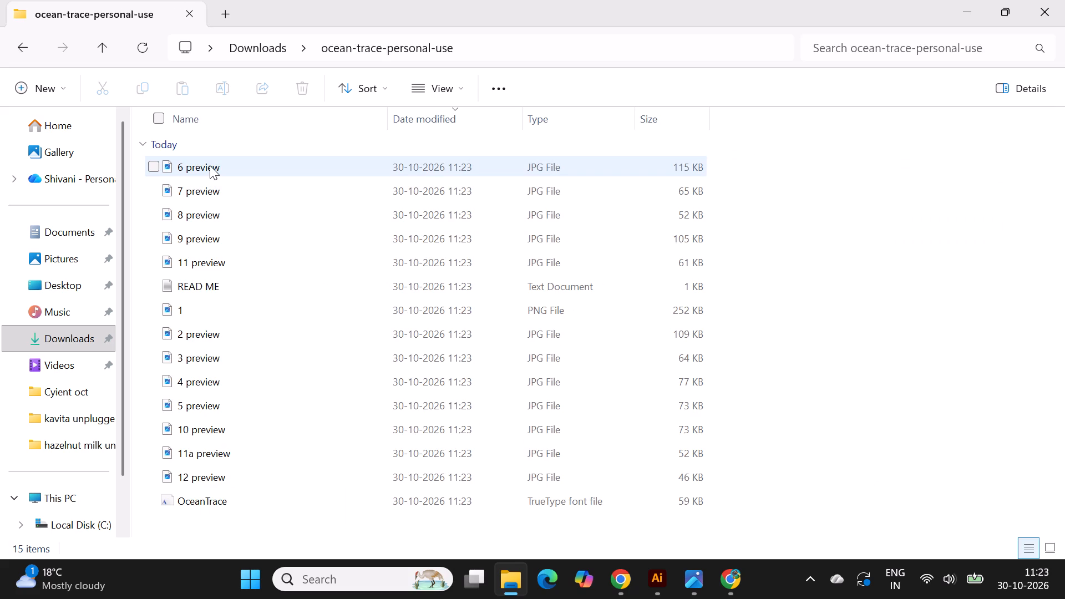
{"action": "scroll", "coordinate": [210, 165], "scroll_direction": "down", "scroll_amount": 5}
{"action": "double_click", "coordinate": [190, 501]}
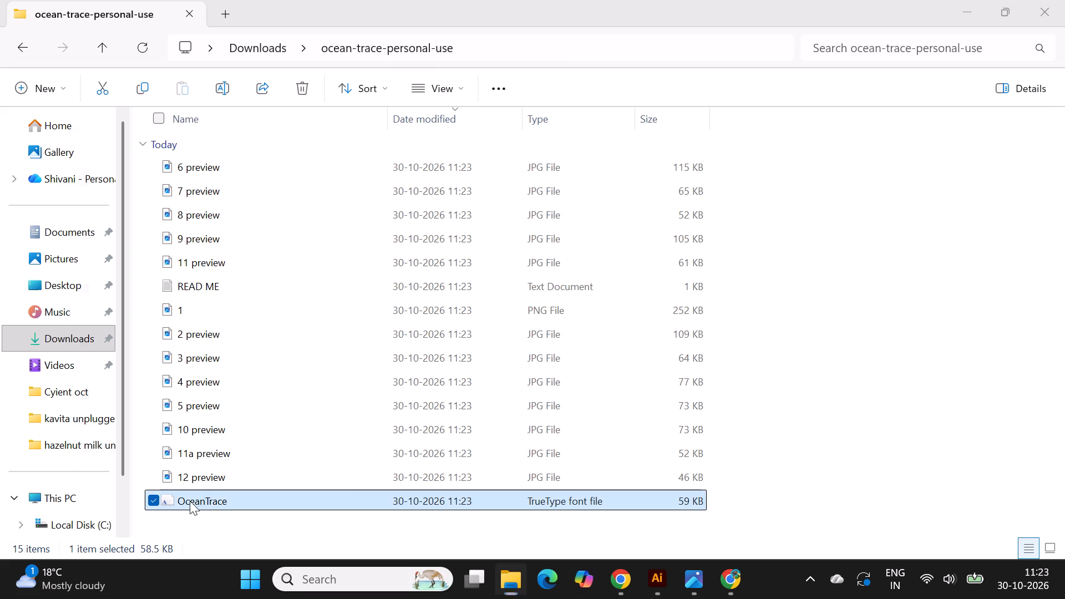
{"action": "left_click", "coordinate": [190, 113]}
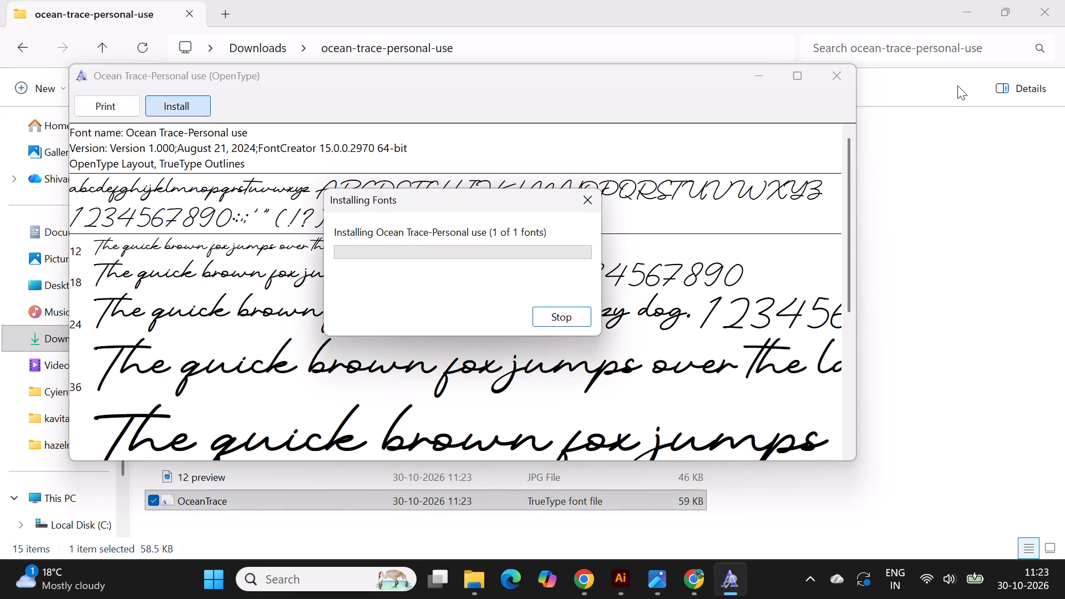
{"action": "left_click", "coordinate": [836, 74]}
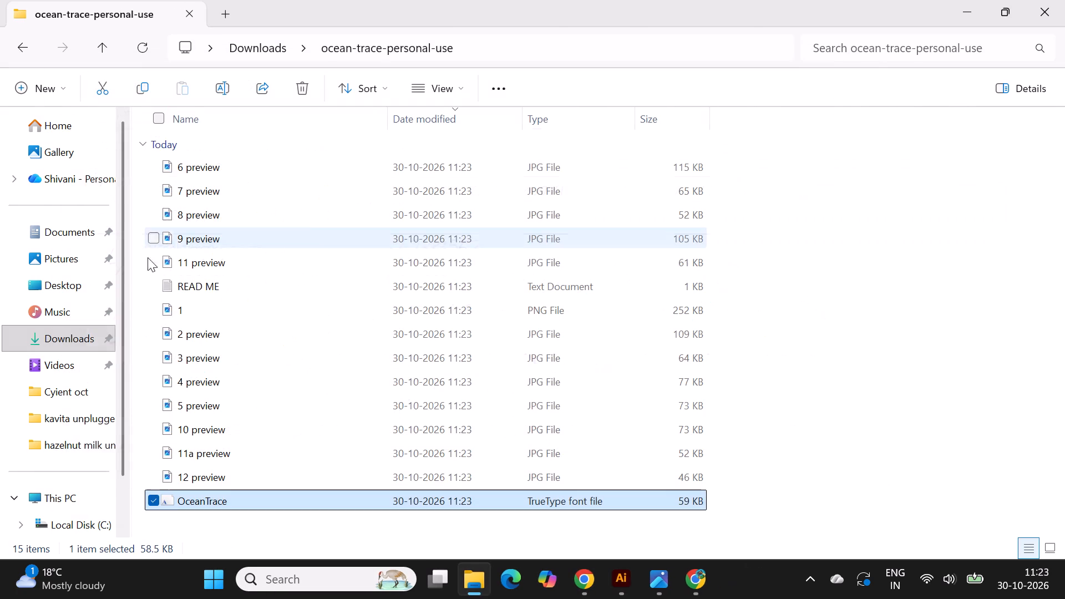
{"action": "left_click", "coordinate": [64, 344]}
{"action": "scroll", "coordinate": [523, 369], "scroll_direction": "up", "scroll_amount": 5}
{"action": "left_click", "coordinate": [763, 369]}
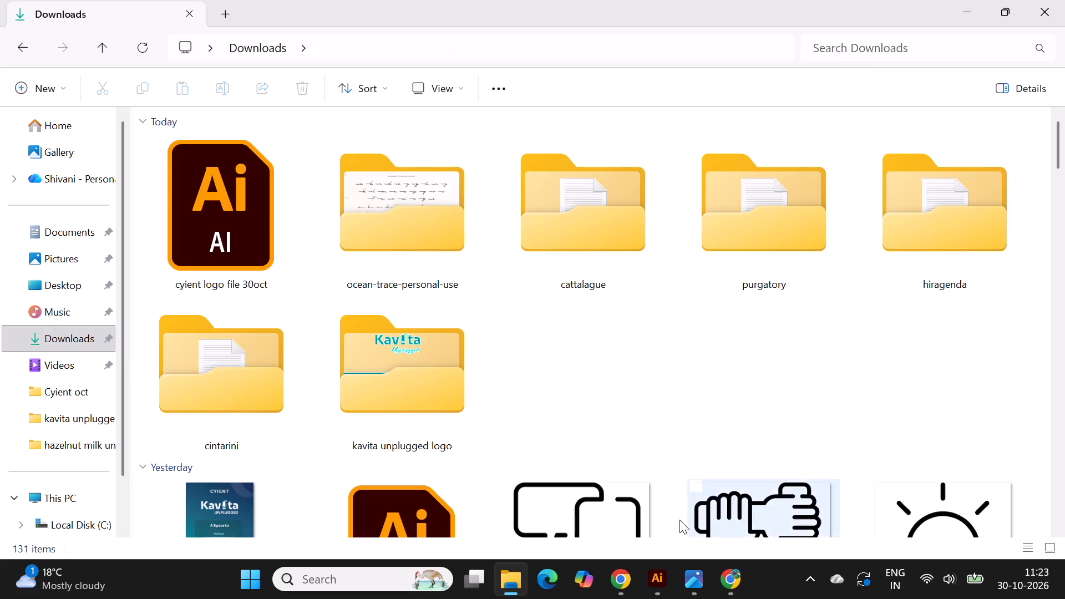
Switch to Illustrator and set the Unplugged text of the first-row left logo on the five-variant artboard to Ocean Trace-Personal use.
{"action": "left_click", "coordinate": [633, 578]}
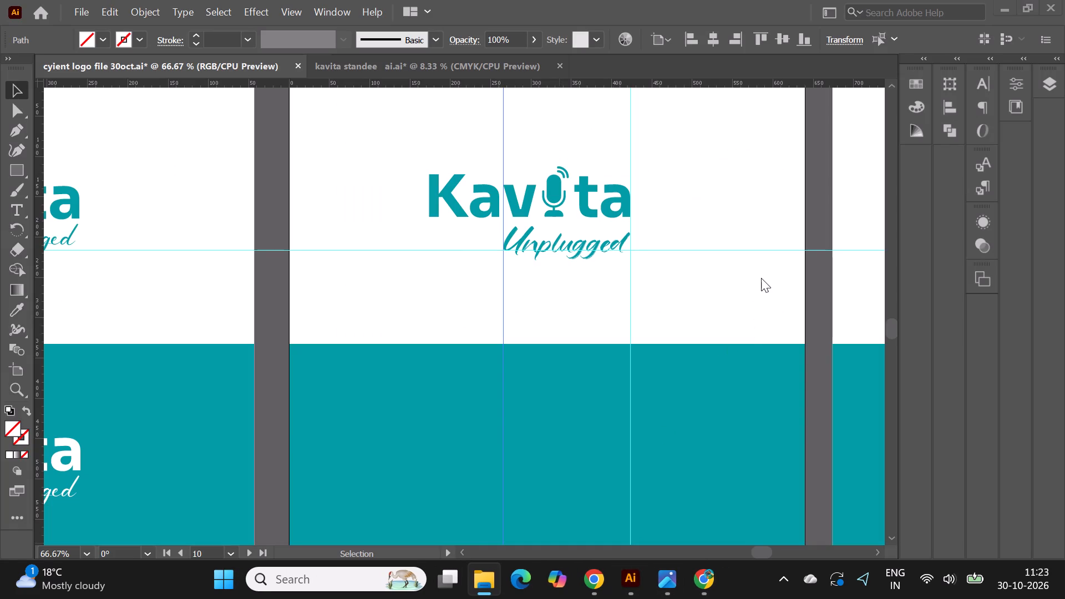
{"action": "scroll", "coordinate": [763, 276], "scroll_direction": "down", "scroll_amount": 5, "text": "alt"}
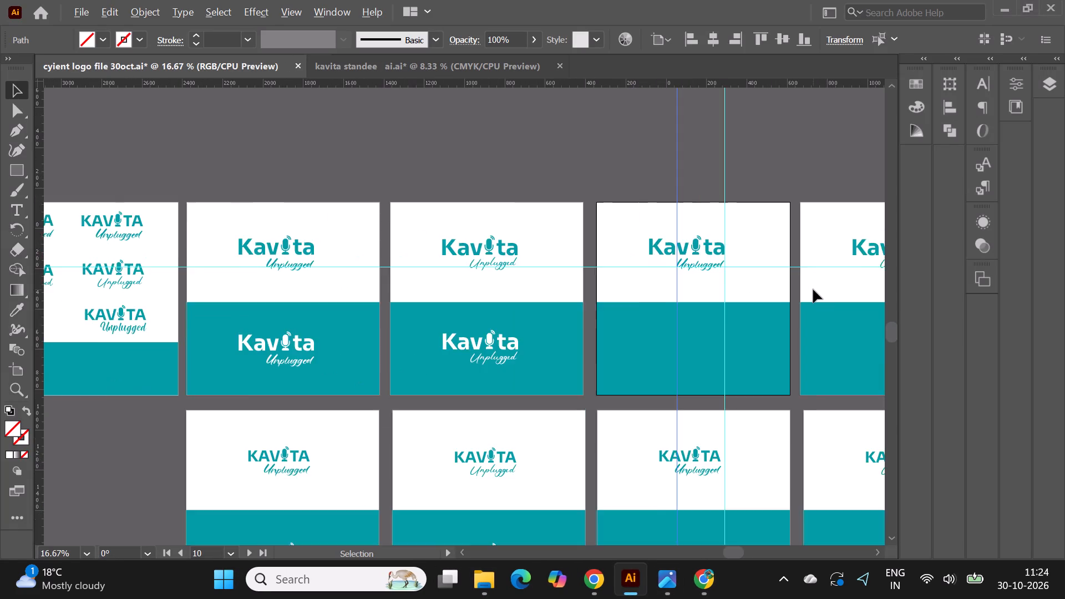
{"action": "scroll", "coordinate": [222, 278], "scroll_direction": "up", "scroll_amount": 4, "text": "alt"}
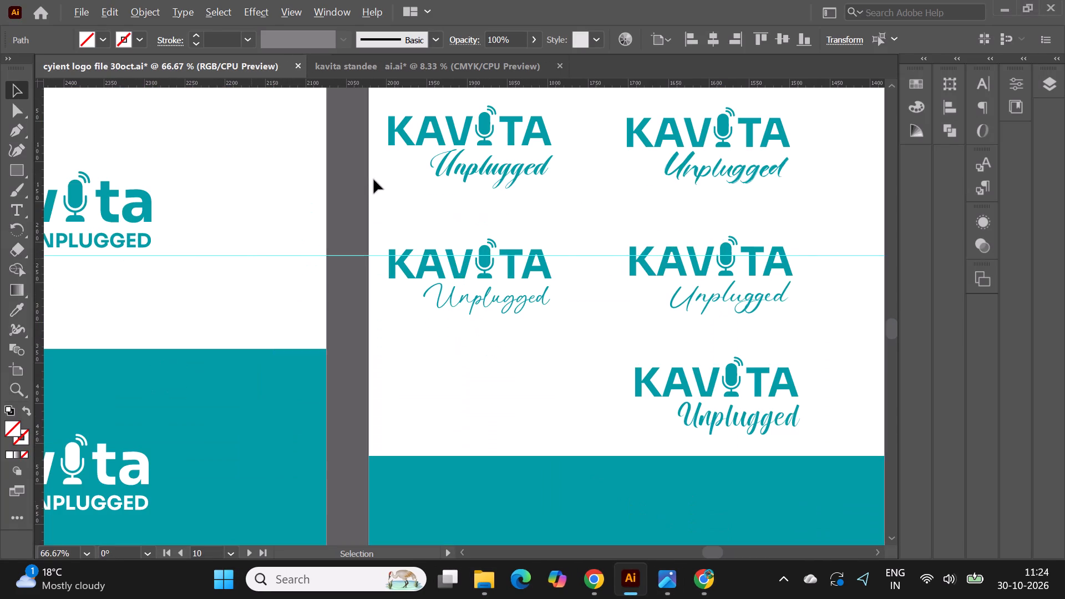
{"action": "scroll", "coordinate": [495, 125], "scroll_direction": "up", "scroll_amount": 1, "text": "alt"}
{"action": "scroll", "coordinate": [541, 241], "scroll_direction": "up", "scroll_amount": 3}
{"action": "scroll", "coordinate": [439, 211], "scroll_direction": "down", "scroll_amount": 1, "text": "alt"}
{"action": "double_click", "coordinate": [477, 229]}
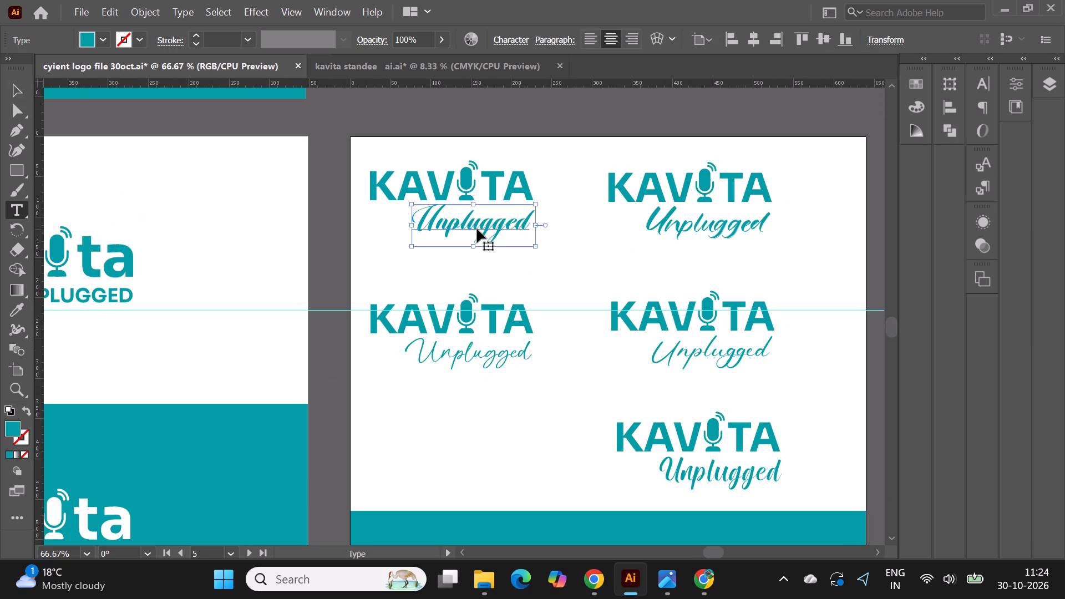
{"action": "left_click_drag", "start_coordinate": [528, 224], "coordinate": [408, 223]}
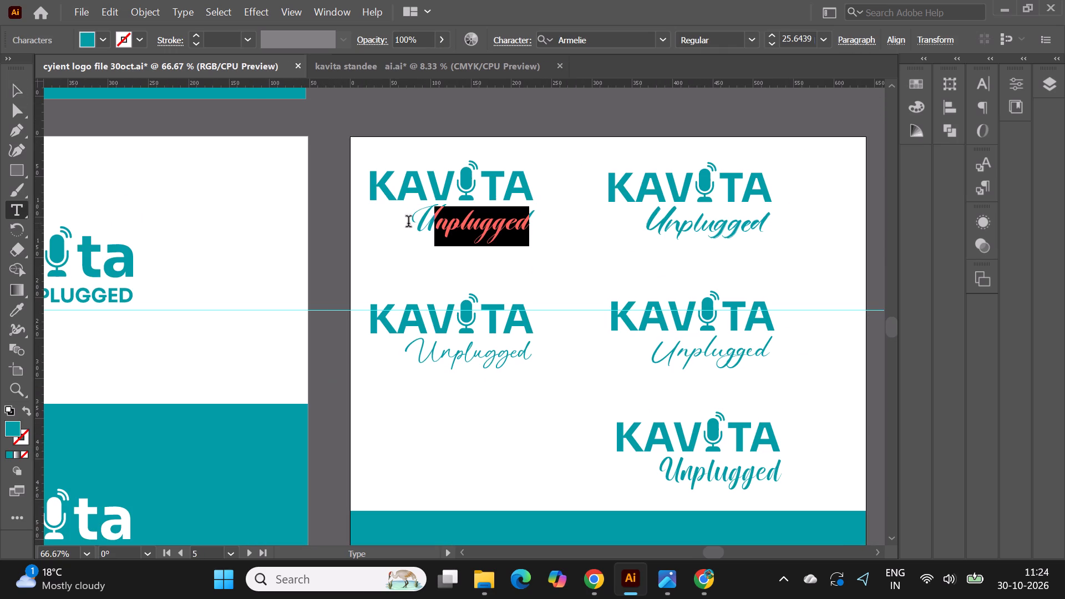
{"action": "left_click_drag", "start_coordinate": [408, 223], "coordinate": [397, 223]}
{"action": "left_click", "coordinate": [1020, 81]}
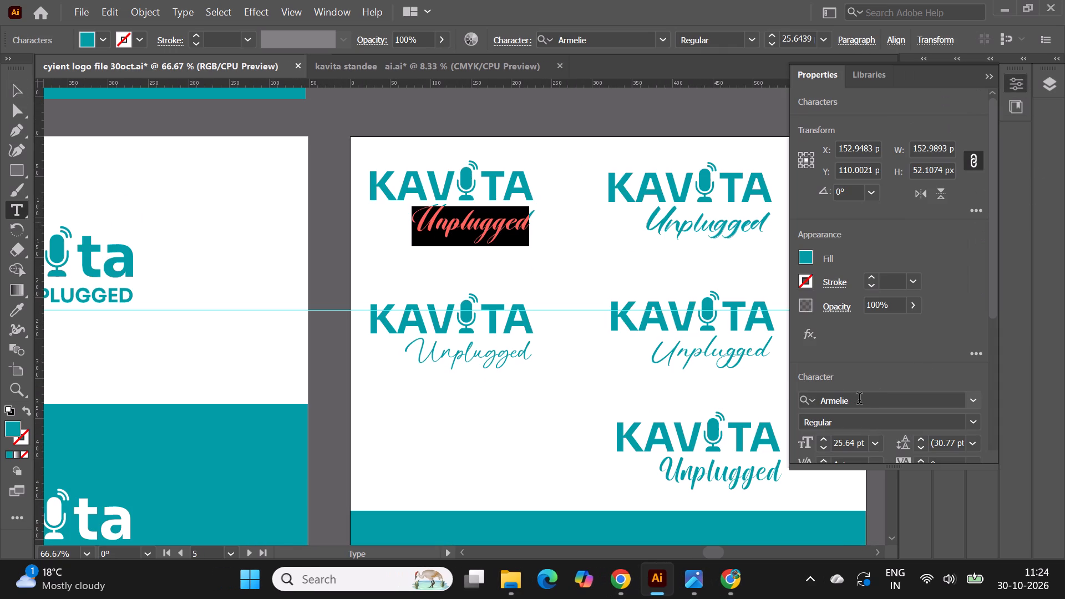
{"action": "left_click", "coordinate": [859, 400]}
{"action": "type", "text": "ocean"}
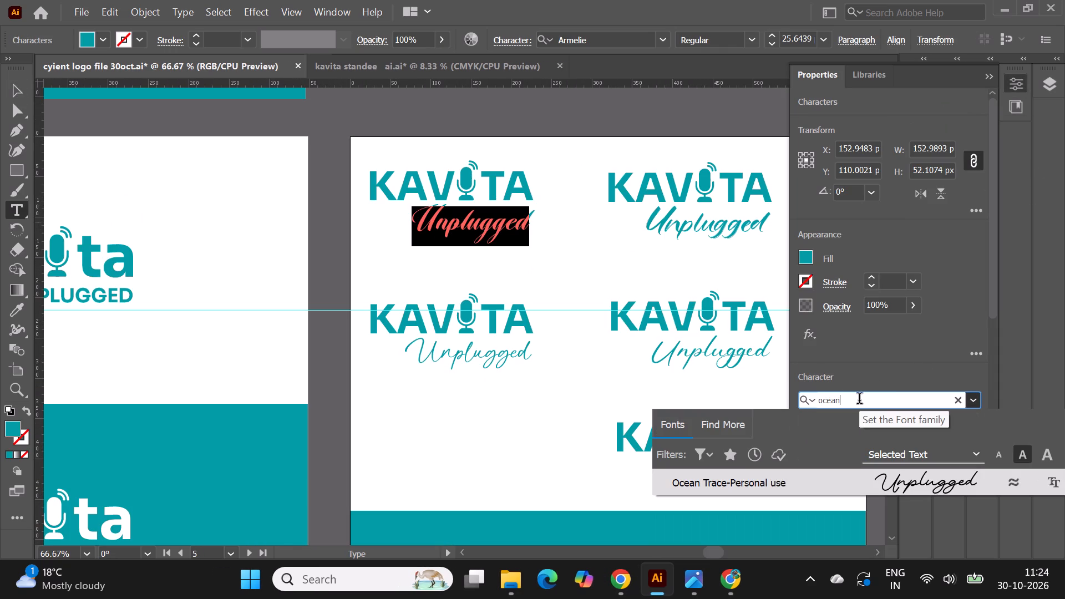
{"action": "left_click", "coordinate": [885, 480]}
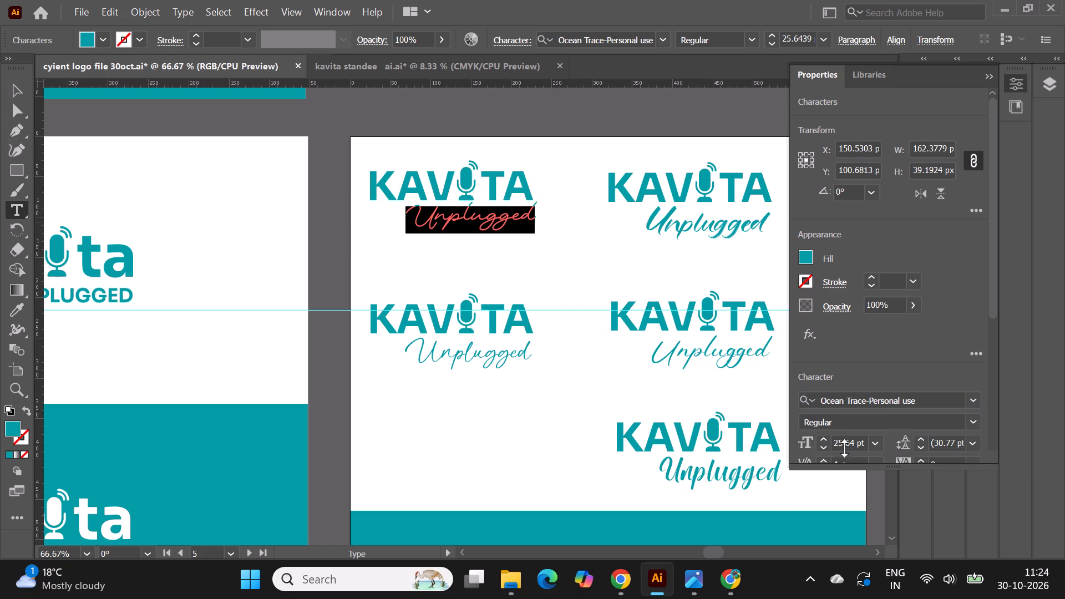
Enlarge the Ocean Trace Unplugged text proportionally to about 213 px wide, spanning KAVITA, and shift it slightly down.
{"action": "left_click", "coordinate": [21, 93]}
{"action": "scroll", "coordinate": [511, 197], "scroll_direction": "up", "scroll_amount": 1, "text": "alt"}
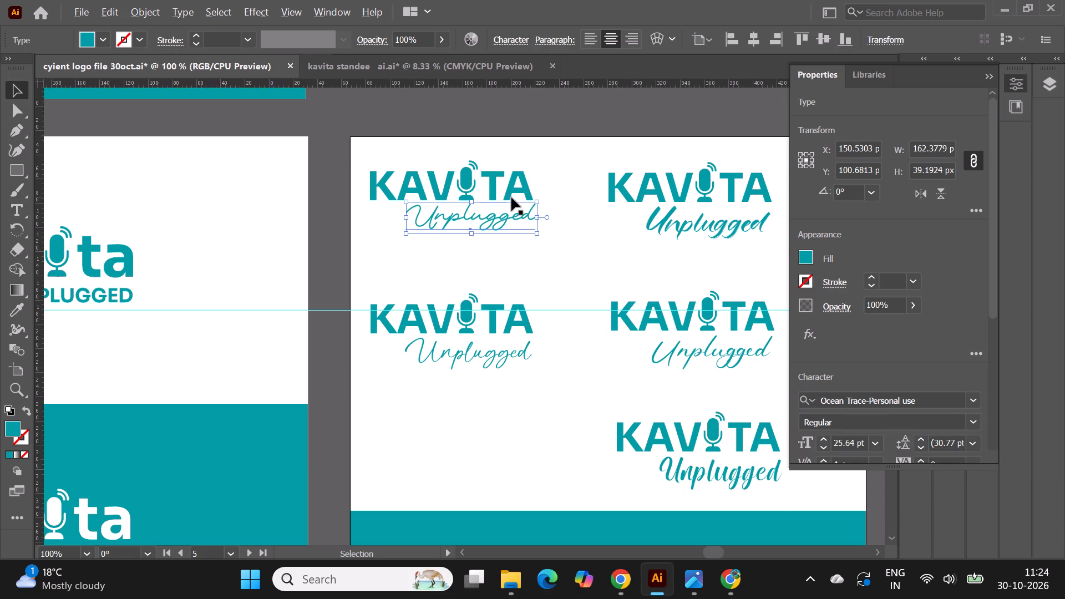
{"action": "left_click_drag", "start_coordinate": [351, 255], "coordinate": [278, 268], "text": "shift"}
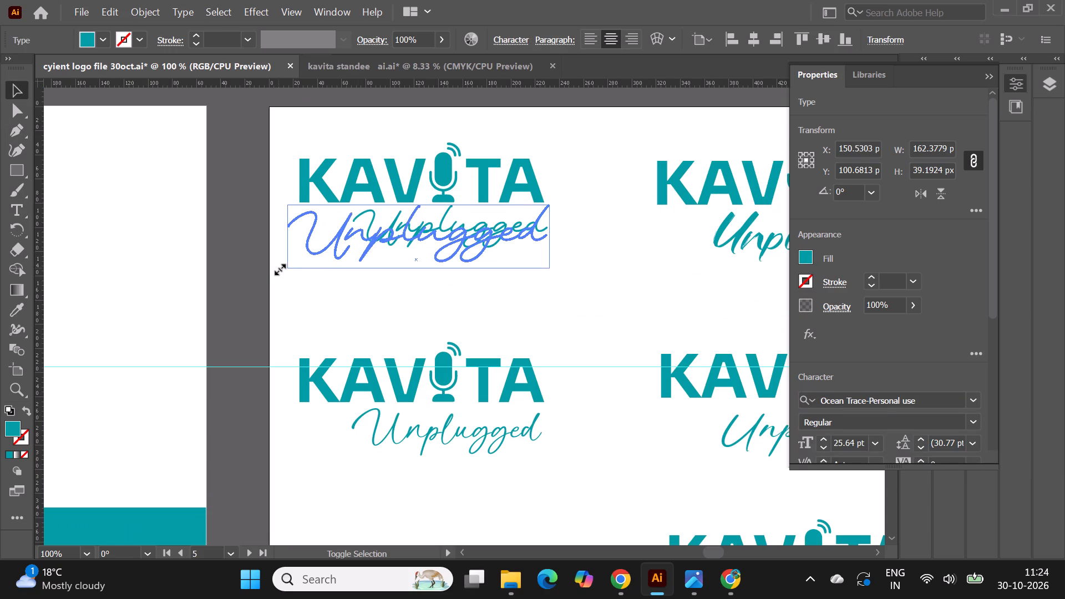
{"action": "left_click_drag", "start_coordinate": [278, 268], "coordinate": [292, 268], "text": "shift"}
{"action": "left_click", "coordinate": [477, 89]}
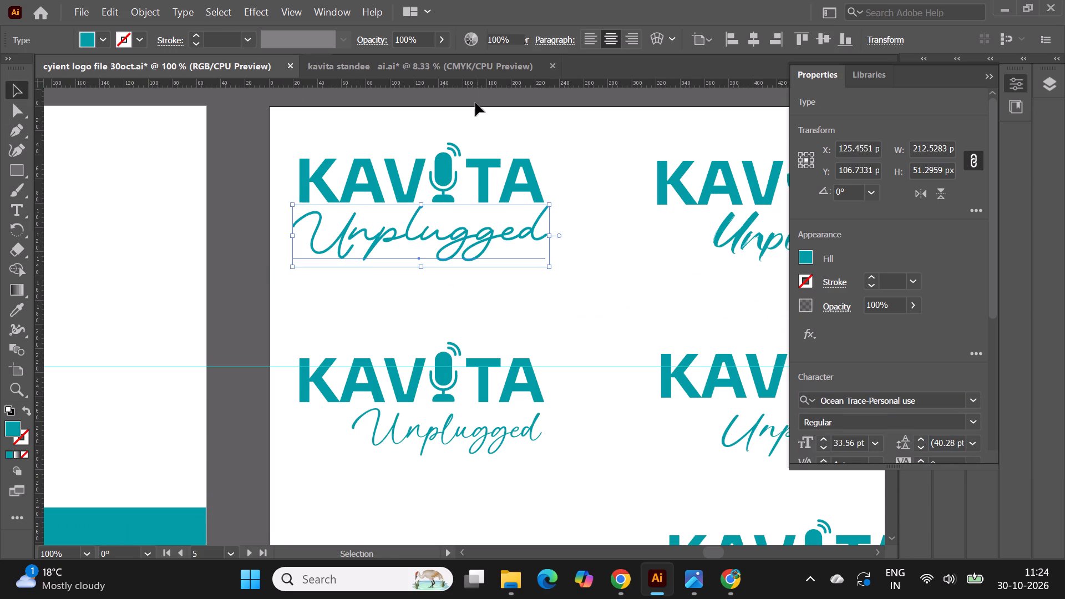
{"action": "left_click", "coordinate": [412, 224]}
{"action": "left_click", "coordinate": [412, 220]}
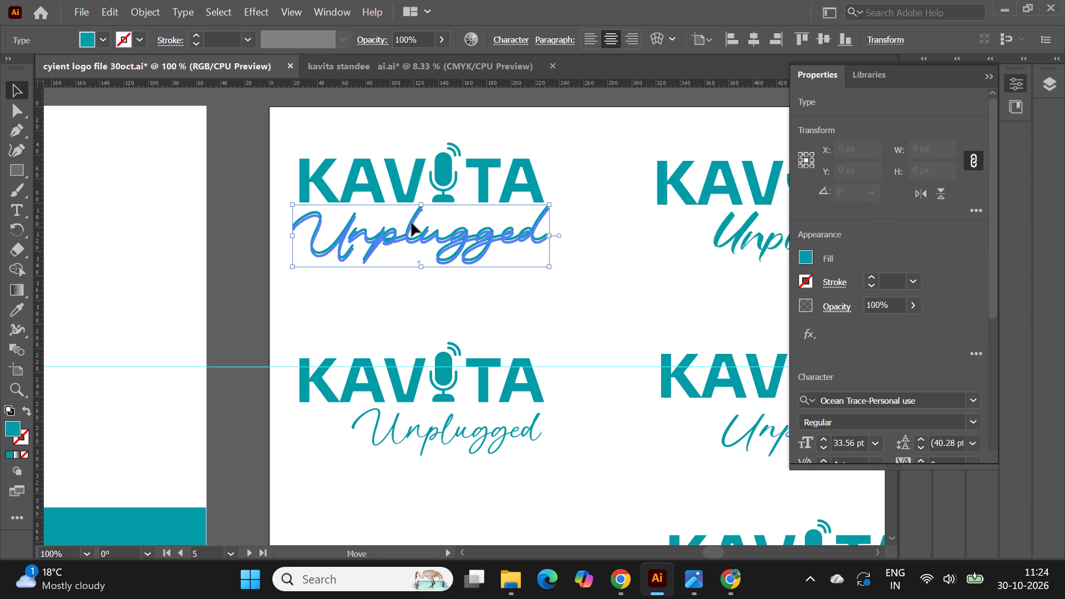
{"action": "left_click", "coordinate": [255, 221]}
Scale the Ocean Trace Unplugged text down to about 175 px wide, keeping it anchored at KAVITA's right end.
{"action": "scroll", "coordinate": [255, 203], "scroll_direction": "down", "scroll_amount": 1, "text": "alt"}
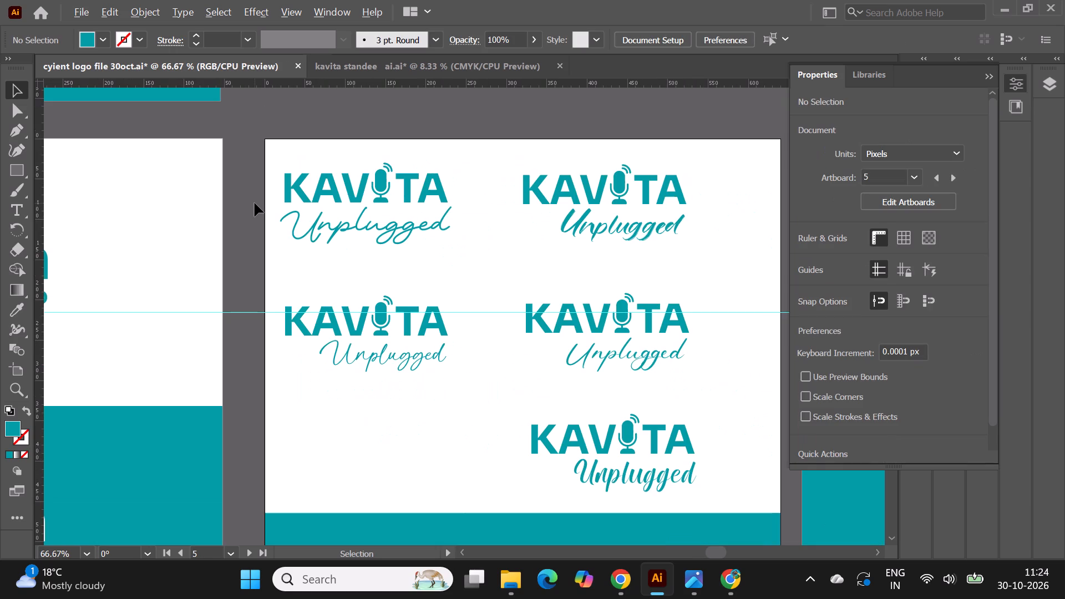
{"action": "scroll", "coordinate": [612, 186], "scroll_direction": "up", "scroll_amount": 1, "text": "alt"}
{"action": "scroll", "coordinate": [489, 192], "scroll_direction": "down", "scroll_amount": 1, "text": "alt"}
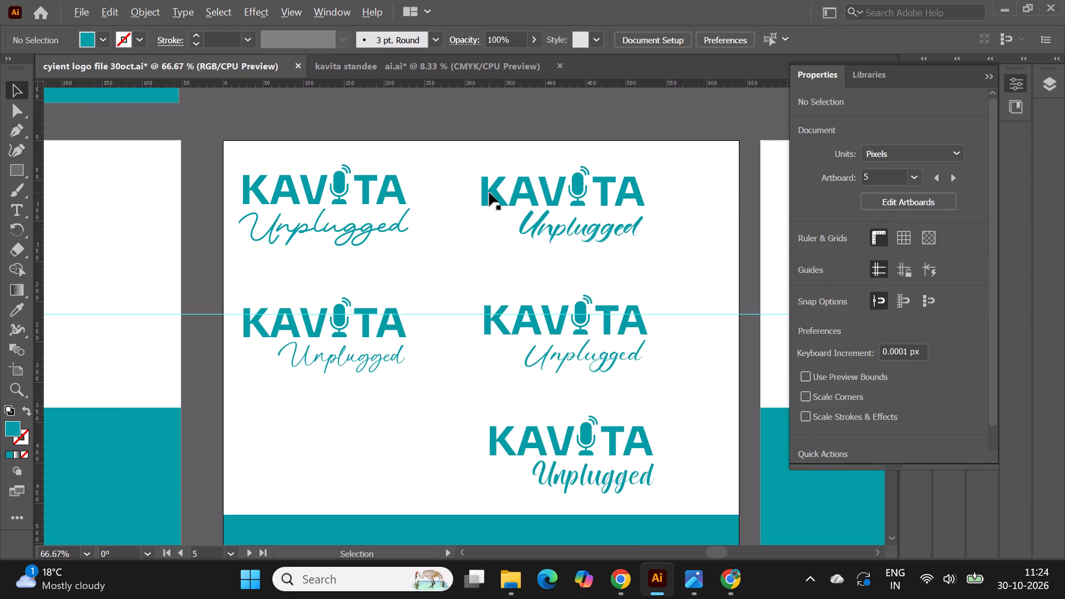
{"action": "scroll", "coordinate": [336, 219], "scroll_direction": "up", "scroll_amount": 1, "text": "alt"}
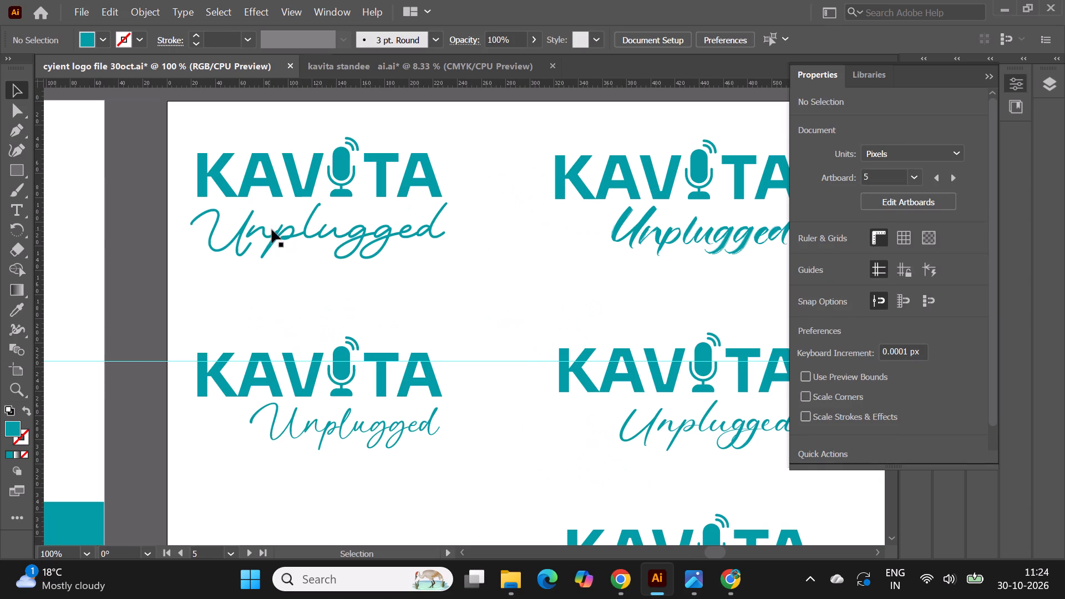
{"action": "left_click", "coordinate": [275, 241]}
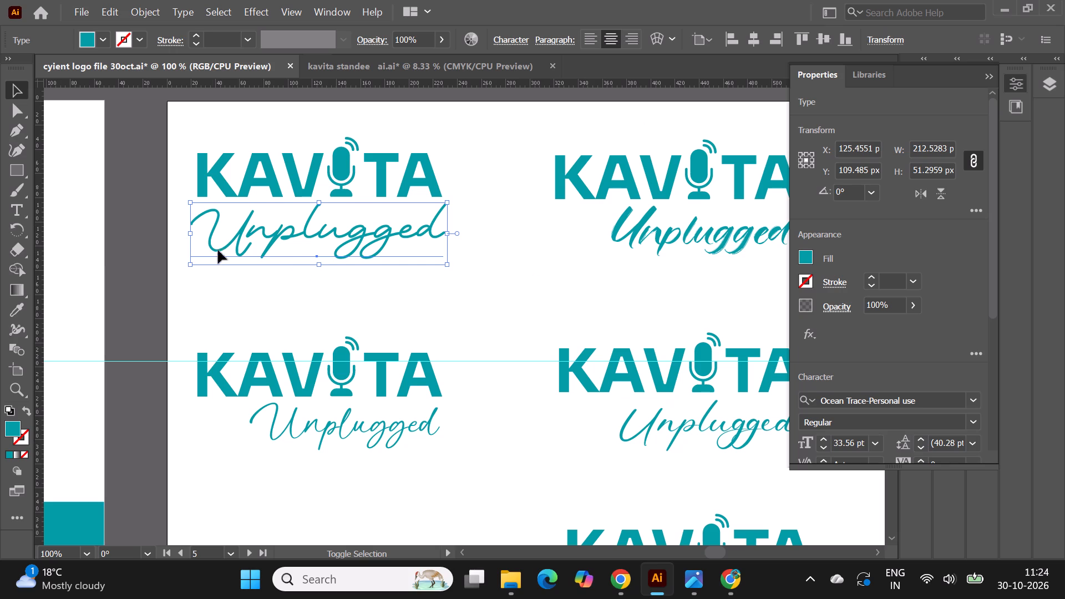
{"action": "left_click_drag", "start_coordinate": [186, 267], "coordinate": [236, 251], "text": "shift"}
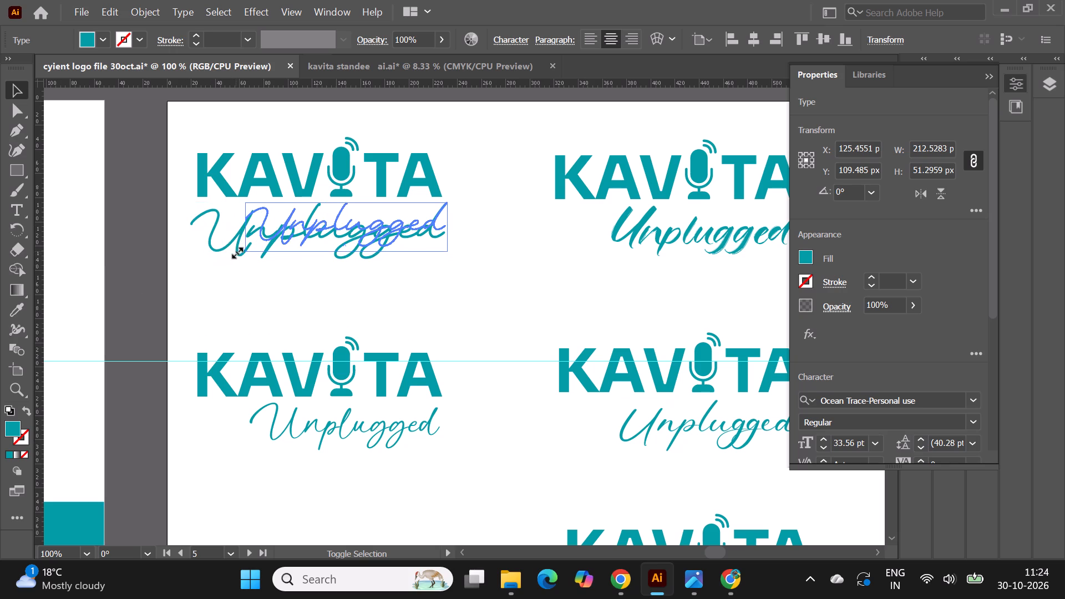
{"action": "left_click_drag", "start_coordinate": [236, 251], "coordinate": [218, 253], "text": "shift"}
{"action": "left_click", "coordinate": [140, 252]}
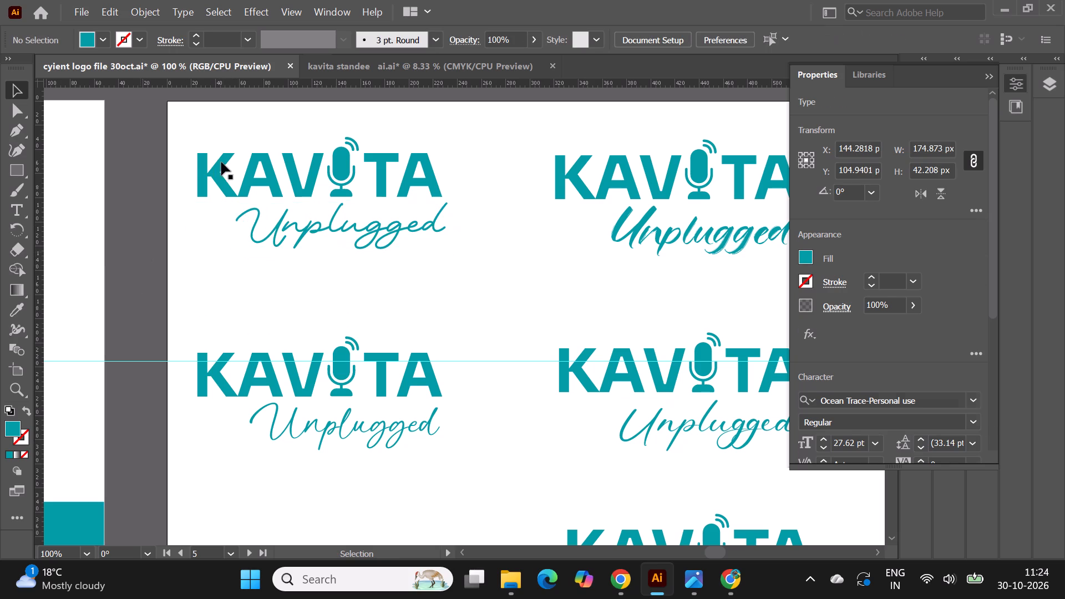
Change the Unplugged text of the first-row right logo to the Cattalague Regular font, checking the font name in Downloads.
{"action": "scroll", "coordinate": [209, 163], "scroll_direction": "down", "scroll_amount": 1, "text": "alt"}
{"action": "left_click", "coordinate": [524, 214]}
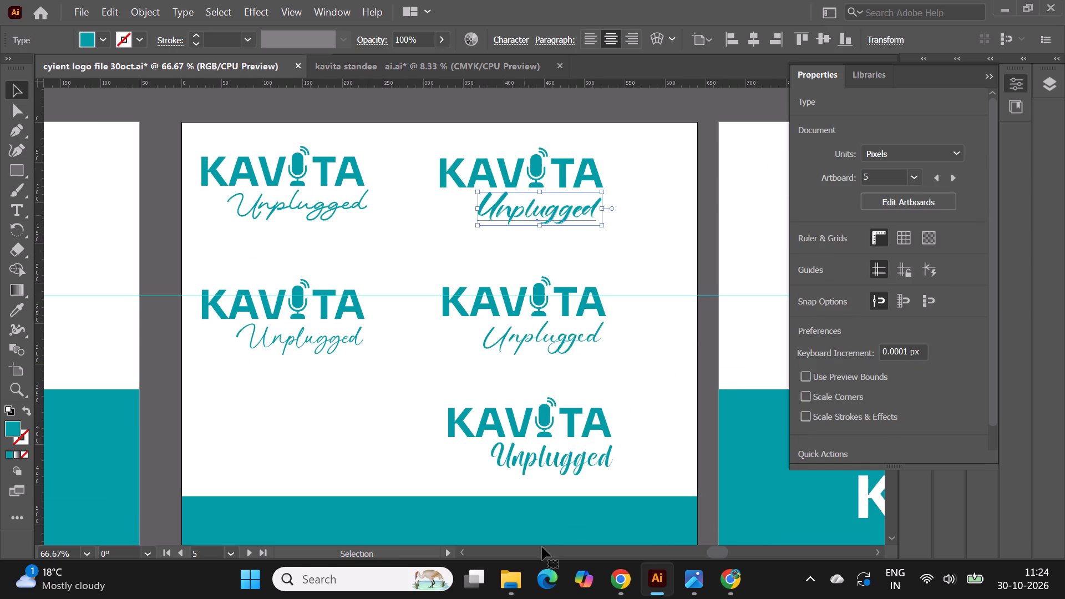
{"action": "left_click", "coordinate": [508, 583]}
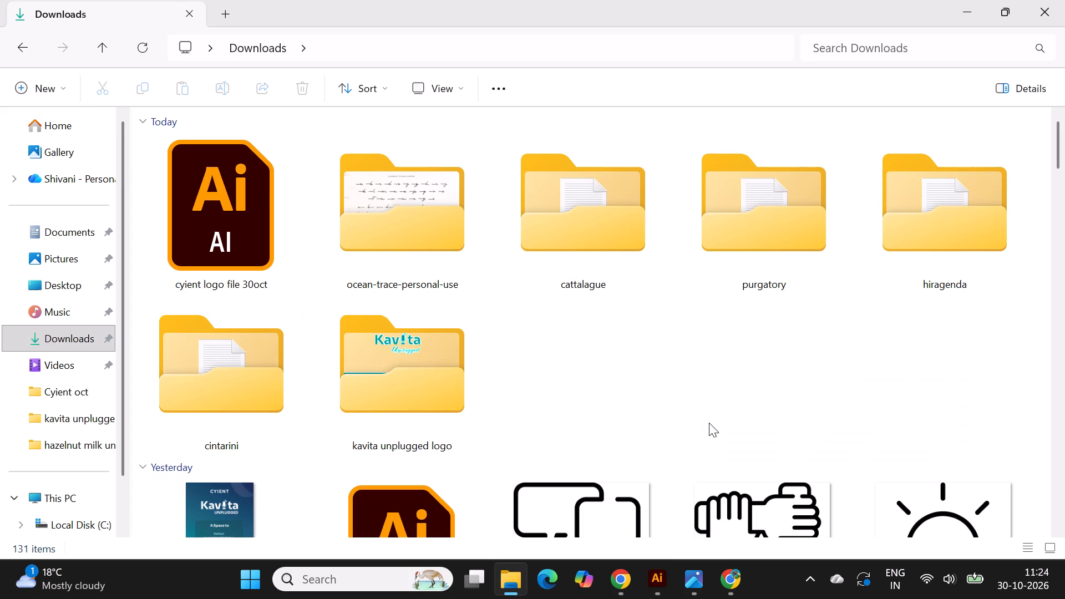
{"action": "left_click", "coordinate": [663, 574]}
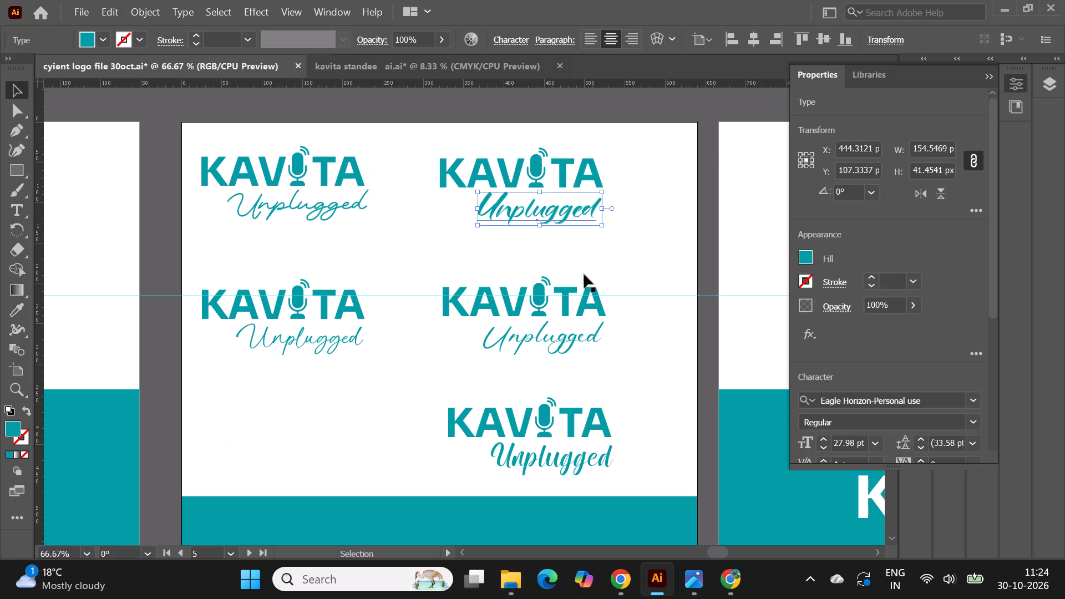
{"action": "left_click", "coordinate": [878, 404]}
{"action": "type", "text": "catta"}
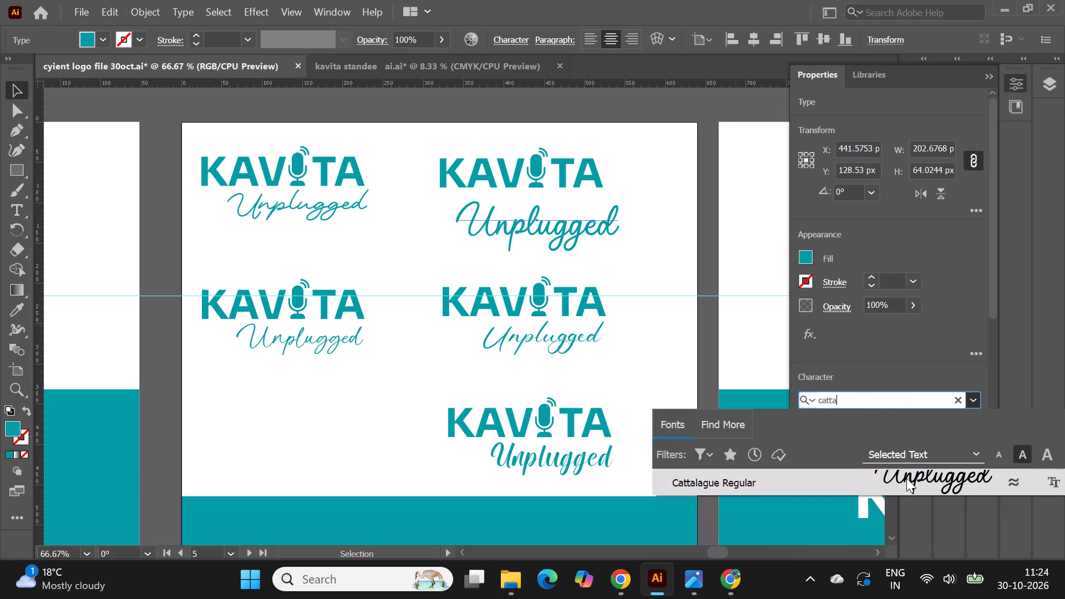
{"action": "left_click", "coordinate": [906, 478]}
{"action": "left_click", "coordinate": [695, 100]}
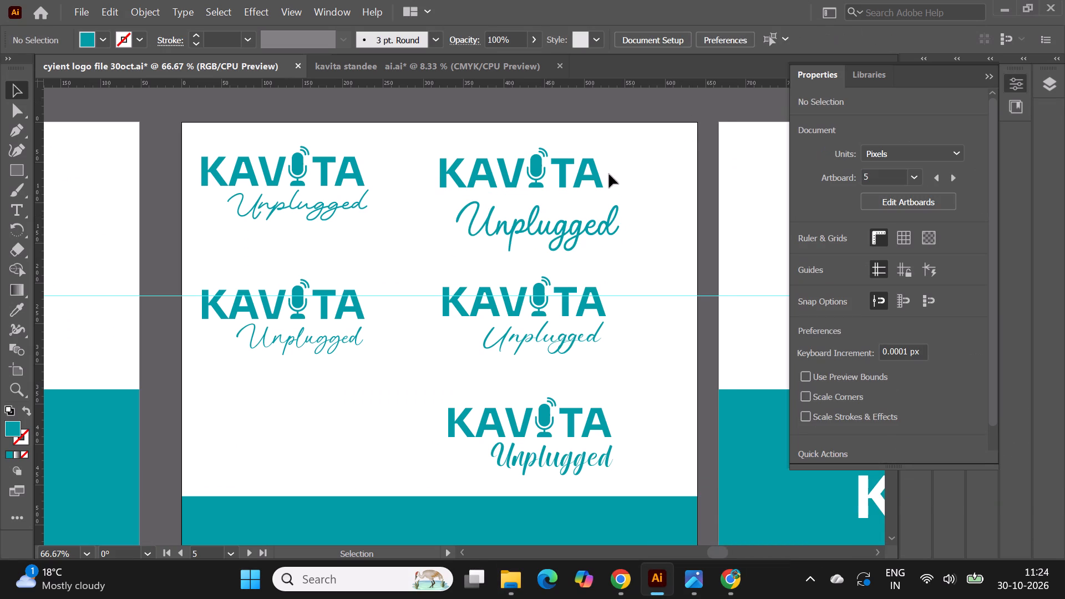
Move the Cattalague Unplugged text up beneath KAVITA and scale it down to about 176 px wide, ending near KAVITA's right edge.
{"action": "left_click_drag", "start_coordinate": [531, 221], "coordinate": [518, 209]}
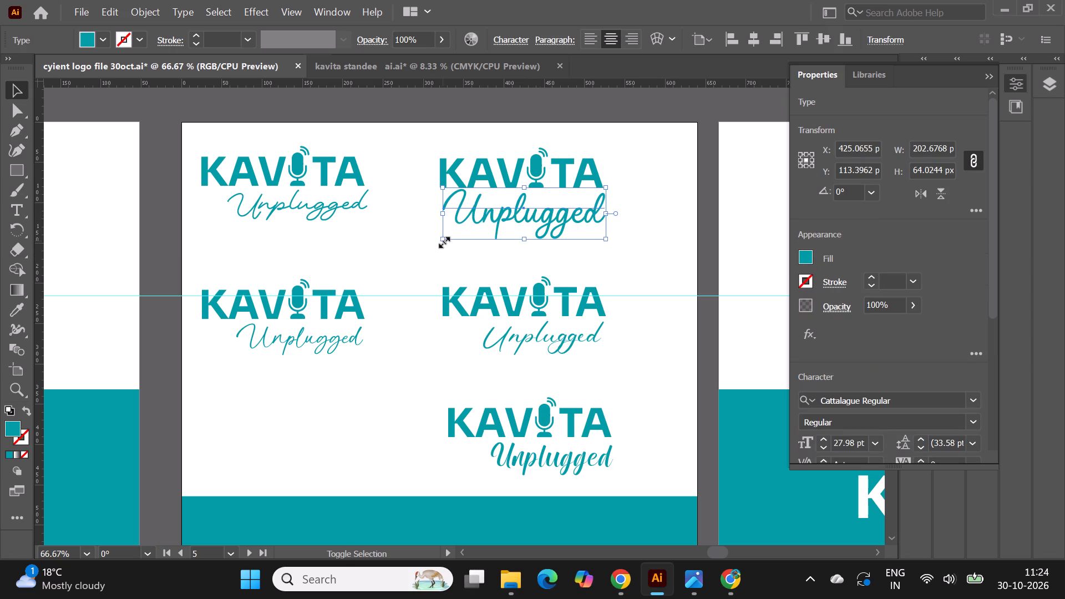
{"action": "left_click_drag", "start_coordinate": [443, 241], "coordinate": [464, 236], "text": "shift"}
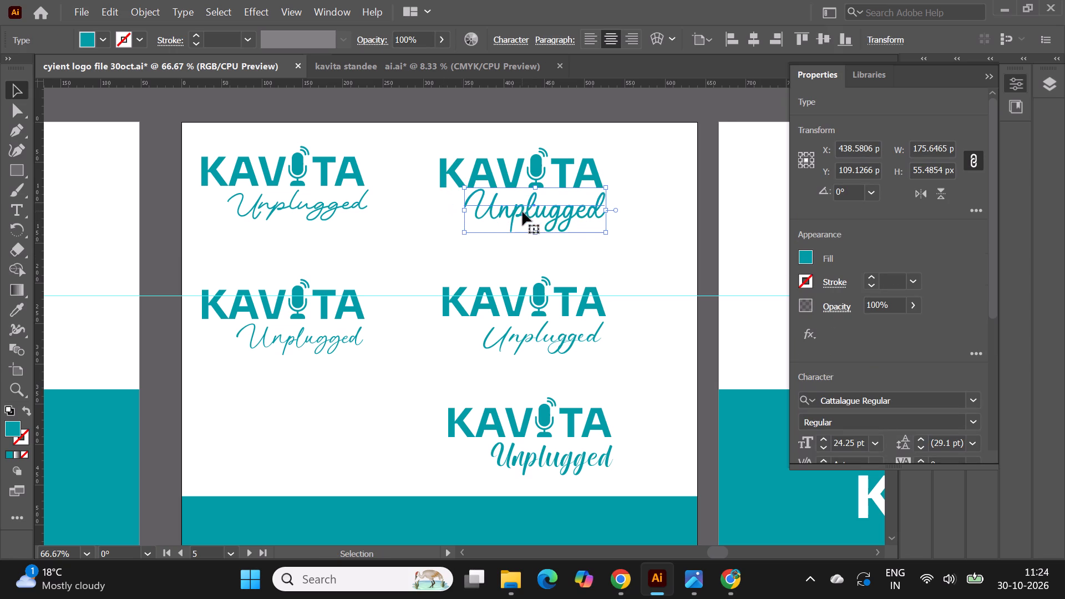
{"action": "left_click", "coordinate": [523, 212]}
{"action": "scroll", "coordinate": [574, 257], "scroll_direction": "up", "scroll_amount": 1}
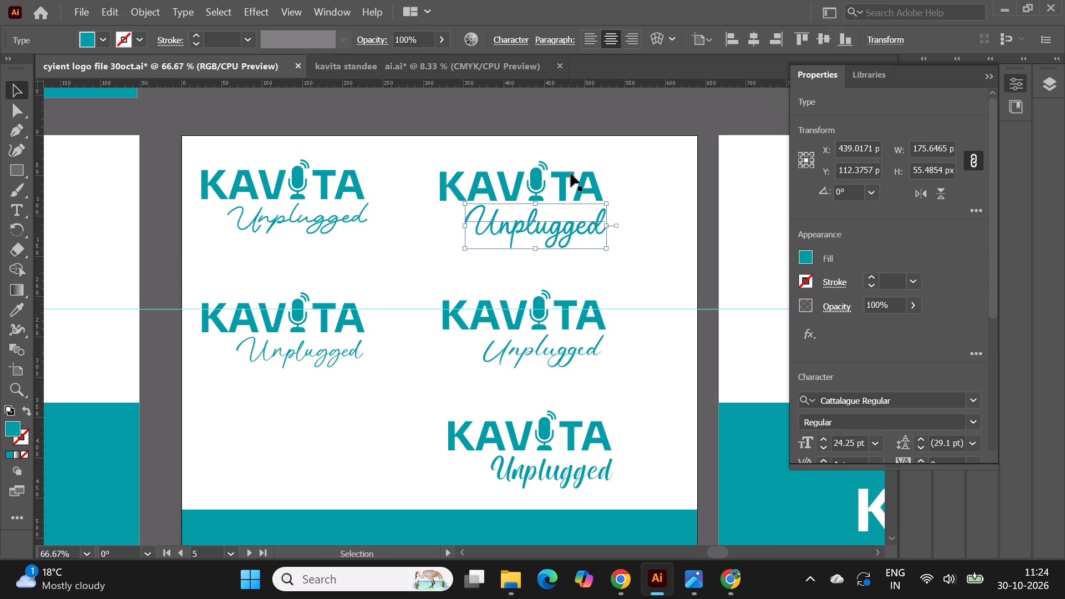
{"action": "left_click", "coordinate": [581, 110]}
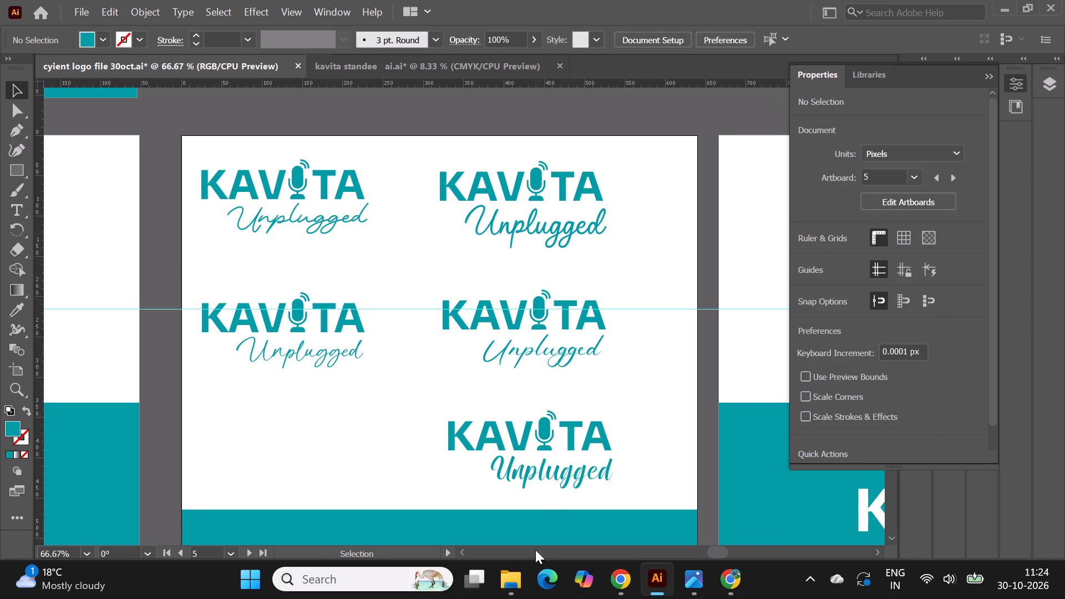
Change the Unplugged text of the second-row left logo to the Purgatory Regular font, checking the font name in Downloads.
{"action": "left_click", "coordinate": [512, 583]}
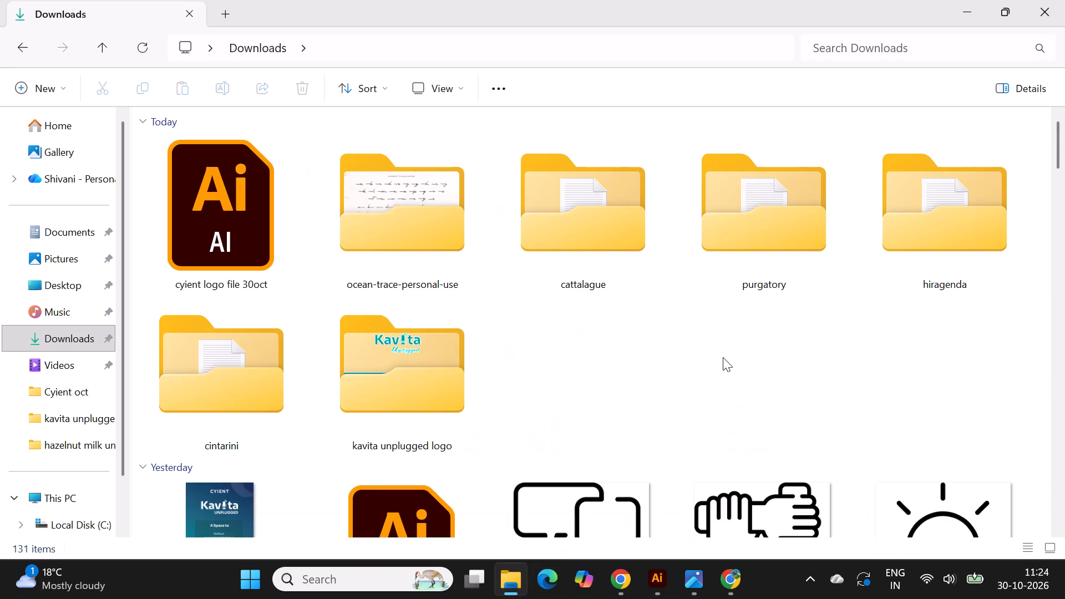
{"action": "left_click", "coordinate": [662, 583]}
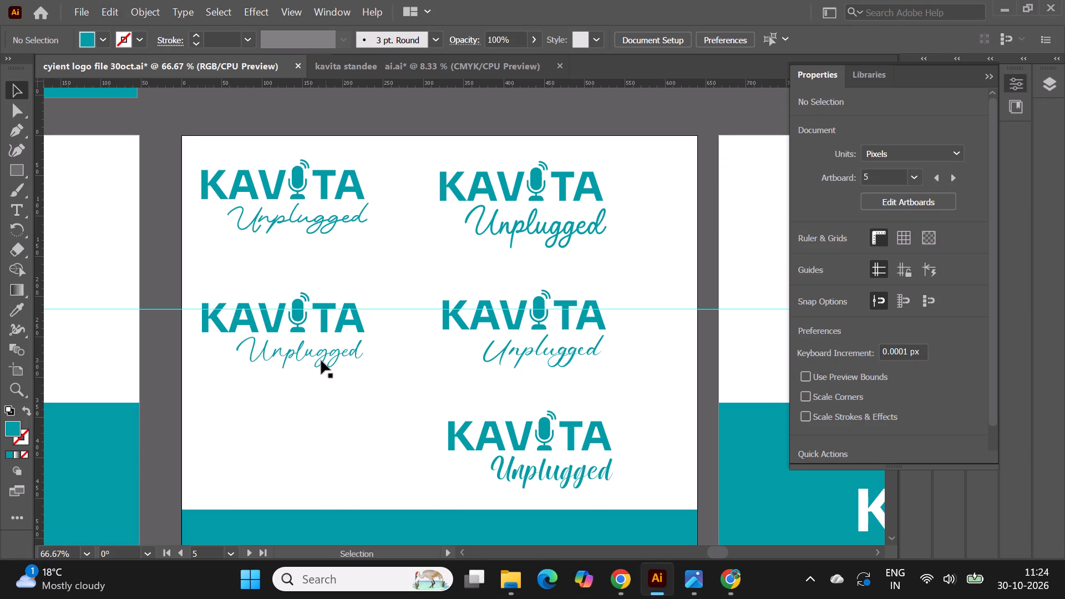
{"action": "left_click", "coordinate": [315, 358]}
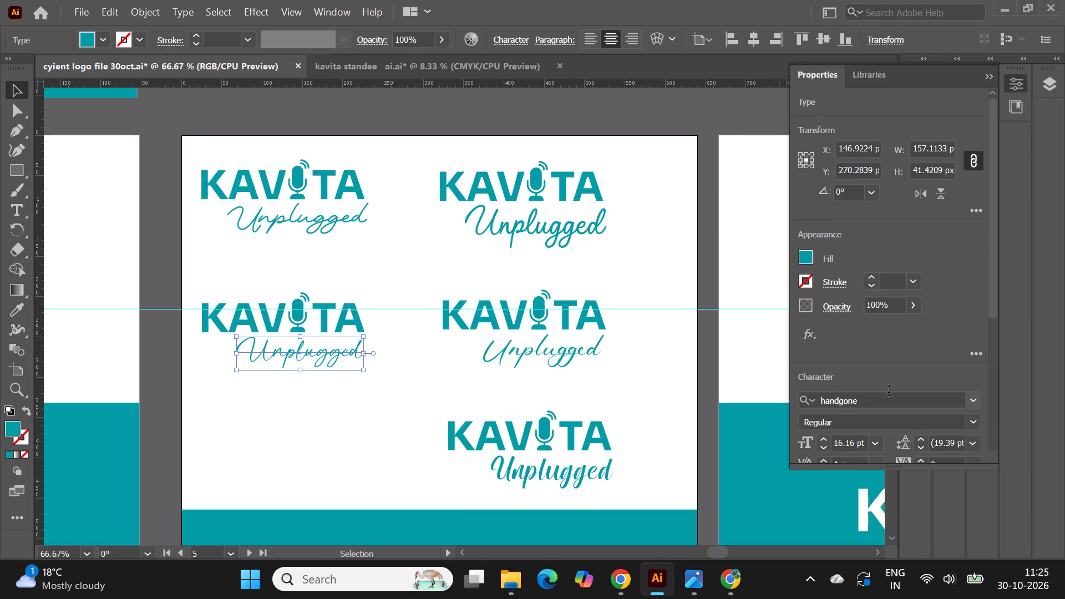
{"action": "left_click", "coordinate": [889, 392]}
{"action": "type", "text": "purtagory"}
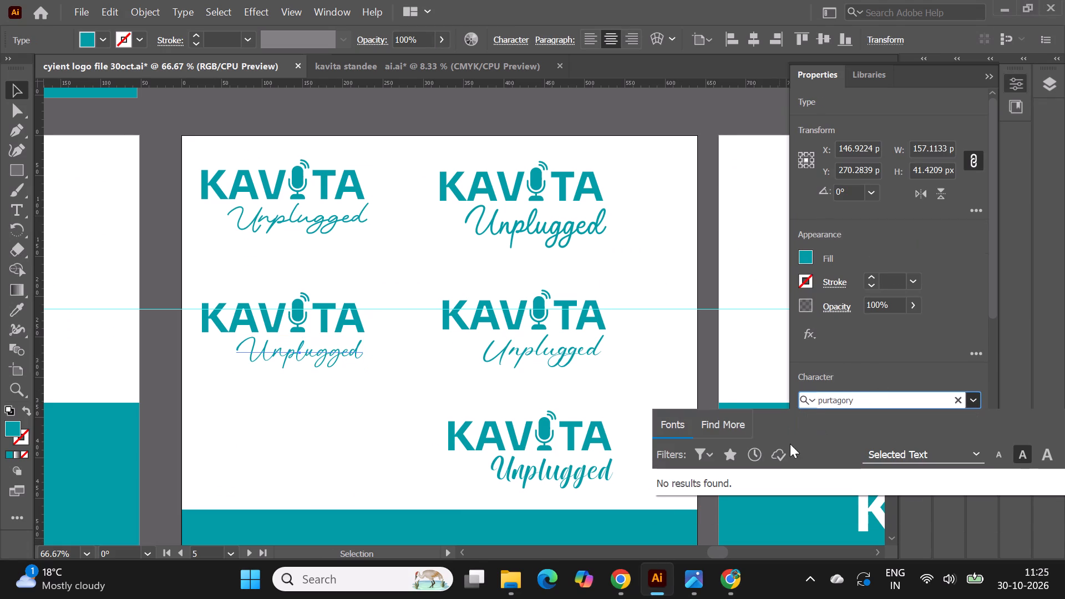
{"action": "key", "text": "BackSpace"}
{"action": "key", "text": "BackSpace"}
{"action": "key", "text": "BackSpace"}
{"action": "key", "text": "BackSpace"}
{"action": "key", "text": "BackSpace"}
{"action": "left_click", "coordinate": [510, 579]}
{"action": "left_click", "coordinate": [576, 345]}
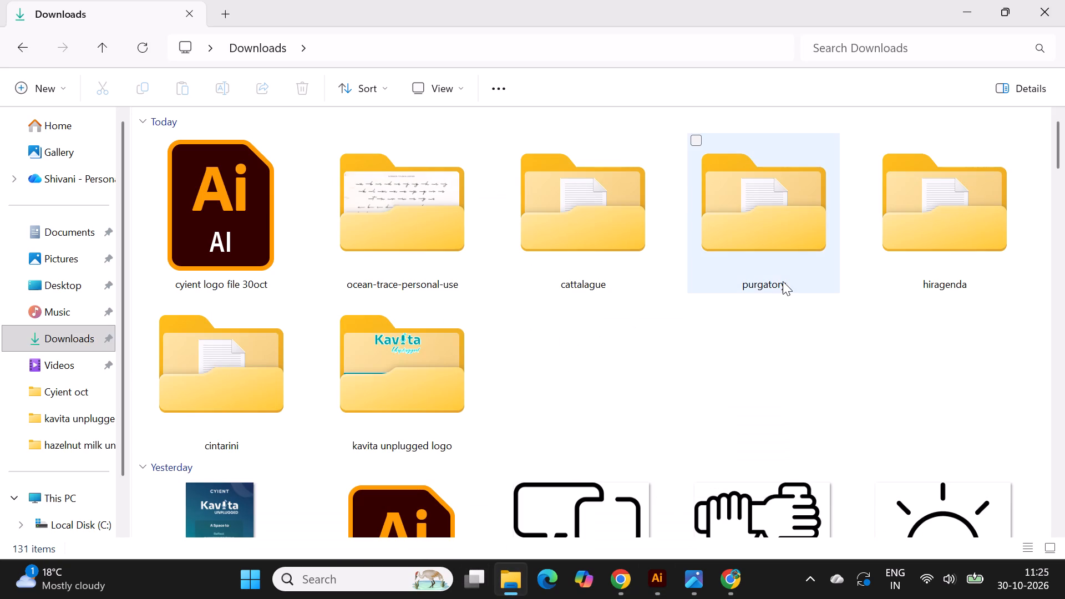
{"action": "left_click", "coordinate": [661, 579]}
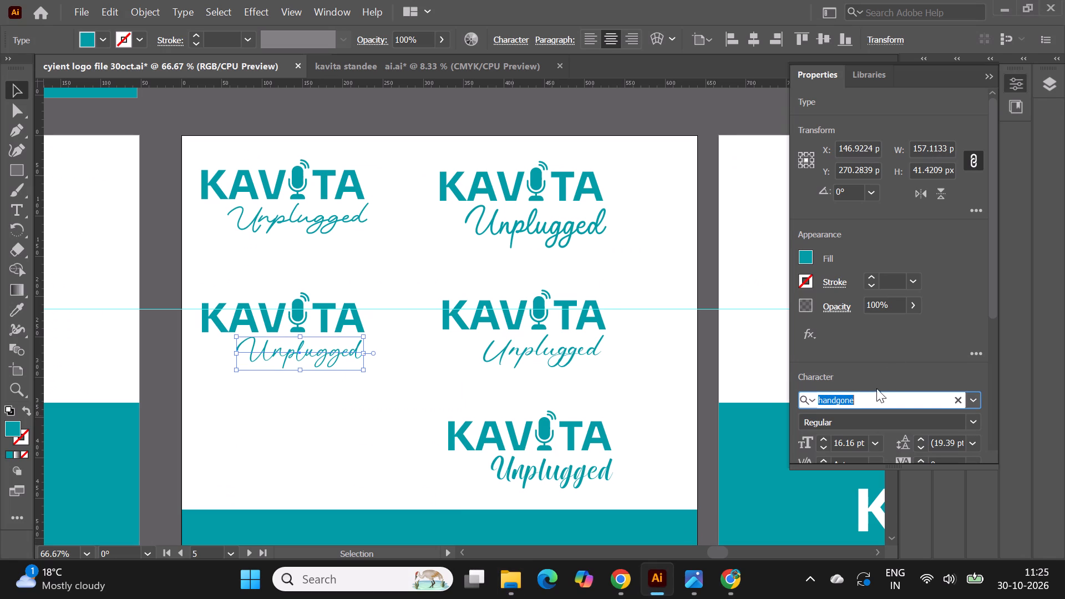
{"action": "type", "text": "purg"}
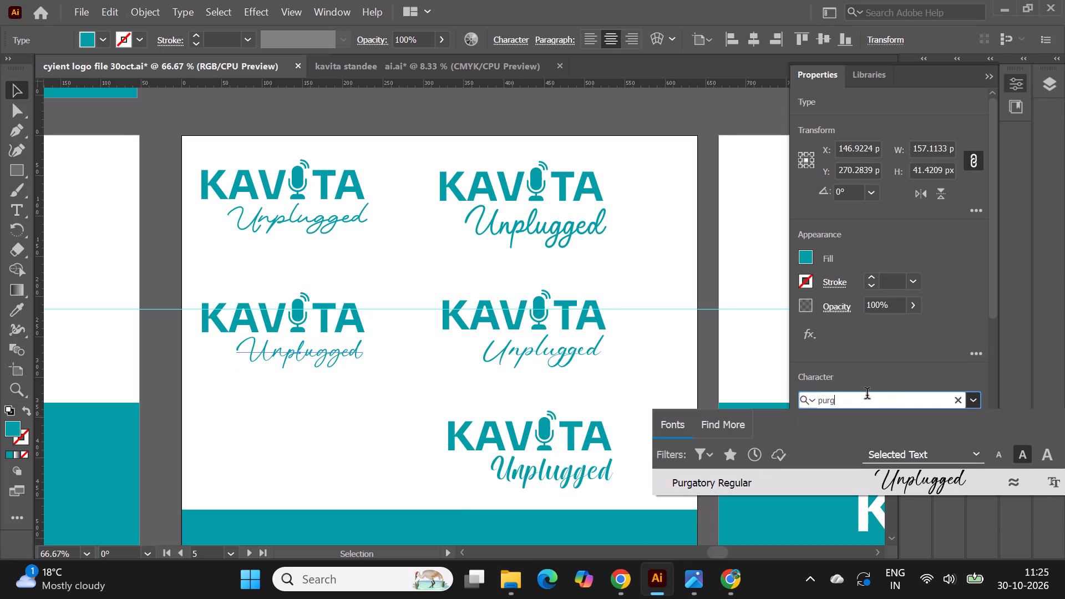
{"action": "left_click", "coordinate": [902, 488]}
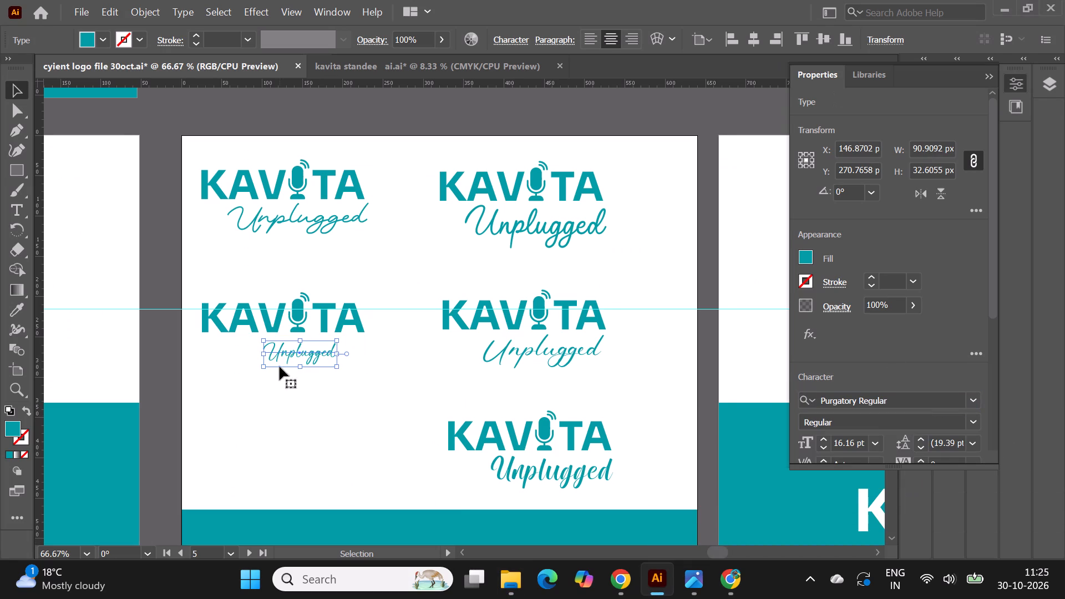
Enlarge the Purgatory Unplugged text proportionally to about 178 px wide beneath KAVITA.
{"action": "left_click_drag", "start_coordinate": [263, 370], "coordinate": [189, 385], "text": "shift"}
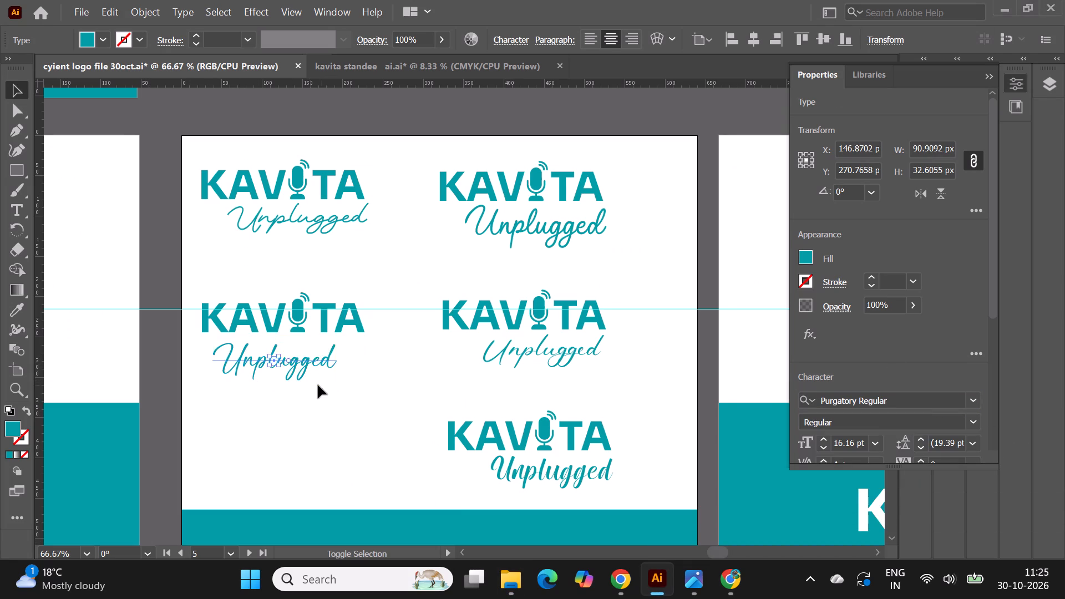
{"action": "left_click_drag", "start_coordinate": [338, 383], "coordinate": [375, 397], "text": "shift"}
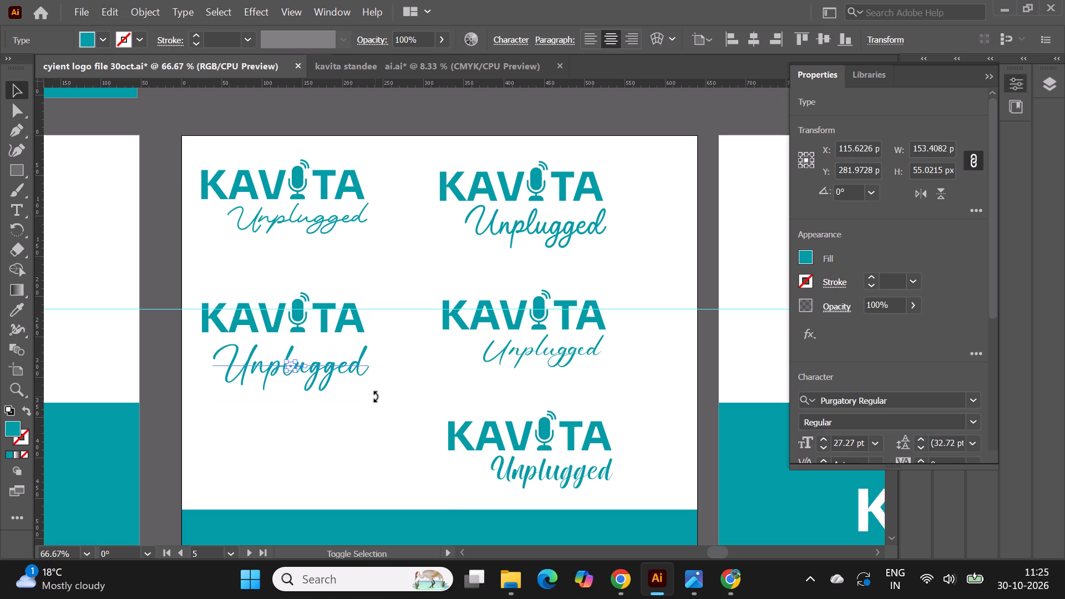
{"action": "left_click_drag", "start_coordinate": [370, 394], "coordinate": [376, 392], "text": "shift"}
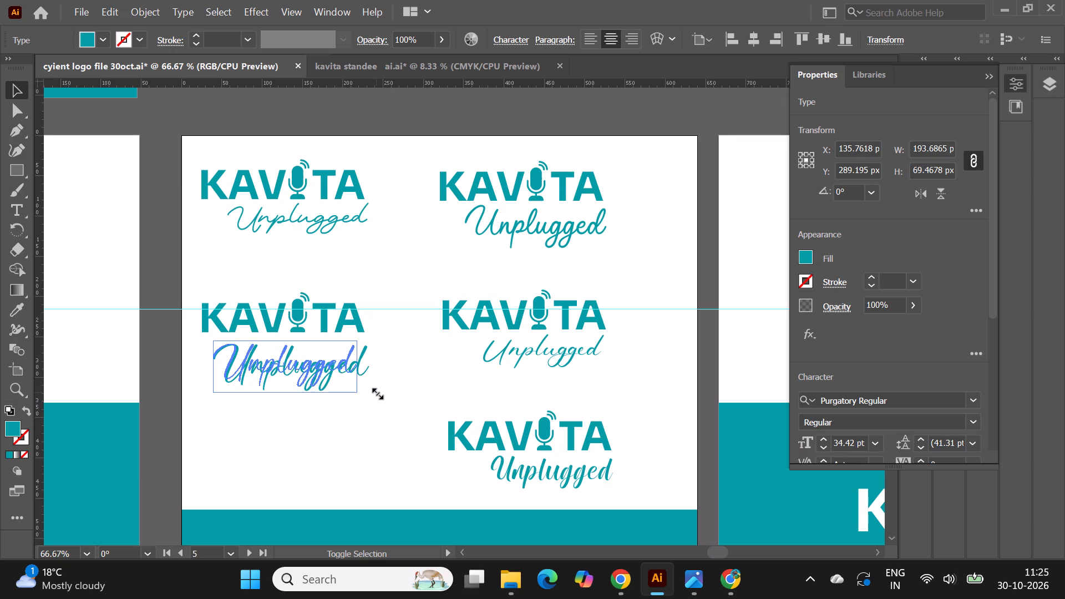
{"action": "left_click_drag", "start_coordinate": [376, 392], "coordinate": [386, 392], "text": "shift"}
{"action": "left_click", "coordinate": [385, 118]}
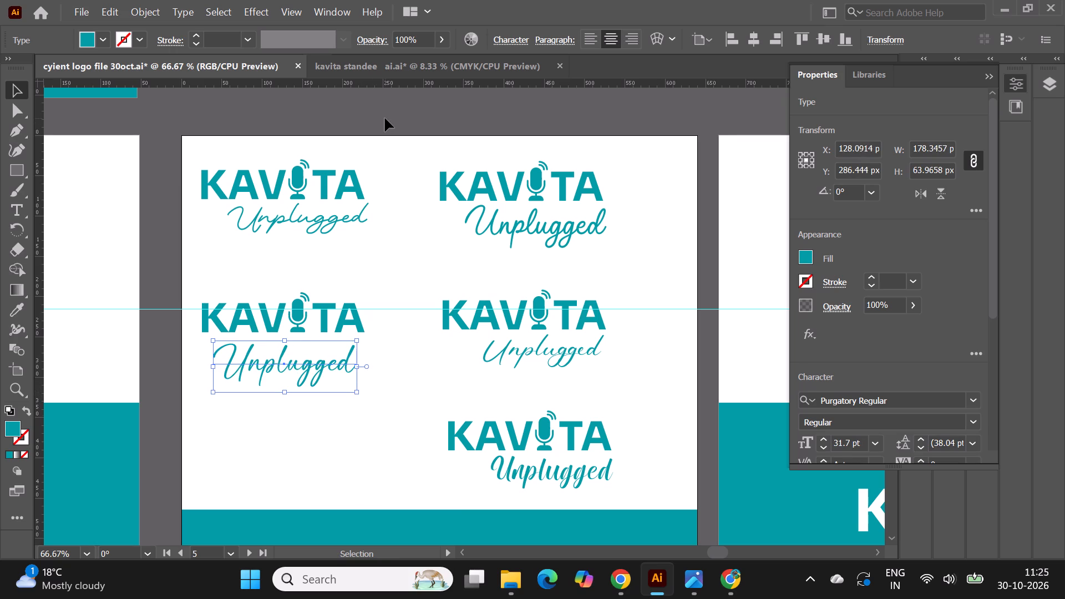
Delete the horizontal guide line running across the second-row logos.
{"action": "left_click", "coordinate": [419, 308]}
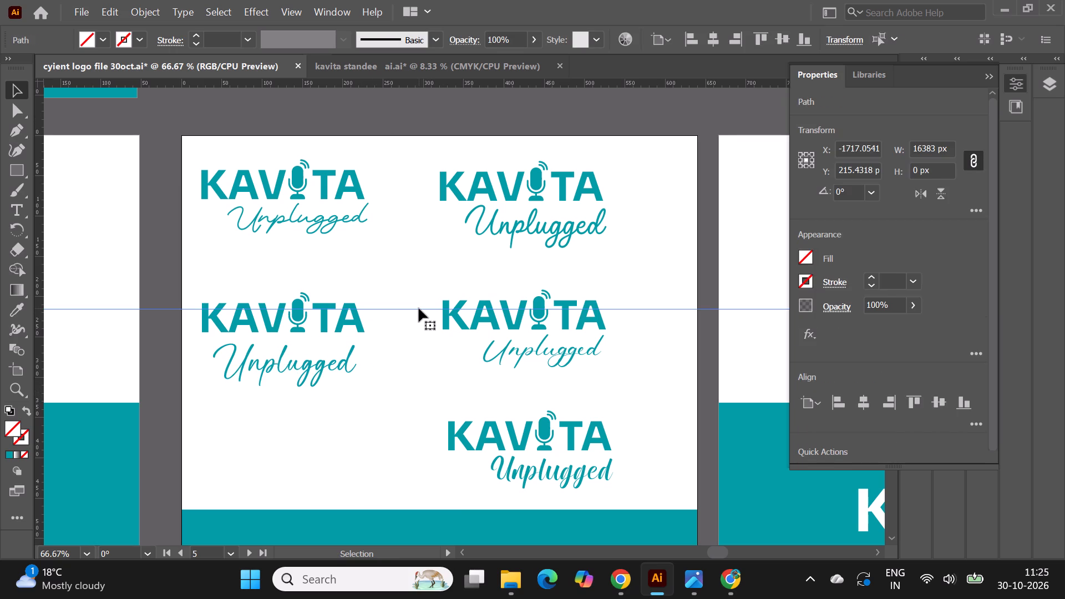
{"action": "key", "text": "Delete"}
Move the Purgatory Unplugged text up close beneath KAVITA so that it ends at KAVITA's right edge.
{"action": "left_click_drag", "start_coordinate": [283, 351], "coordinate": [285, 350]}
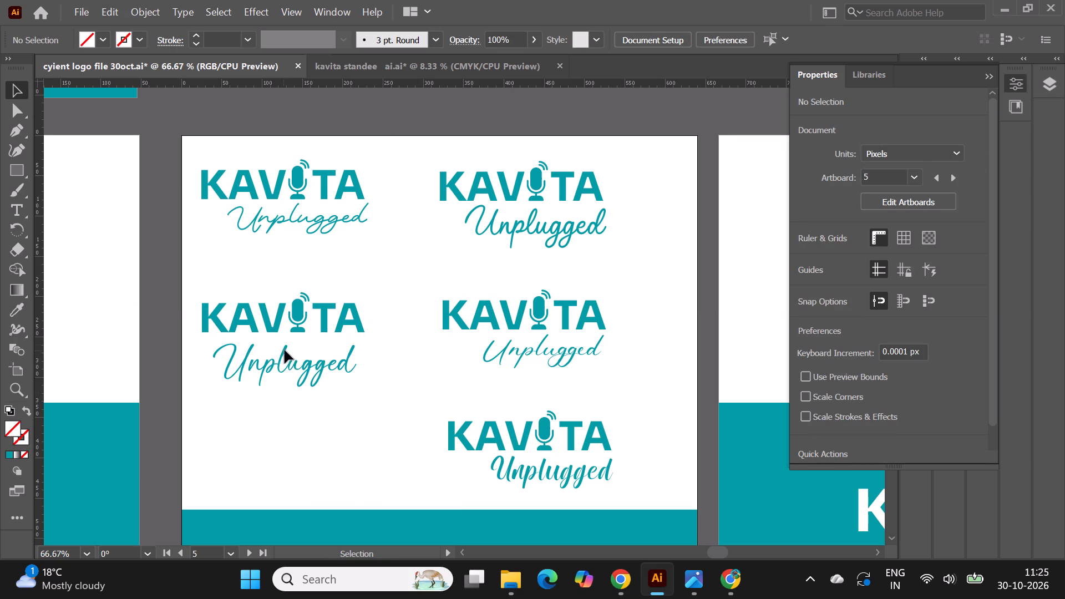
{"action": "left_click_drag", "start_coordinate": [285, 350], "coordinate": [291, 341]}
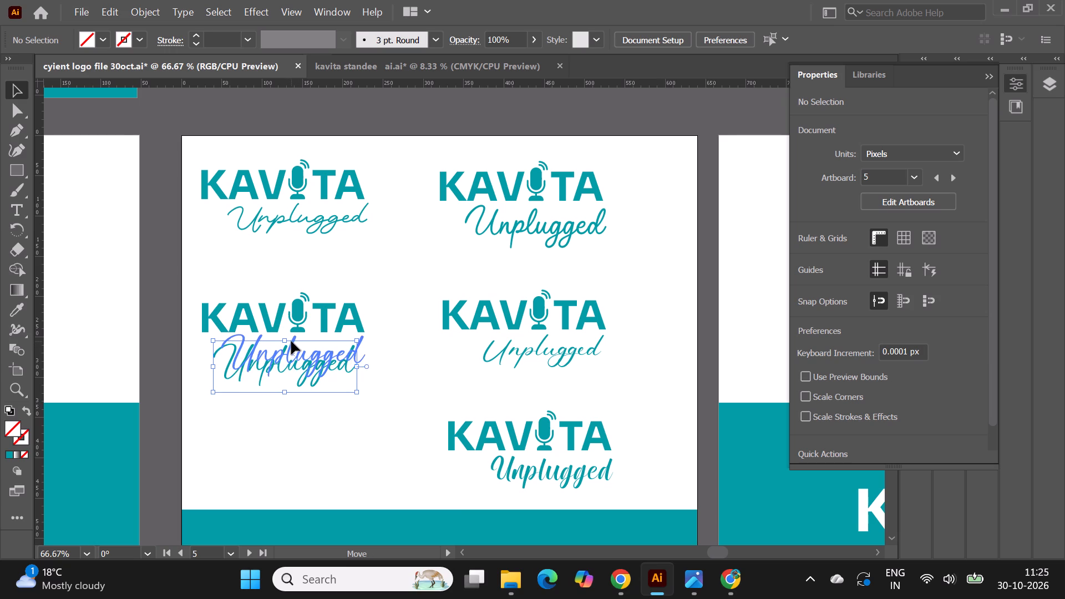
{"action": "left_click_drag", "start_coordinate": [291, 341], "coordinate": [292, 343]}
{"action": "left_click", "coordinate": [175, 326]}
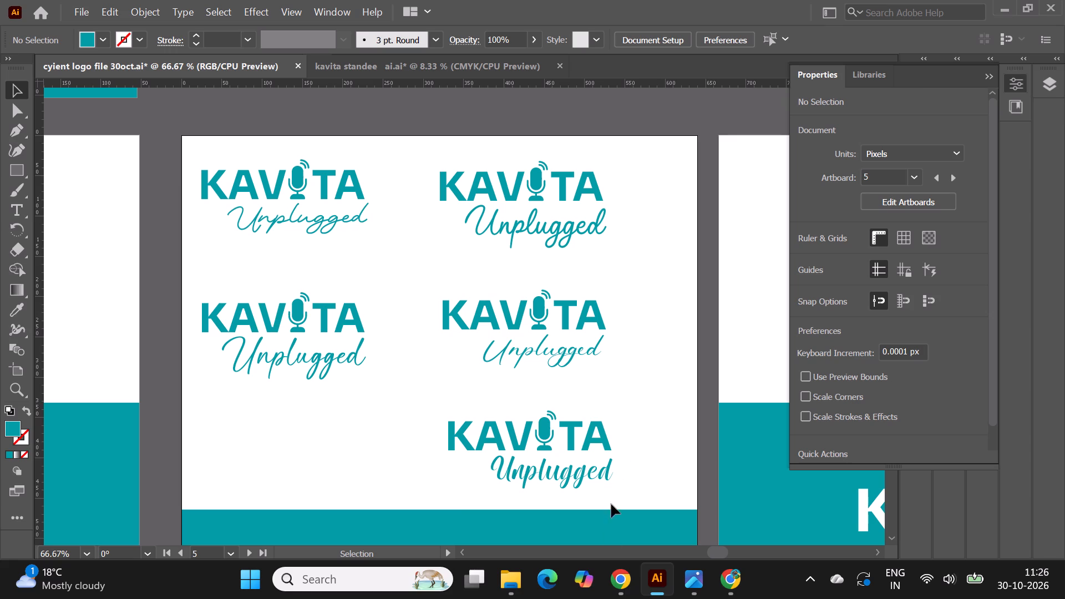
Change the Unplugged text of the second-row right logo to the Hiragenda Regular font, checking the font name in Downloads.
{"action": "left_click", "coordinate": [505, 581]}
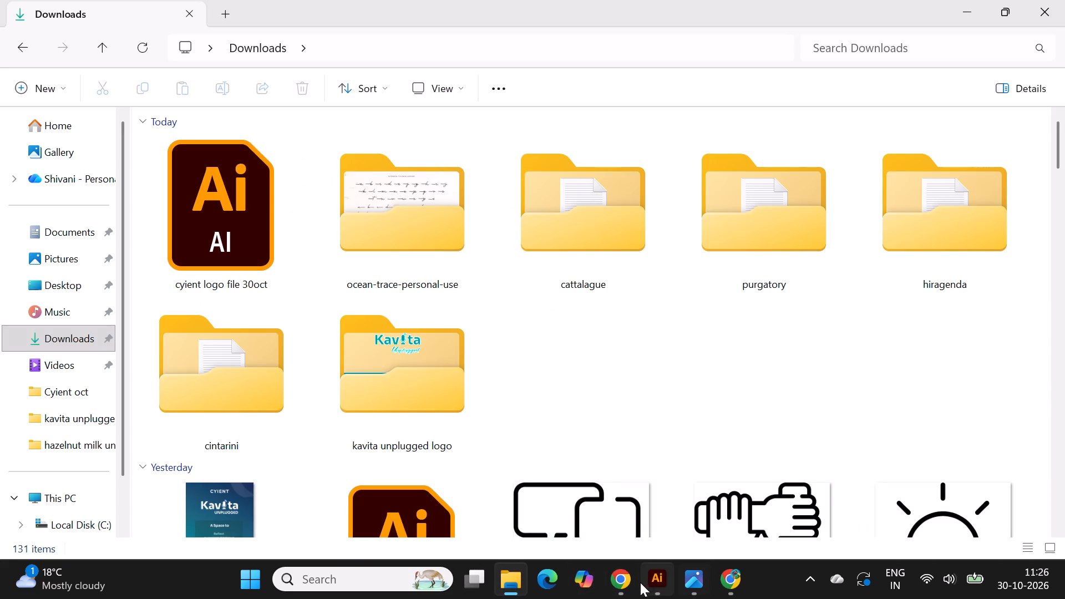
{"action": "left_click", "coordinate": [656, 578]}
{"action": "left_click", "coordinate": [502, 354]}
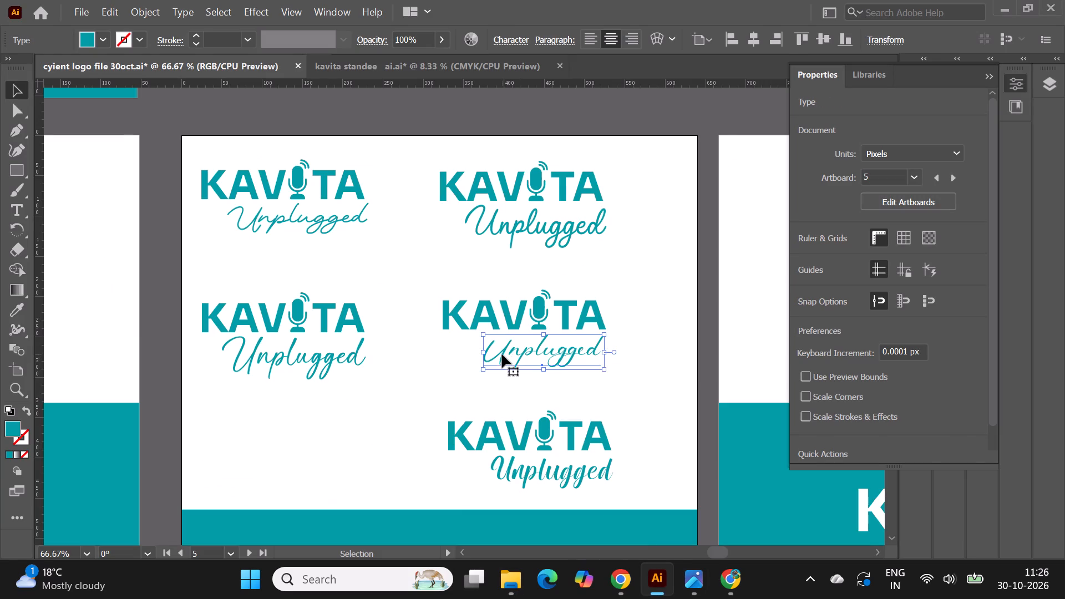
{"action": "left_click", "coordinate": [902, 400]}
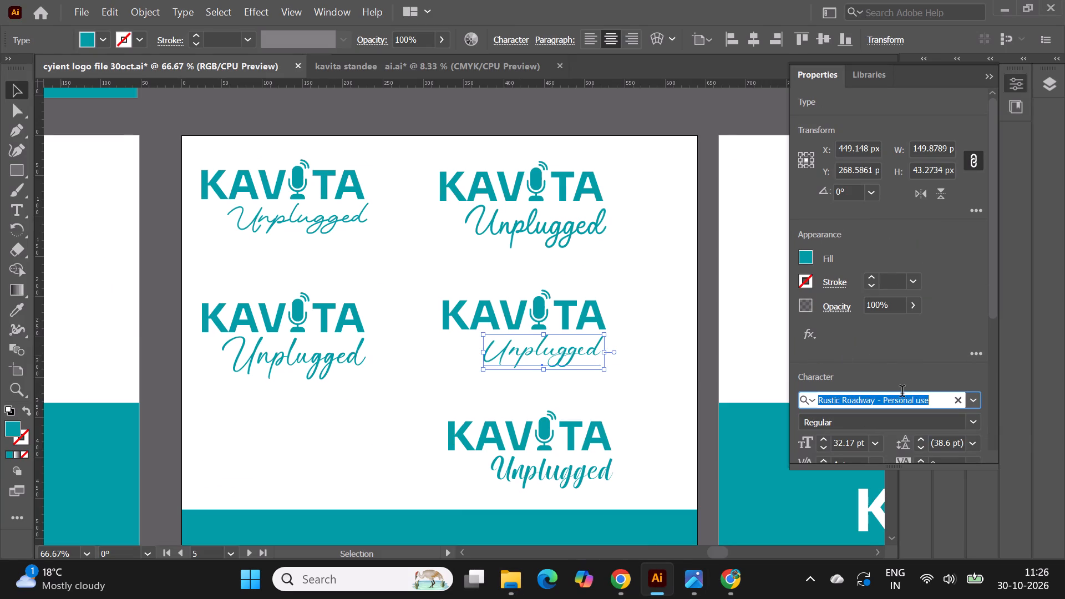
{"action": "type", "text": "hira"}
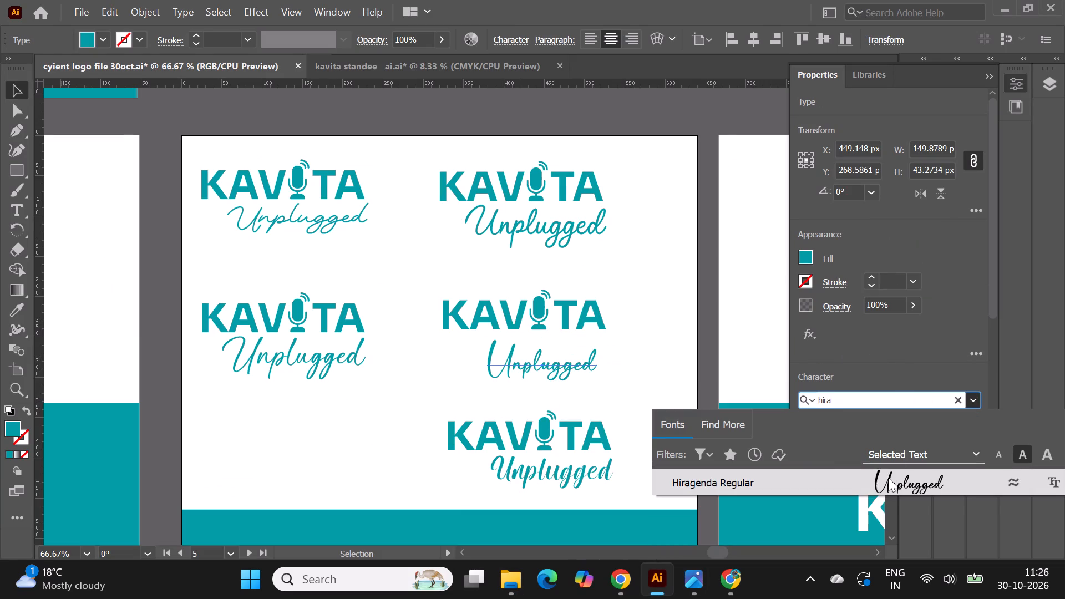
{"action": "left_click", "coordinate": [888, 478]}
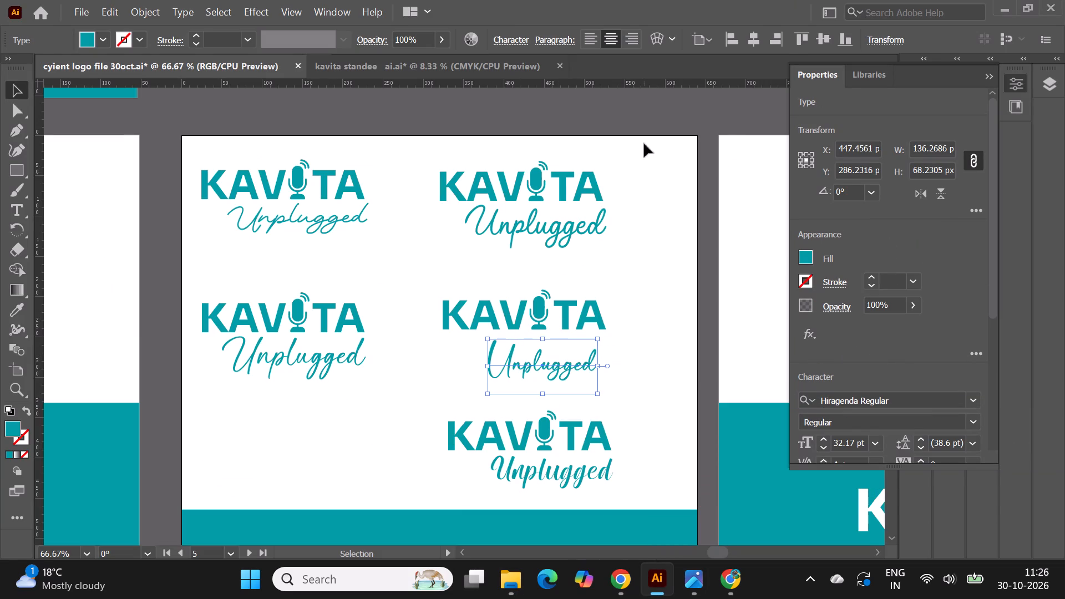
{"action": "left_click", "coordinate": [643, 108]}
Move the Hiragenda Unplugged text up close beneath KAVITA so that it ends at KAVITA's right edge.
{"action": "left_click_drag", "start_coordinate": [514, 348], "coordinate": [522, 338]}
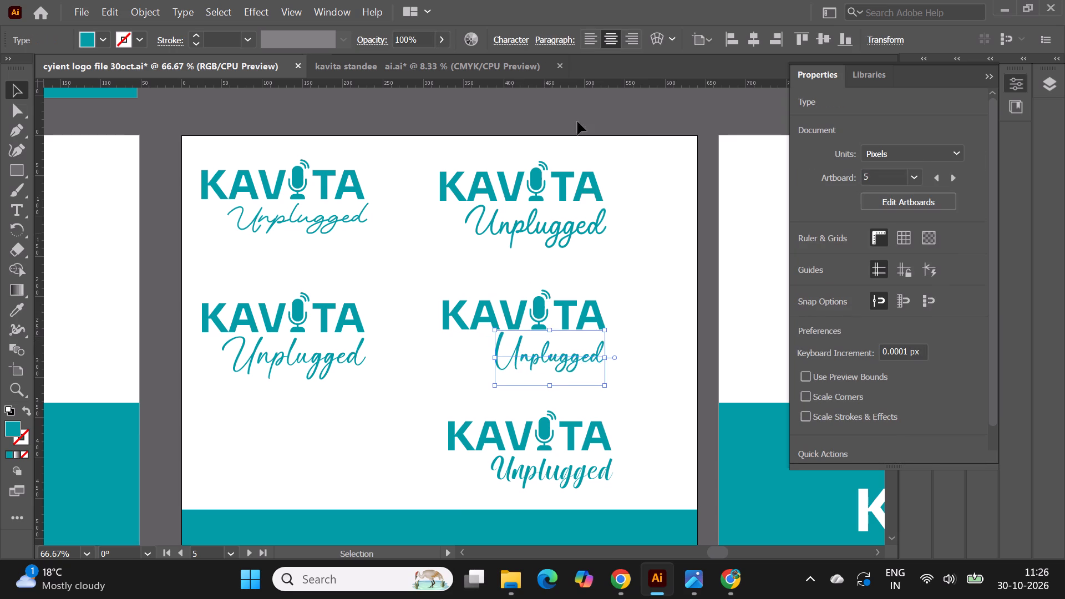
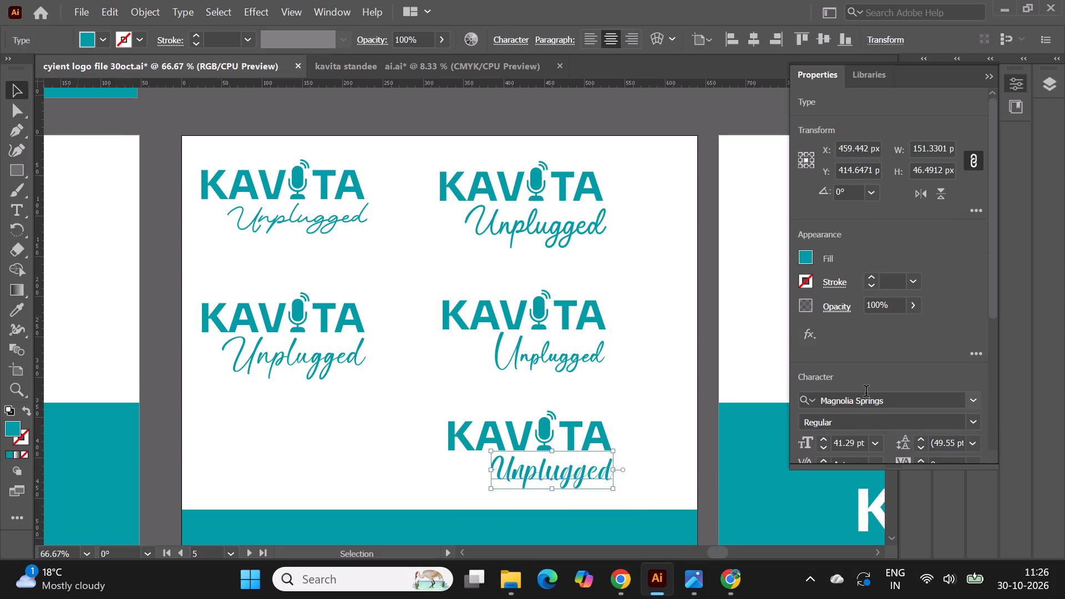
Change the Unplugged text of the third-row logo to the Cintarini Regular font.
{"action": "type", "text": "cinta"}
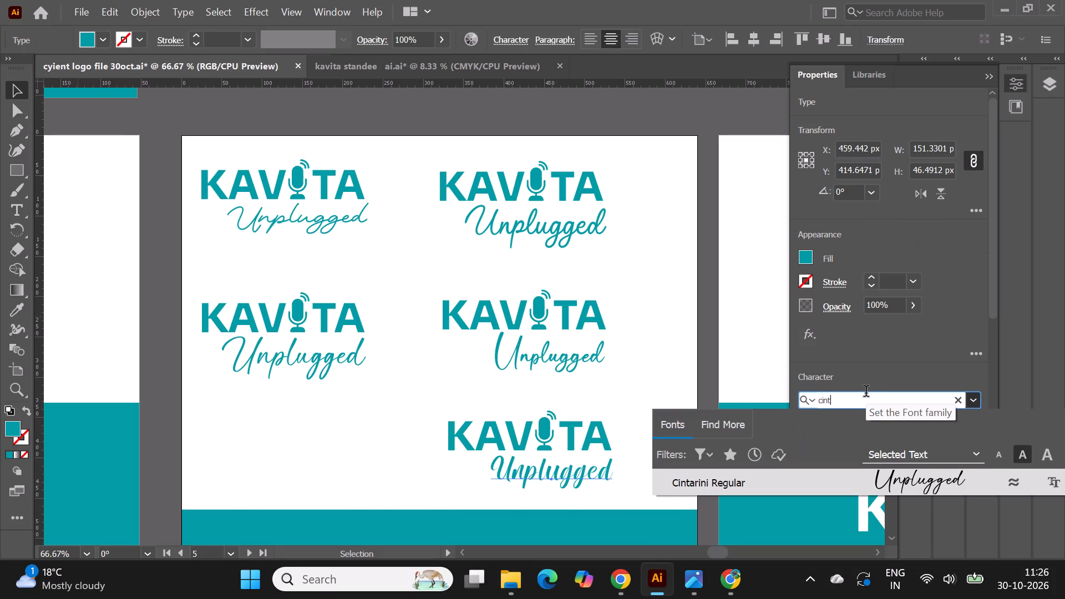
{"action": "left_click", "coordinate": [912, 476]}
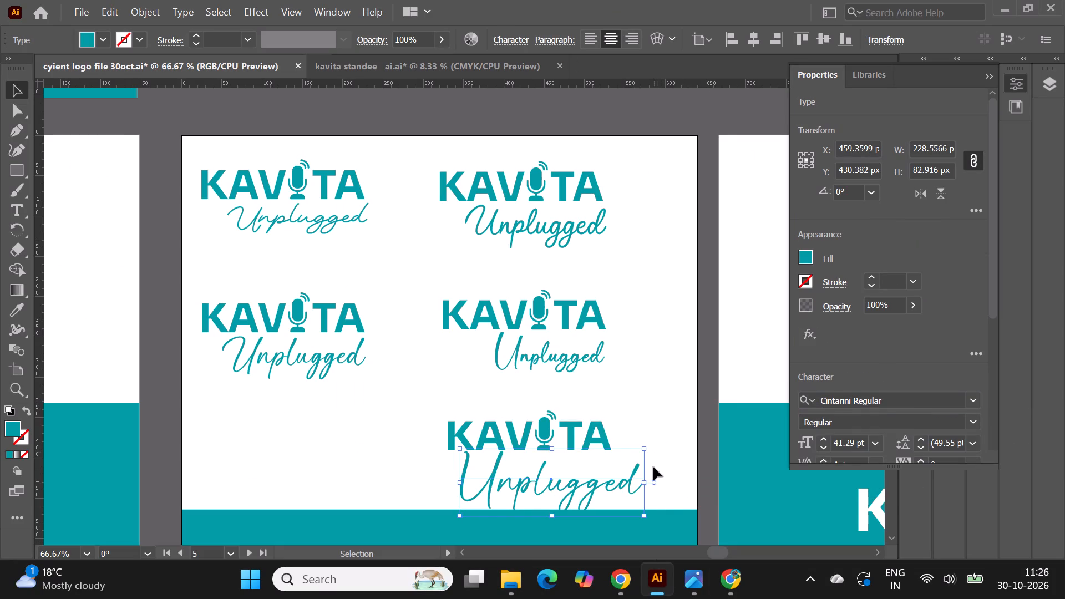
Scale the Cintarini Unplugged text down proportionally to about 194 px wide beneath KAVITA.
{"action": "left_click_drag", "start_coordinate": [643, 515], "coordinate": [690, 502], "text": "shift"}
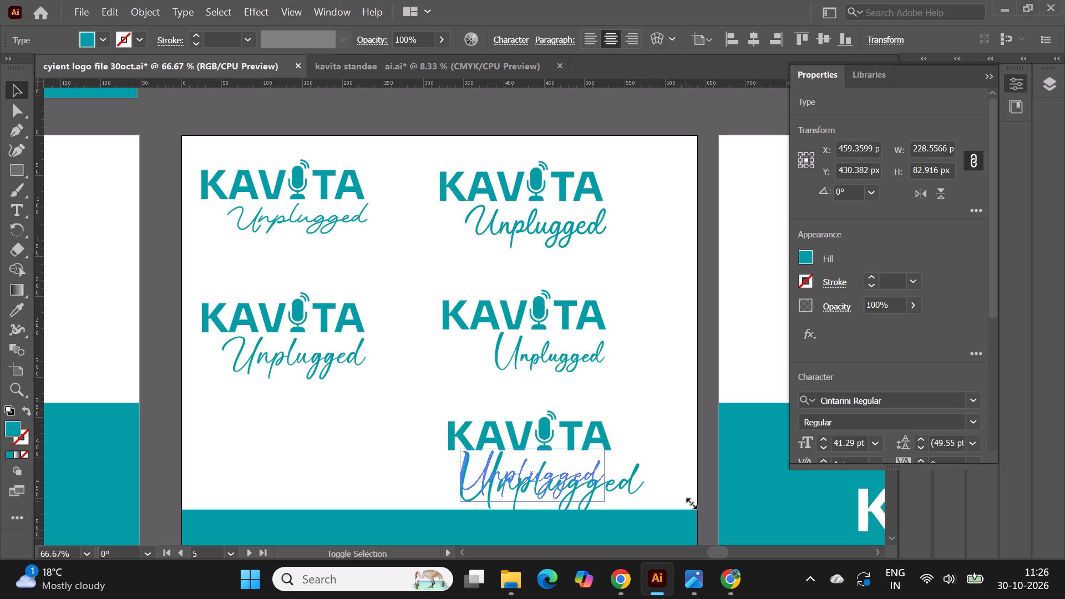
{"action": "left_click_drag", "start_coordinate": [690, 502], "coordinate": [706, 506], "text": "shift"}
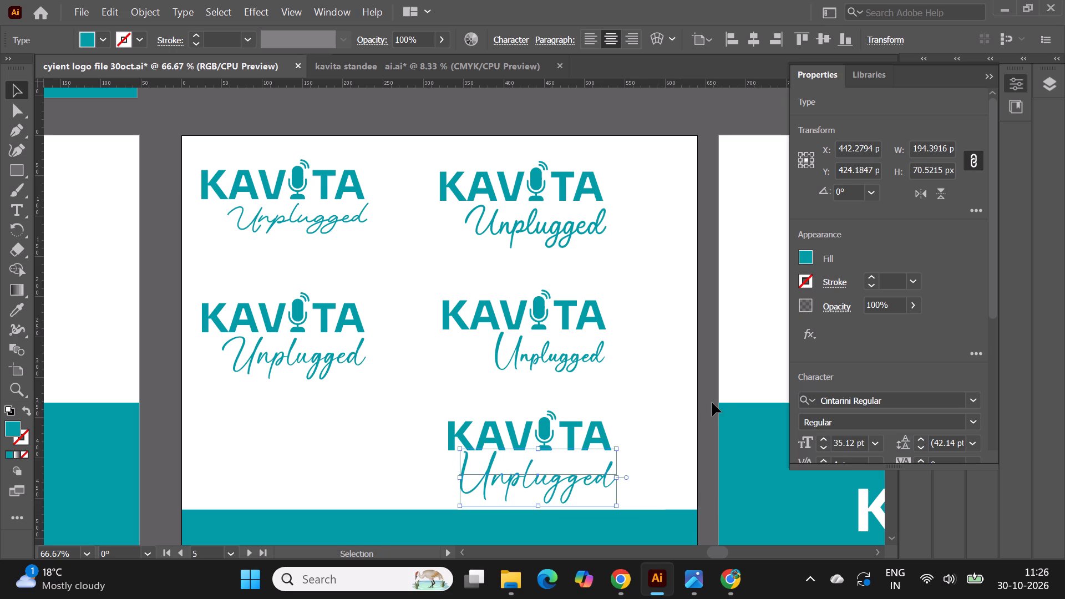
{"action": "left_click", "coordinate": [712, 403]}
Review the script-font variants on artboard 5 and compare them with the Kavita logos on the neighbouring artboards.
{"action": "scroll", "coordinate": [581, 359], "scroll_direction": "down", "scroll_amount": 2}
{"action": "scroll", "coordinate": [434, 195], "scroll_direction": "down", "scroll_amount": 1, "text": "alt"}
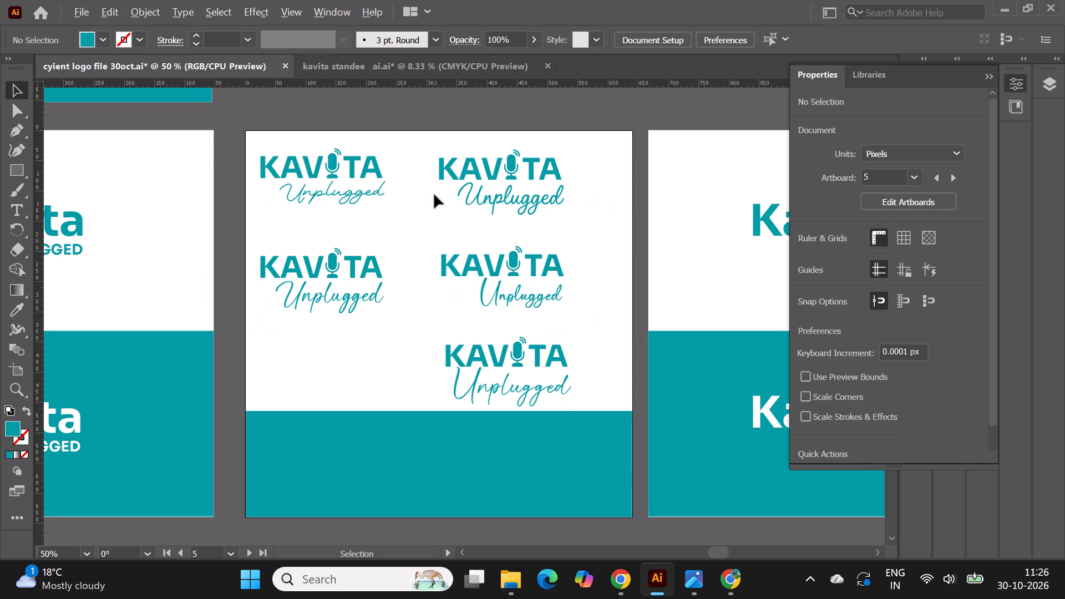
{"action": "scroll", "coordinate": [366, 161], "scroll_direction": "up", "scroll_amount": 1, "text": "alt"}
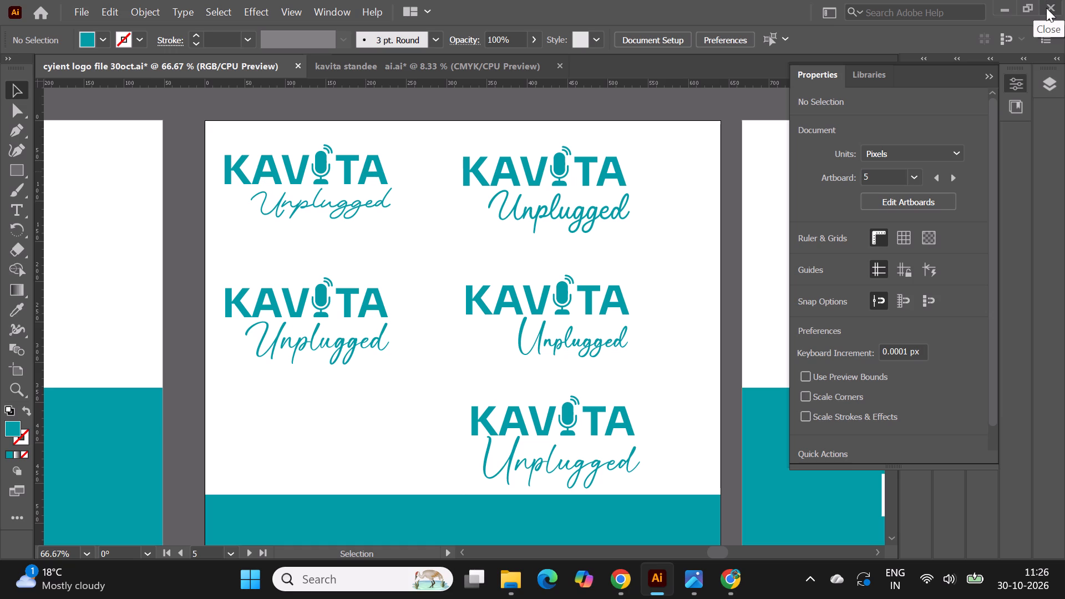
{"action": "left_click", "coordinate": [987, 75]}
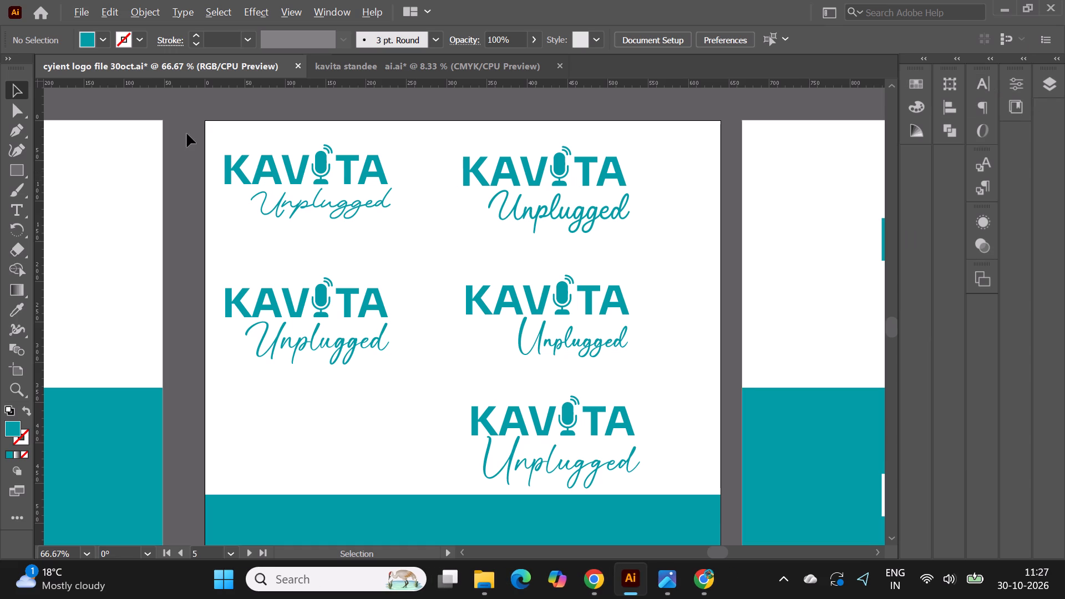
{"action": "scroll", "coordinate": [184, 131], "scroll_direction": "down", "scroll_amount": 1, "text": "alt"}
{"action": "scroll", "coordinate": [132, 129], "scroll_direction": "down", "scroll_amount": 1, "text": "alt"}
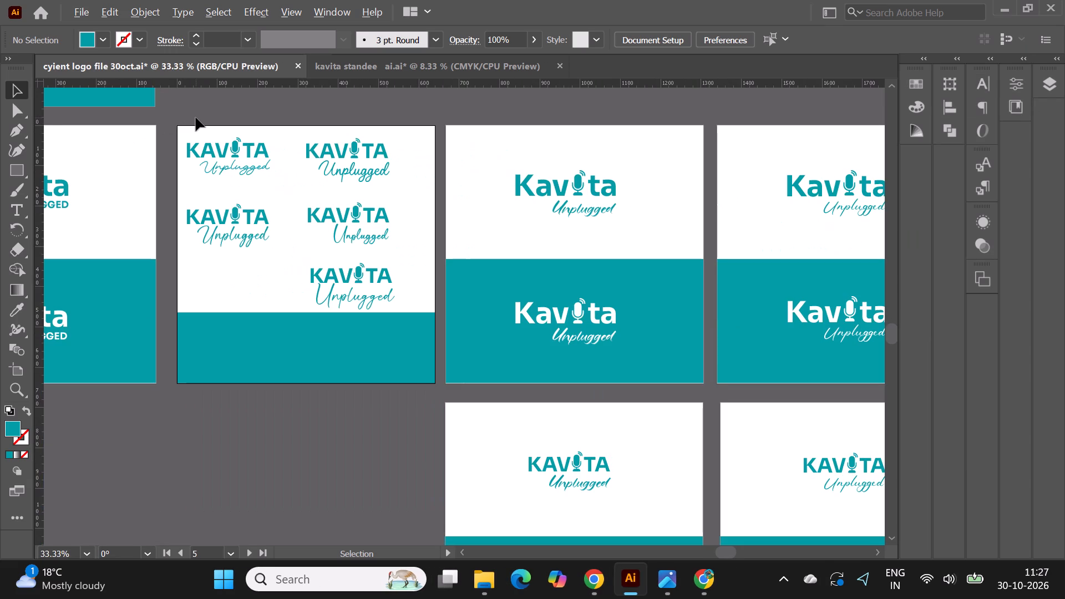
{"action": "scroll", "coordinate": [196, 118], "scroll_direction": "up", "scroll_amount": 4, "text": "alt"}
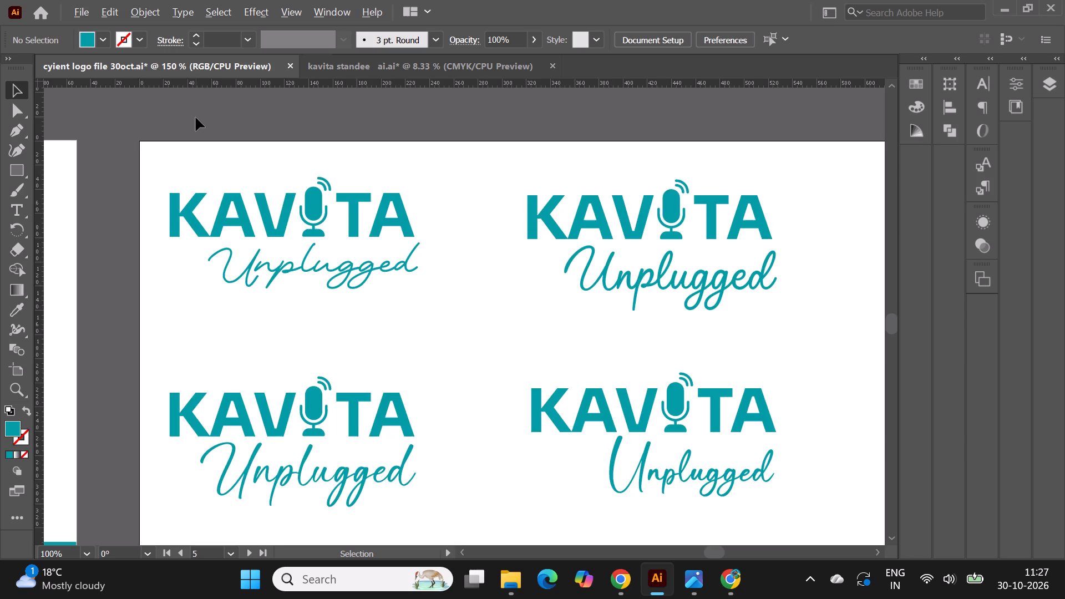
{"action": "scroll", "coordinate": [196, 118], "scroll_direction": "down", "scroll_amount": 2, "text": "alt"}
{"action": "scroll", "coordinate": [73, 138], "scroll_direction": "down", "scroll_amount": 2, "text": "alt"}
{"action": "scroll", "coordinate": [735, 135], "scroll_direction": "up", "scroll_amount": 1, "text": "alt"}
{"action": "scroll", "coordinate": [224, 136], "scroll_direction": "down", "scroll_amount": 2, "text": "alt"}
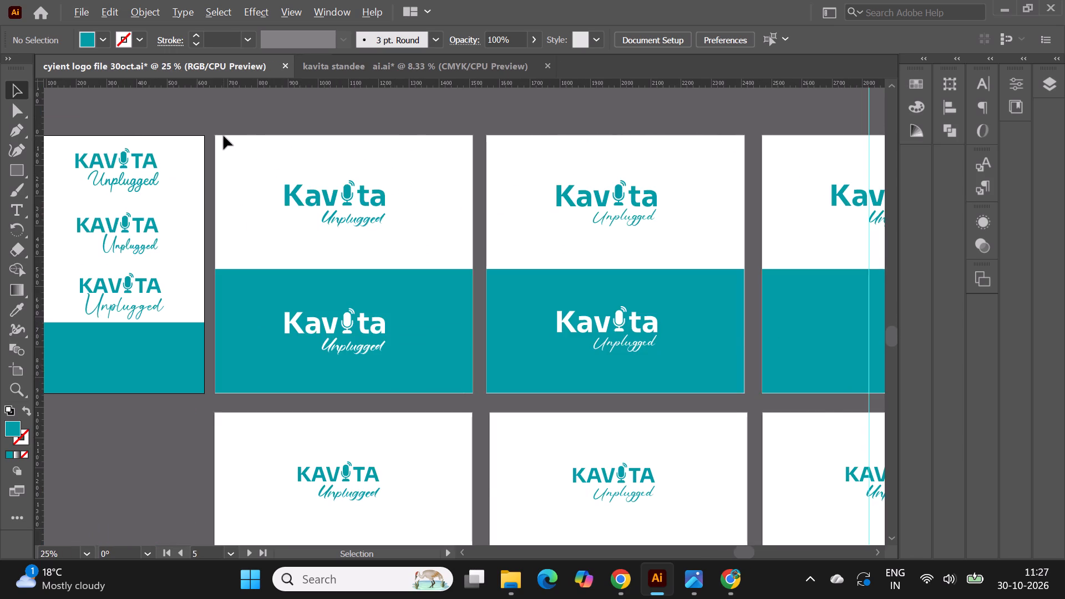
{"action": "scroll", "coordinate": [224, 136], "scroll_direction": "down", "scroll_amount": 1, "text": "alt"}
{"action": "scroll", "coordinate": [161, 140], "scroll_direction": "down", "scroll_amount": 1, "text": "alt"}
{"action": "scroll", "coordinate": [430, 134], "scroll_direction": "up", "scroll_amount": 1, "text": "alt"}
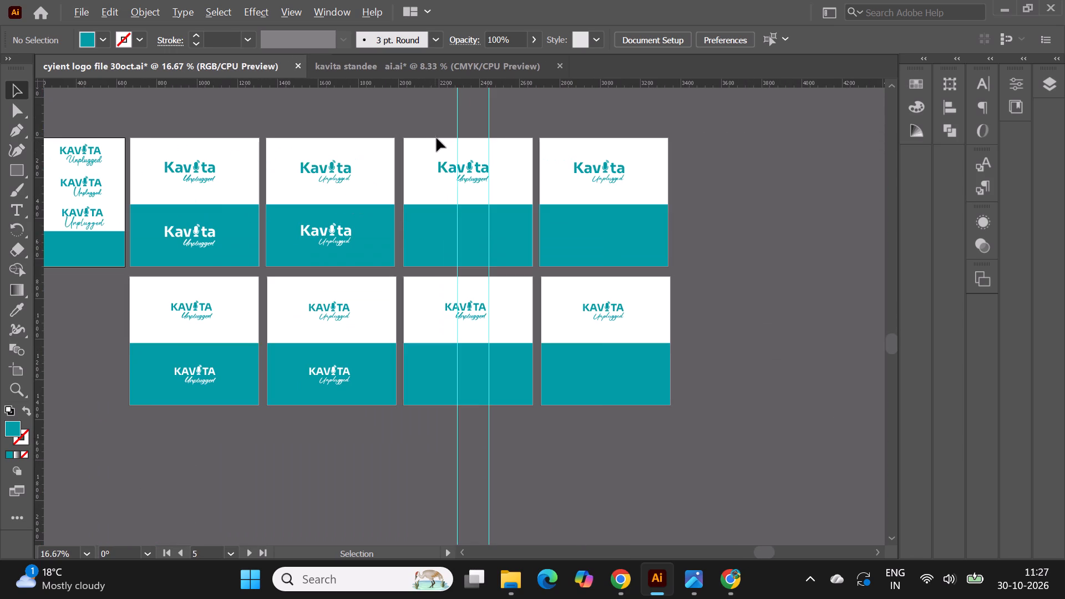
Delete the vertical guide at the left edge of Unplugged in the title-case Kavita logo on artboard 10.
{"action": "scroll", "coordinate": [491, 176], "scroll_direction": "up", "scroll_amount": 3, "text": "alt"}
{"action": "scroll", "coordinate": [453, 146], "scroll_direction": "up", "scroll_amount": 1, "text": "alt"}
{"action": "scroll", "coordinate": [484, 214], "scroll_direction": "up", "scroll_amount": 1}
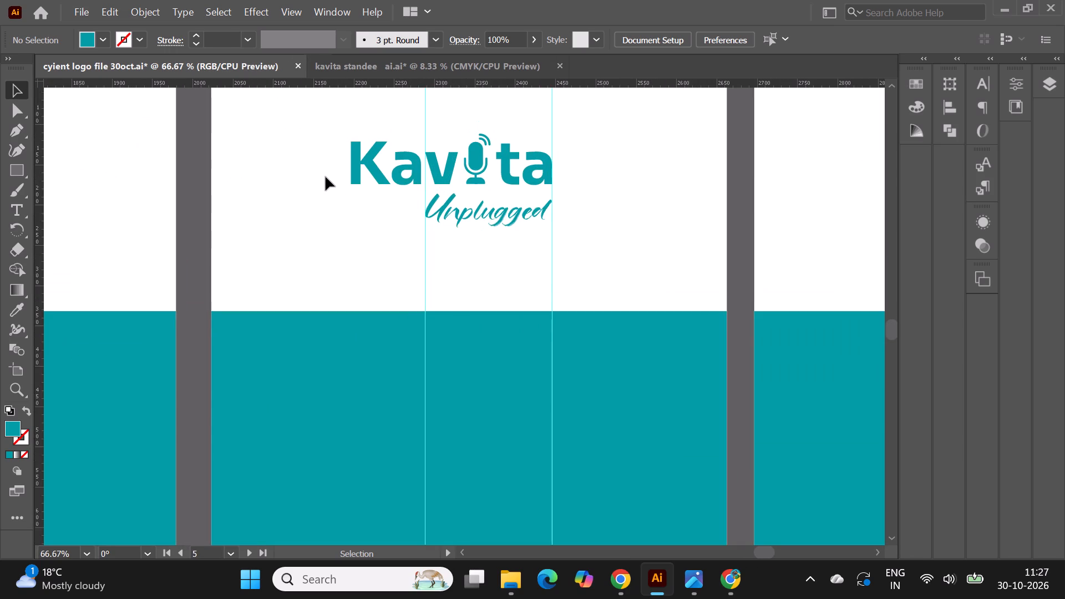
{"action": "scroll", "coordinate": [322, 177], "scroll_direction": "down", "scroll_amount": 2, "text": "alt"}
{"action": "scroll", "coordinate": [458, 151], "scroll_direction": "up", "scroll_amount": 1, "text": "alt"}
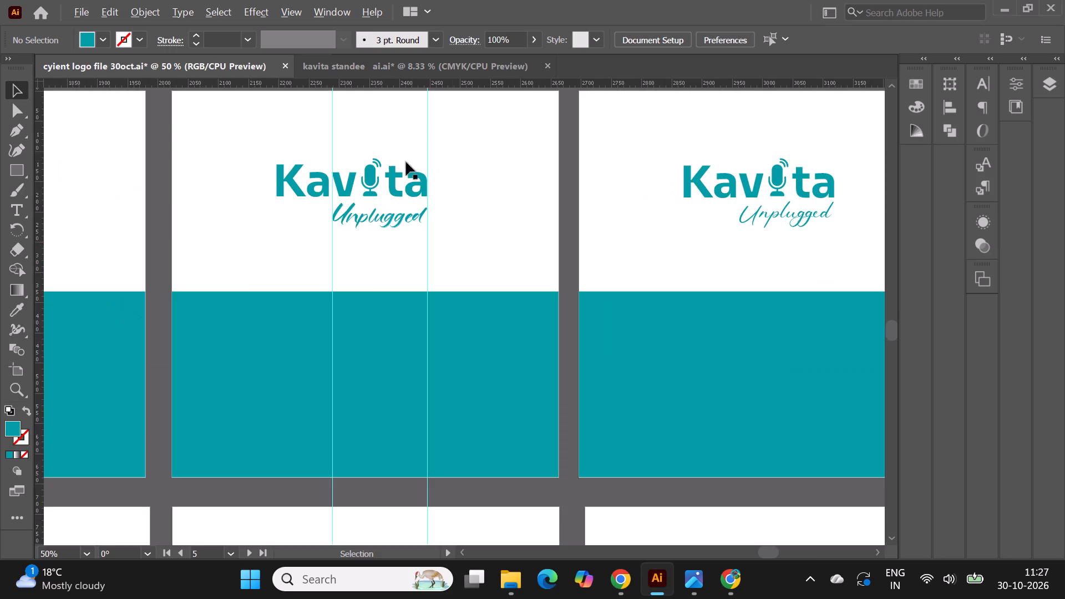
{"action": "scroll", "coordinate": [349, 184], "scroll_direction": "up", "scroll_amount": 1, "text": "alt"}
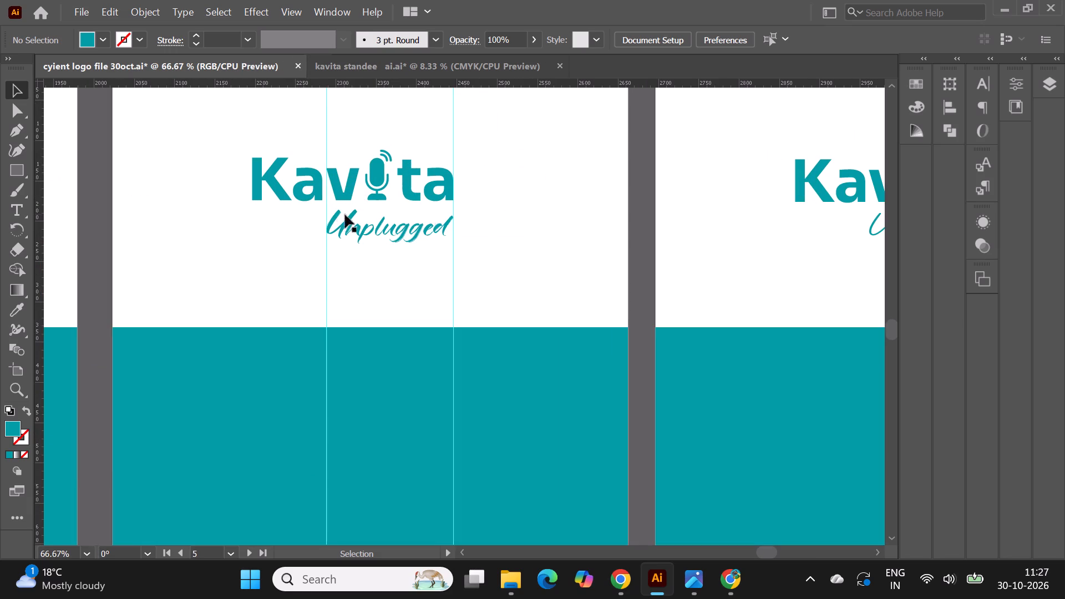
{"action": "left_click", "coordinate": [327, 206]}
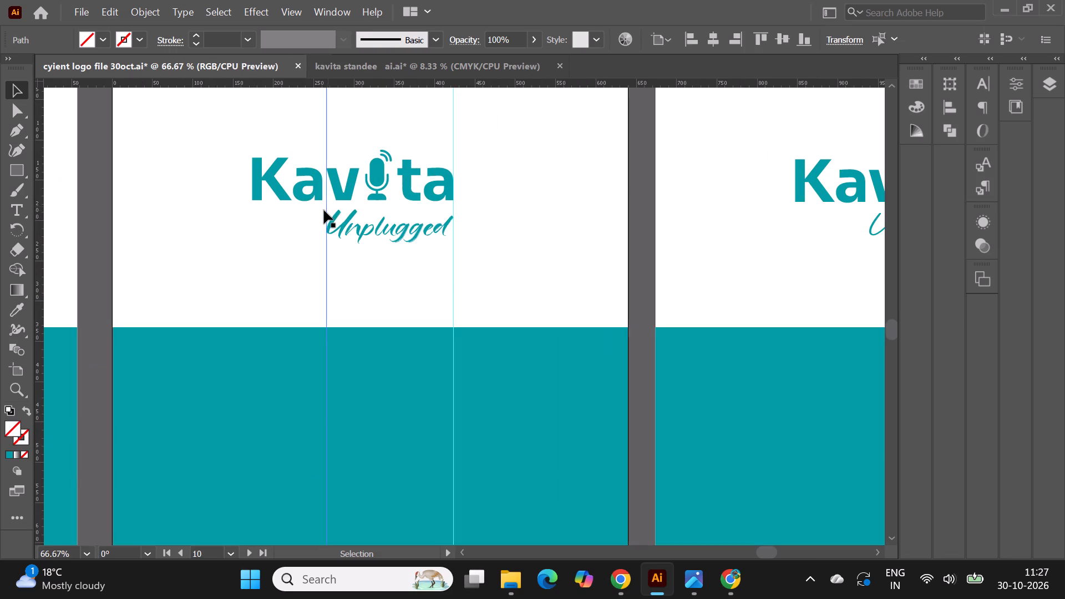
{"action": "key", "text": "Delete"}
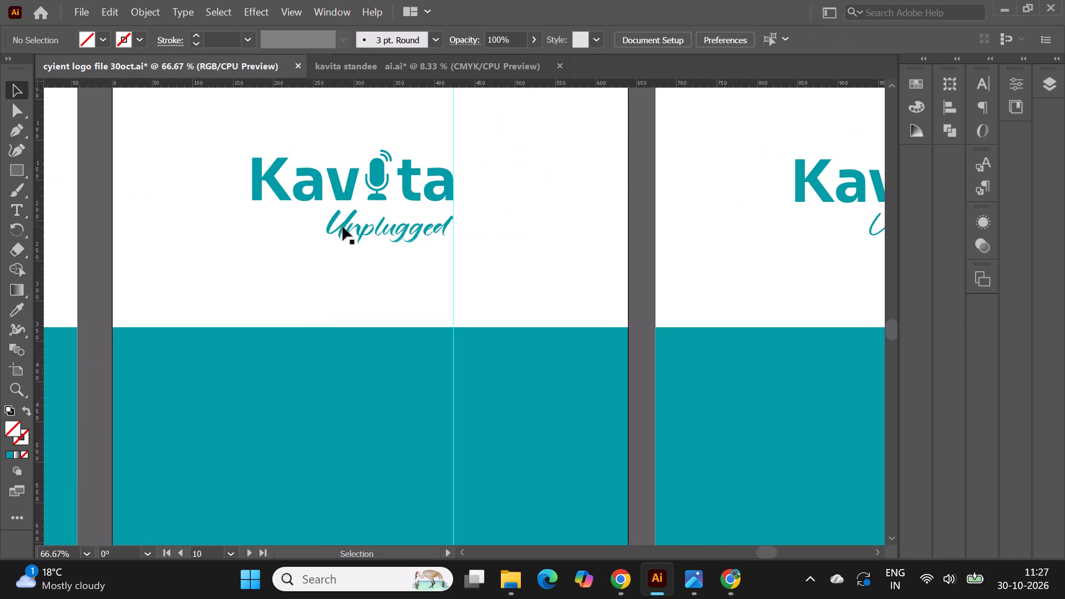
Ungroup the Kavita logo on artboard 10 and delete its Unplugged lettering.
{"action": "left_click", "coordinate": [342, 224]}
{"action": "left_click", "coordinate": [342, 226]}
{"action": "right_click", "coordinate": [349, 222]}
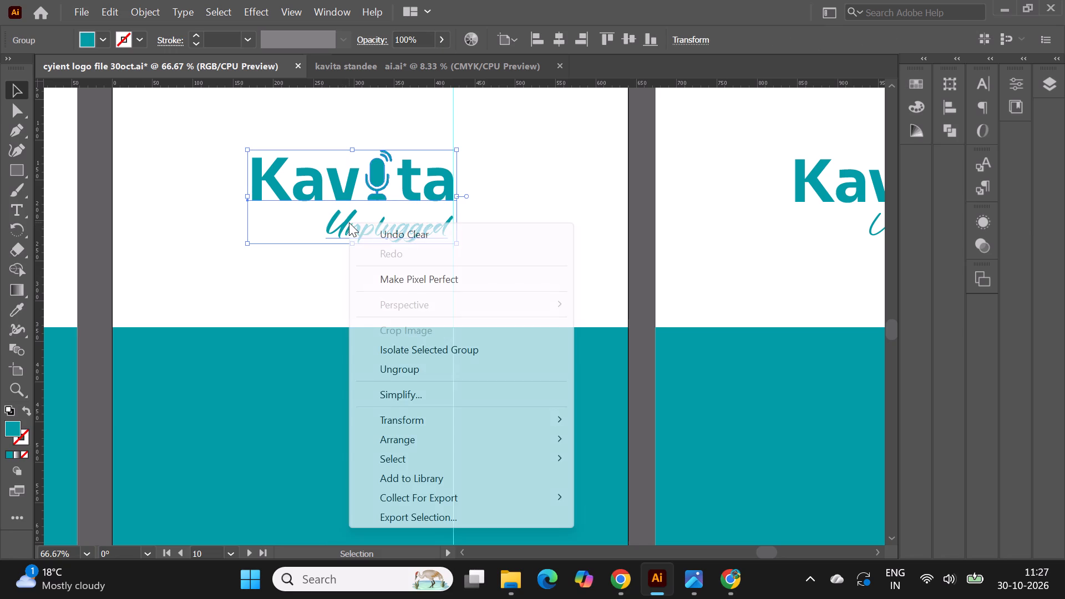
{"action": "left_click", "coordinate": [398, 372]}
{"action": "left_click", "coordinate": [647, 288]}
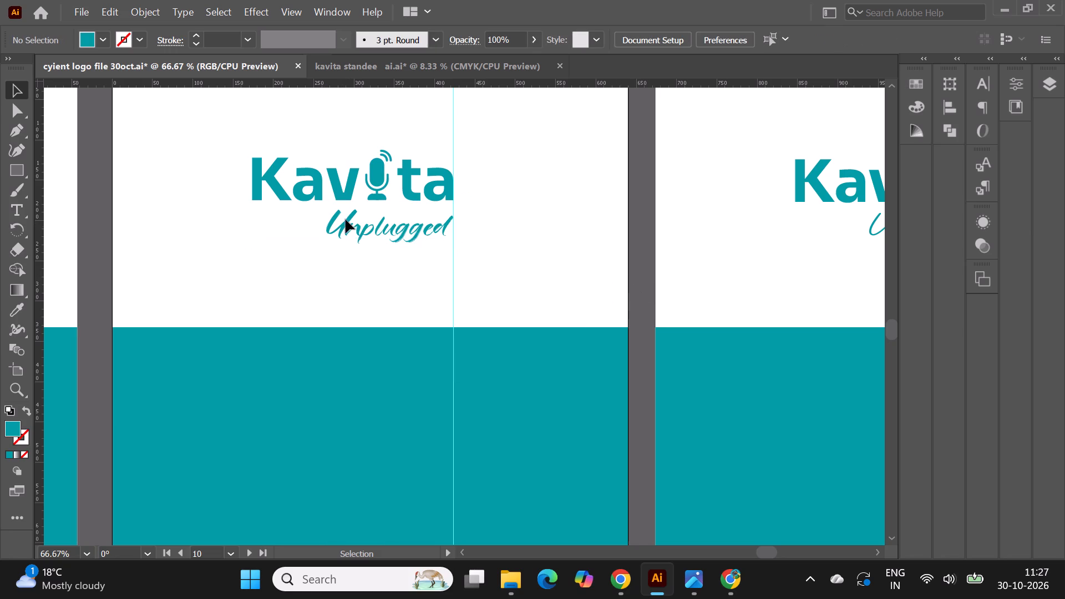
{"action": "left_click", "coordinate": [345, 227]}
{"action": "key", "text": "Delete"}
Copy the Unplugged text of the first-row left logo on artboard 5 to beneath Kavita on artboard 10.
{"action": "scroll", "coordinate": [514, 209], "scroll_direction": "down", "scroll_amount": 3, "text": "alt"}
{"action": "scroll", "coordinate": [641, 187], "scroll_direction": "down", "scroll_amount": 1, "text": "alt"}
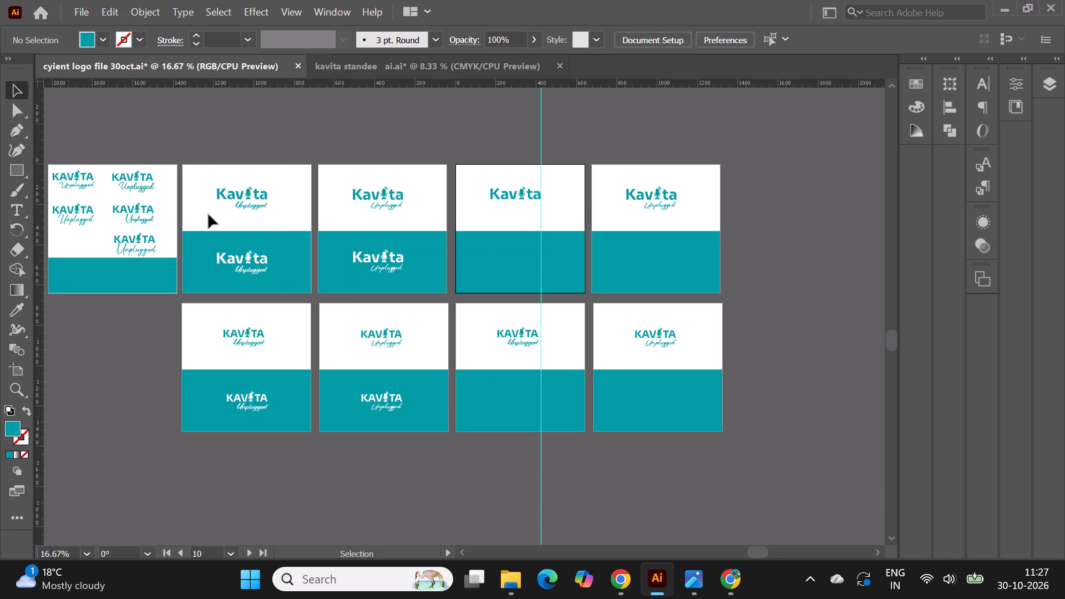
{"action": "left_click", "coordinate": [77, 186]}
{"action": "left_click_drag", "start_coordinate": [83, 185], "coordinate": [523, 211], "text": "alt"}
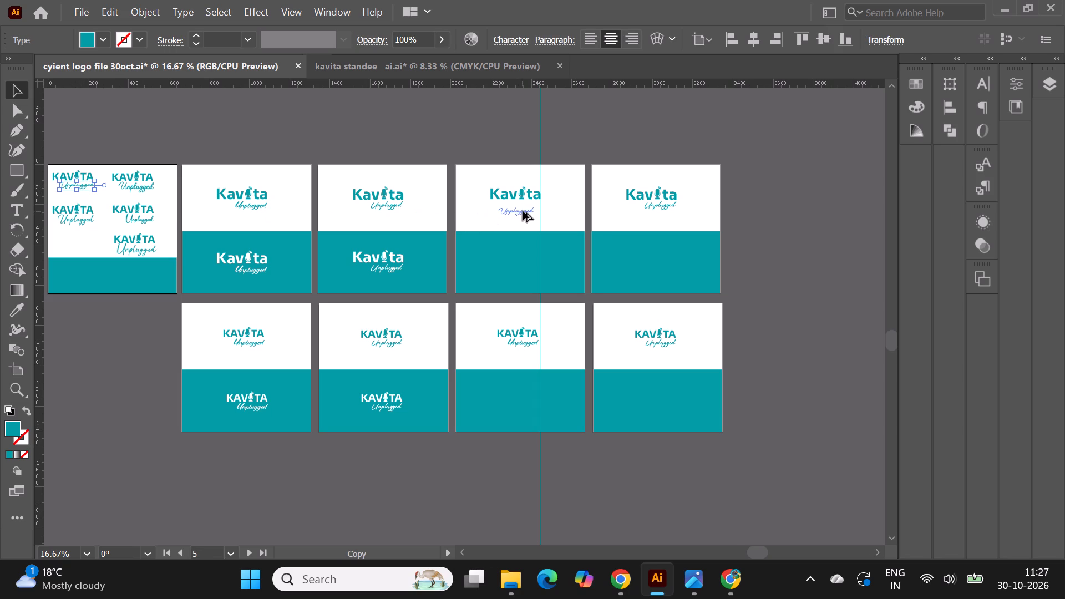
{"action": "left_click_drag", "start_coordinate": [523, 211], "coordinate": [521, 206], "text": "alt"}
Scale up the copied Unplugged text proportionally and fit it beneath Kavita, with its right end on the vertical guide.
{"action": "scroll", "coordinate": [510, 202], "scroll_direction": "up", "scroll_amount": 4, "text": "alt"}
{"action": "left_click_drag", "start_coordinate": [554, 240], "coordinate": [579, 246], "text": "shift"}
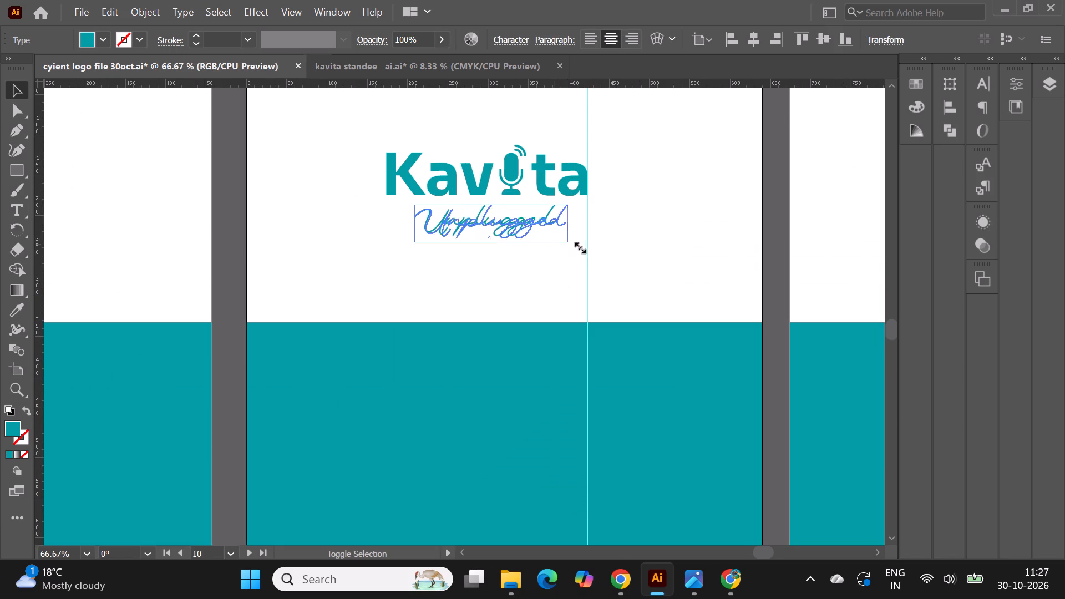
{"action": "left_click_drag", "start_coordinate": [579, 246], "coordinate": [592, 246], "text": "shift"}
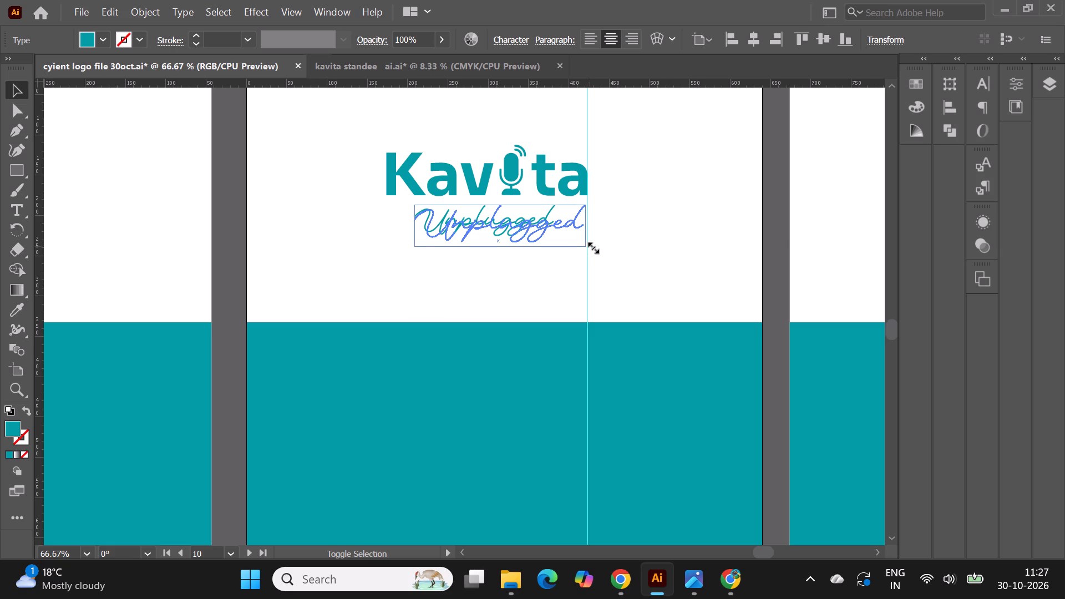
{"action": "left_click_drag", "start_coordinate": [592, 246], "coordinate": [598, 247], "text": "shift"}
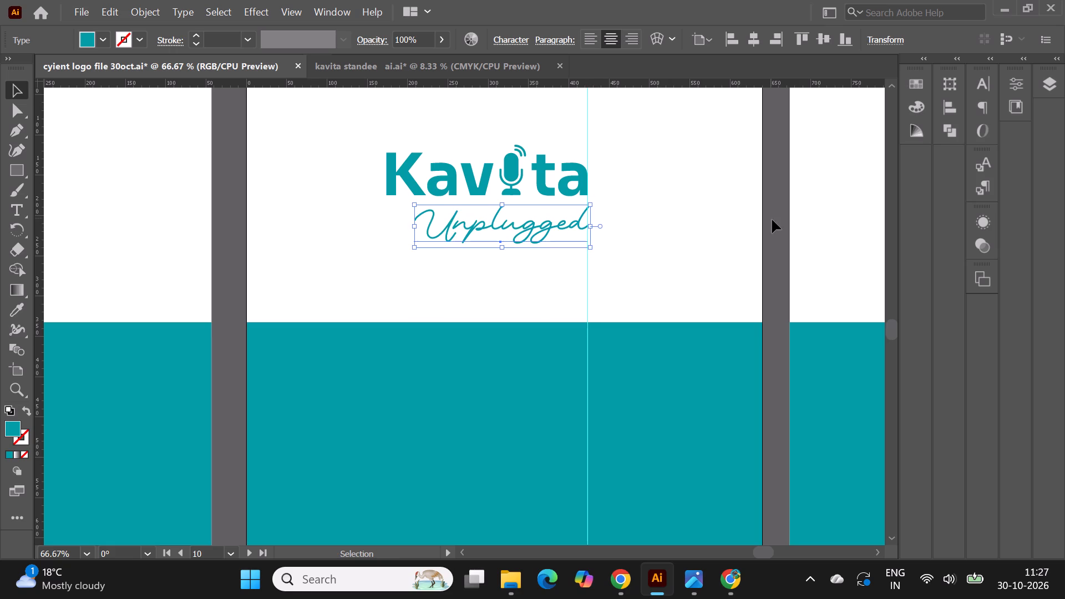
{"action": "left_click", "coordinate": [774, 222]}
{"action": "scroll", "coordinate": [479, 196], "scroll_direction": "up", "scroll_amount": 1, "text": "alt"}
{"action": "left_click_drag", "start_coordinate": [469, 246], "coordinate": [465, 240]}
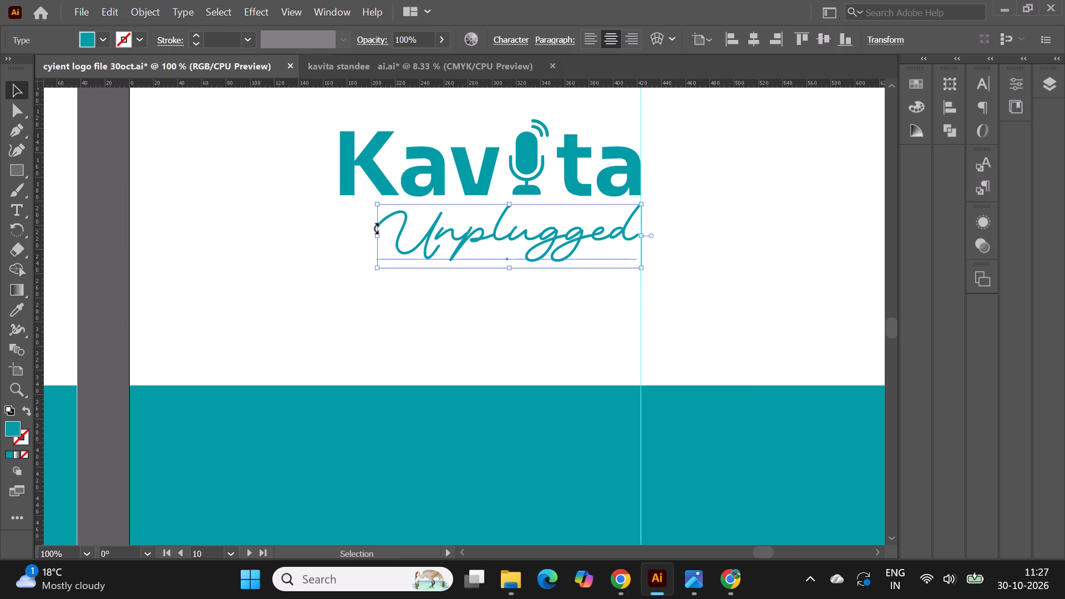
{"action": "left_click_drag", "start_coordinate": [377, 233], "coordinate": [389, 233], "text": "shift"}
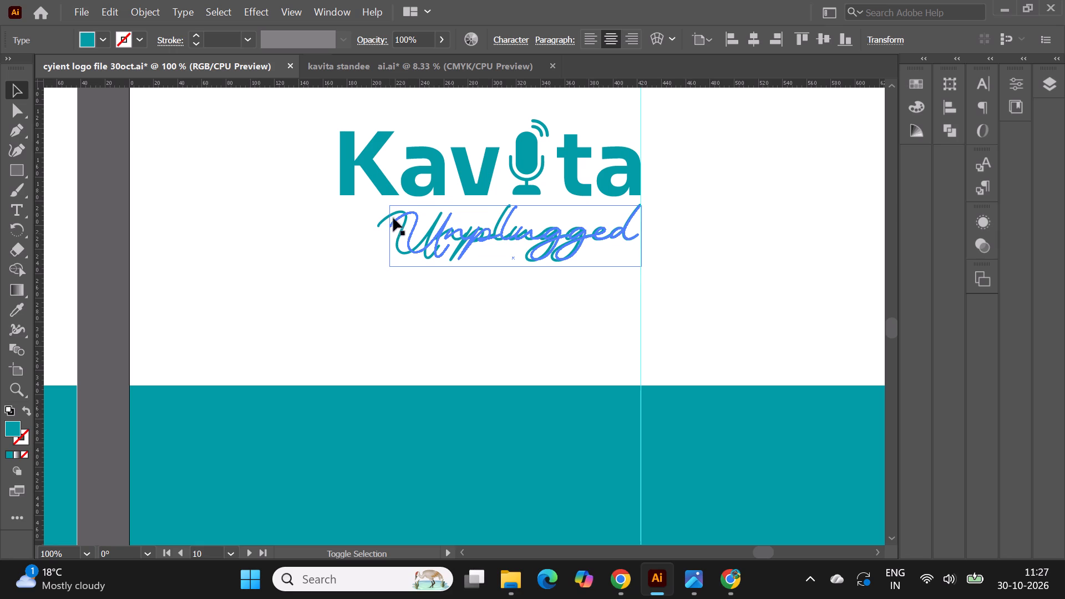
{"action": "scroll", "coordinate": [367, 171], "scroll_direction": "down", "scroll_amount": 2, "text": "alt"}
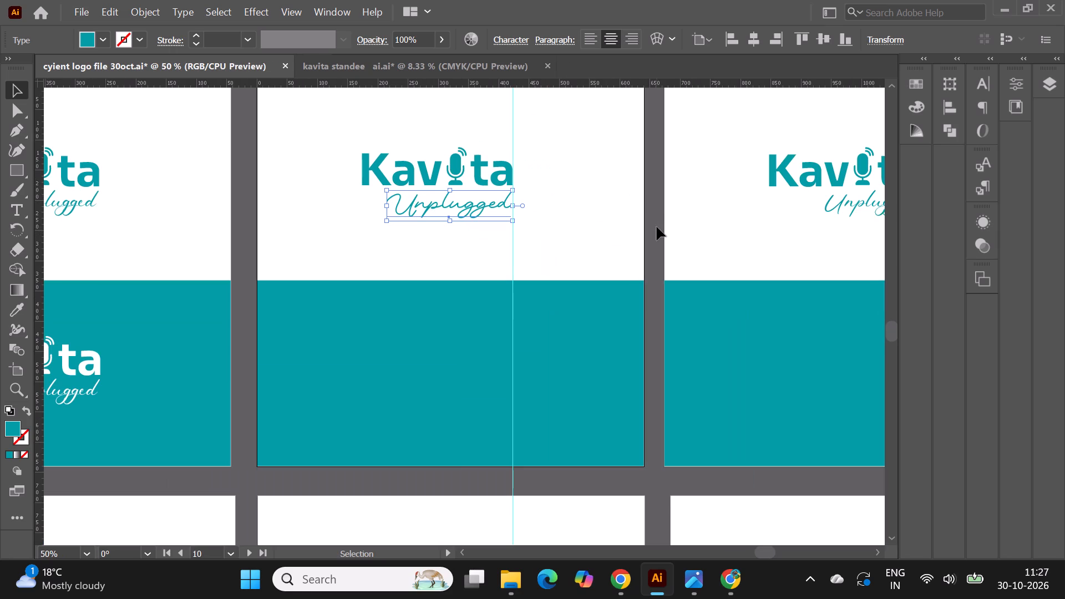
{"action": "left_click", "coordinate": [657, 227]}
Enlarge the Unplugged text on artboard 10 leftward until it extends slightly past the K, keeping its right end on the guide.
{"action": "scroll", "coordinate": [566, 231], "scroll_direction": "down", "scroll_amount": 1, "text": "alt"}
{"action": "scroll", "coordinate": [269, 188], "scroll_direction": "down", "scroll_amount": 1, "text": "alt"}
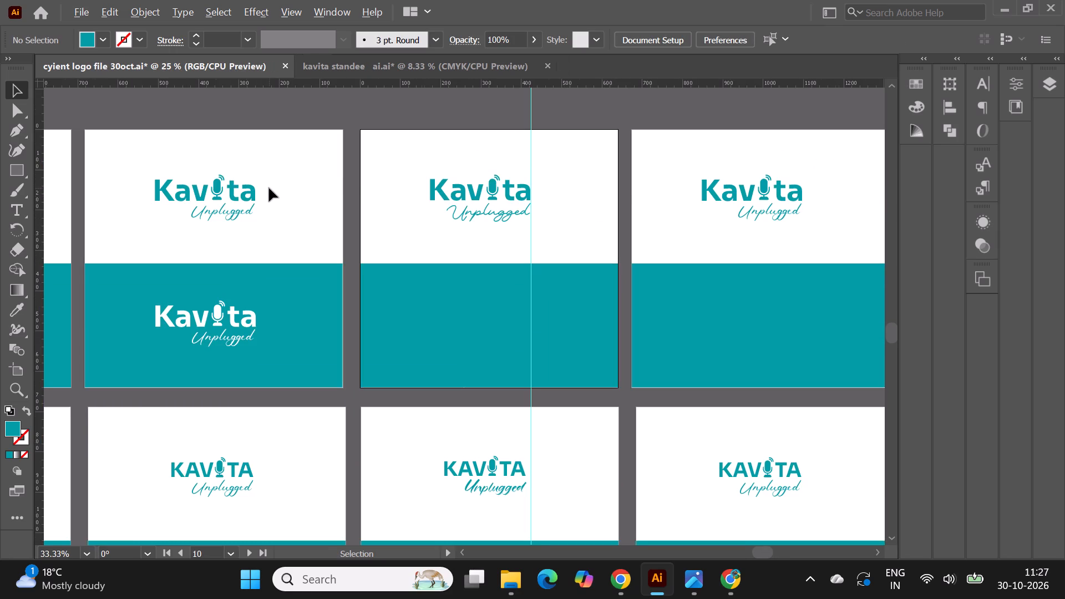
{"action": "scroll", "coordinate": [606, 131], "scroll_direction": "down", "scroll_amount": 1, "text": "alt"}
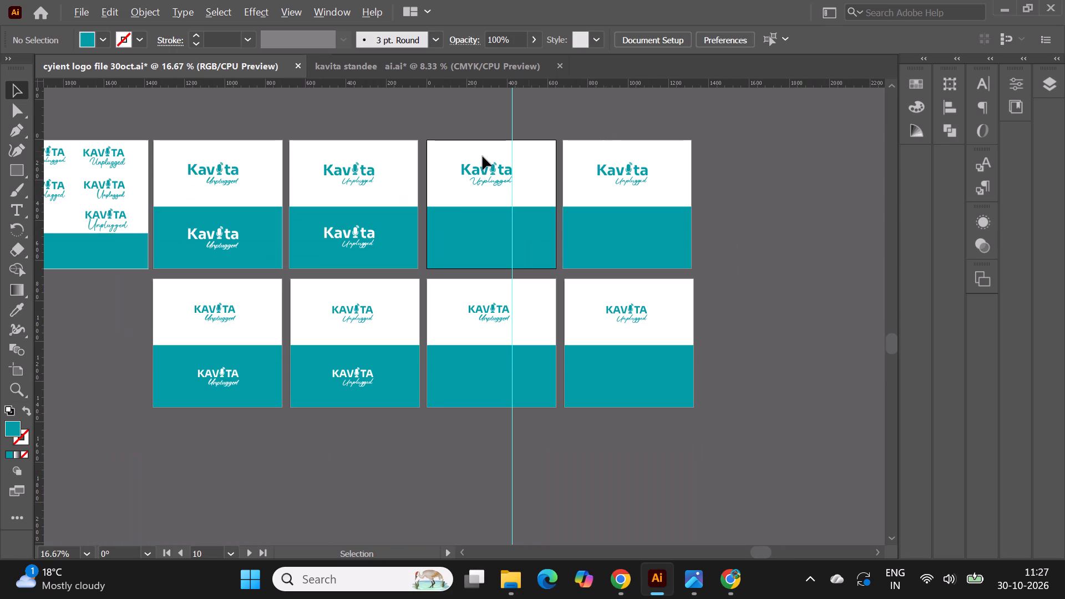
{"action": "scroll", "coordinate": [483, 156], "scroll_direction": "up", "scroll_amount": 4, "text": "alt"}
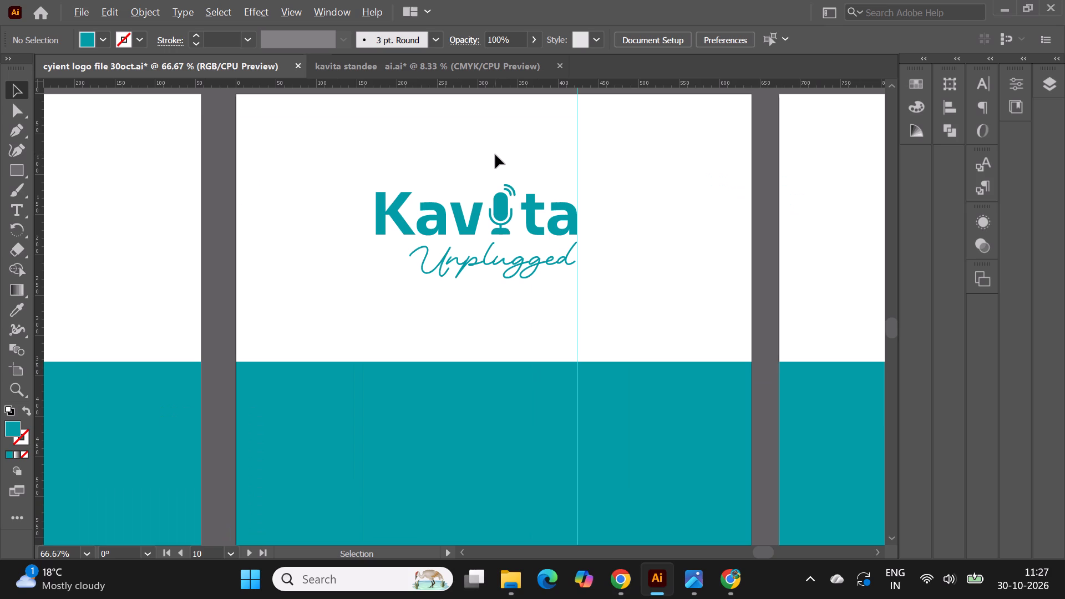
{"action": "left_click", "coordinate": [464, 267]}
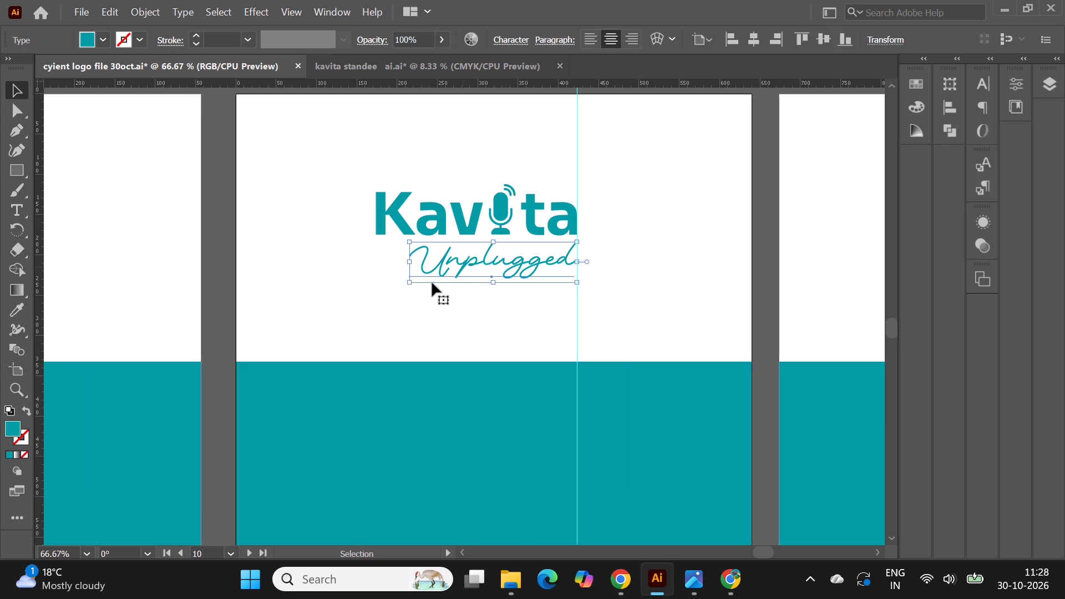
{"action": "left_click_drag", "start_coordinate": [408, 286], "coordinate": [344, 290], "text": "shift"}
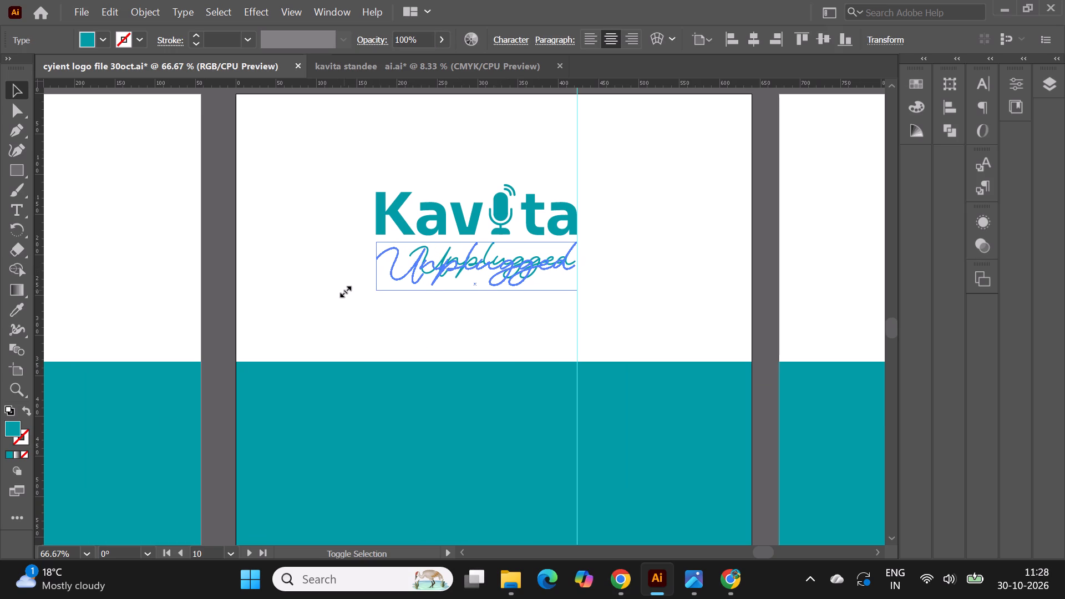
{"action": "left_click_drag", "start_coordinate": [344, 290], "coordinate": [328, 296], "text": "shift"}
{"action": "scroll", "coordinate": [328, 282], "scroll_direction": "down", "scroll_amount": 1, "text": "alt"}
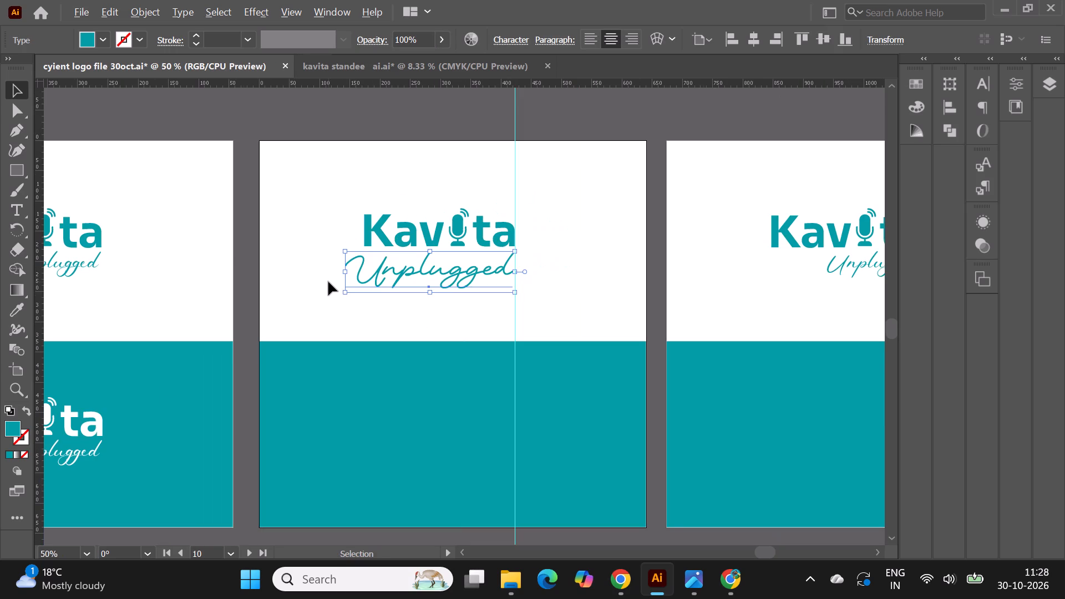
{"action": "left_click", "coordinate": [394, 92]}
{"action": "scroll", "coordinate": [404, 192], "scroll_direction": "up", "scroll_amount": 1, "text": "alt"}
{"action": "scroll", "coordinate": [379, 293], "scroll_direction": "up", "scroll_amount": 1, "text": "alt"}
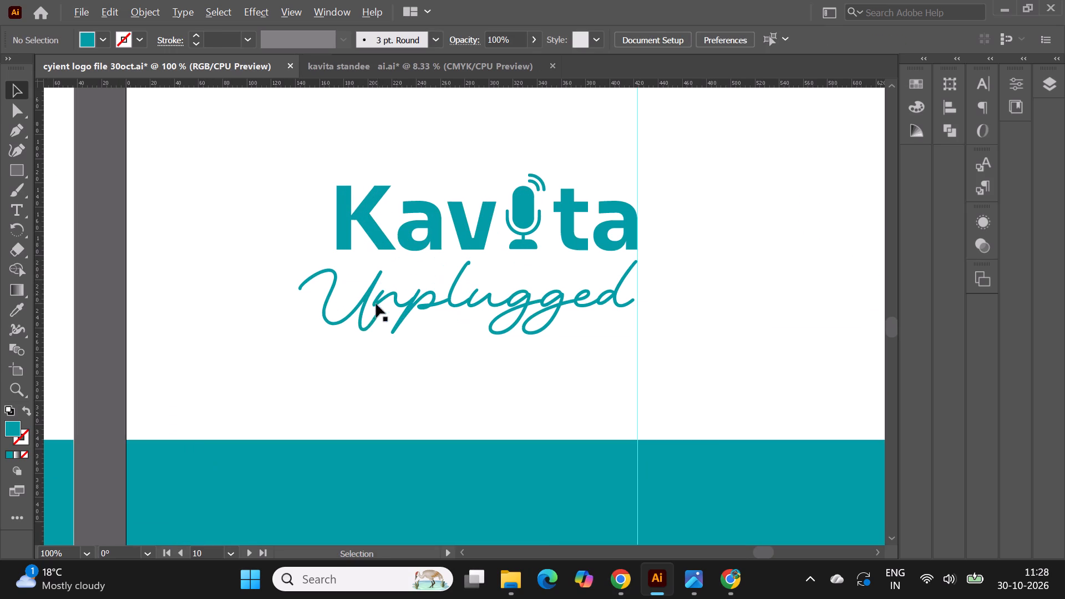
Scale down the Unplugged text on artboard 10 proportionally until its left end lines up with the K, keeping its right end on the guide.
{"action": "left_click", "coordinate": [366, 299]}
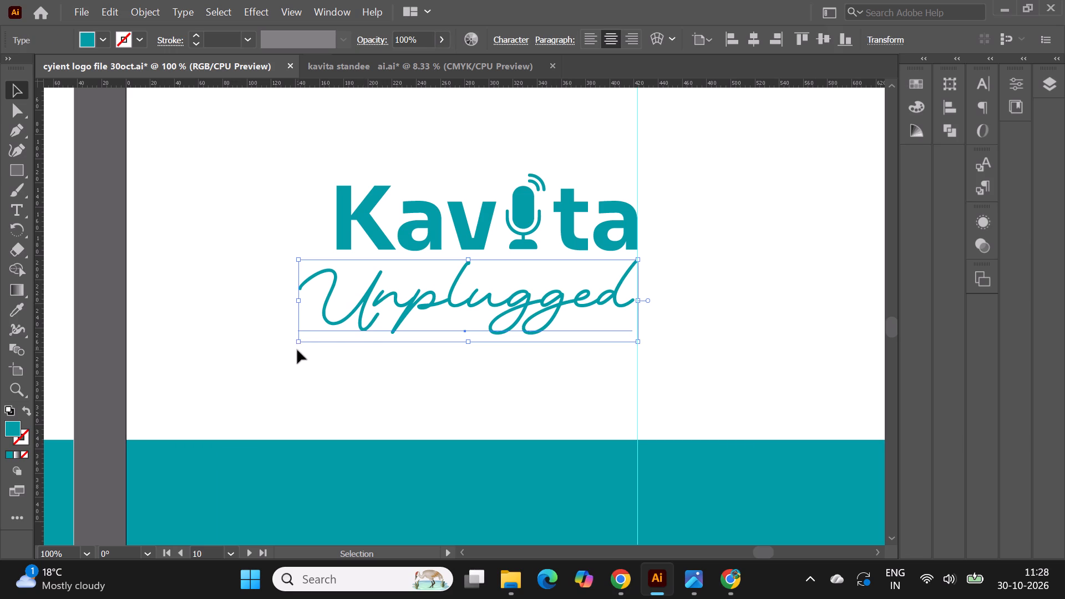
{"action": "left_click_drag", "start_coordinate": [297, 343], "coordinate": [321, 330], "text": "shift"}
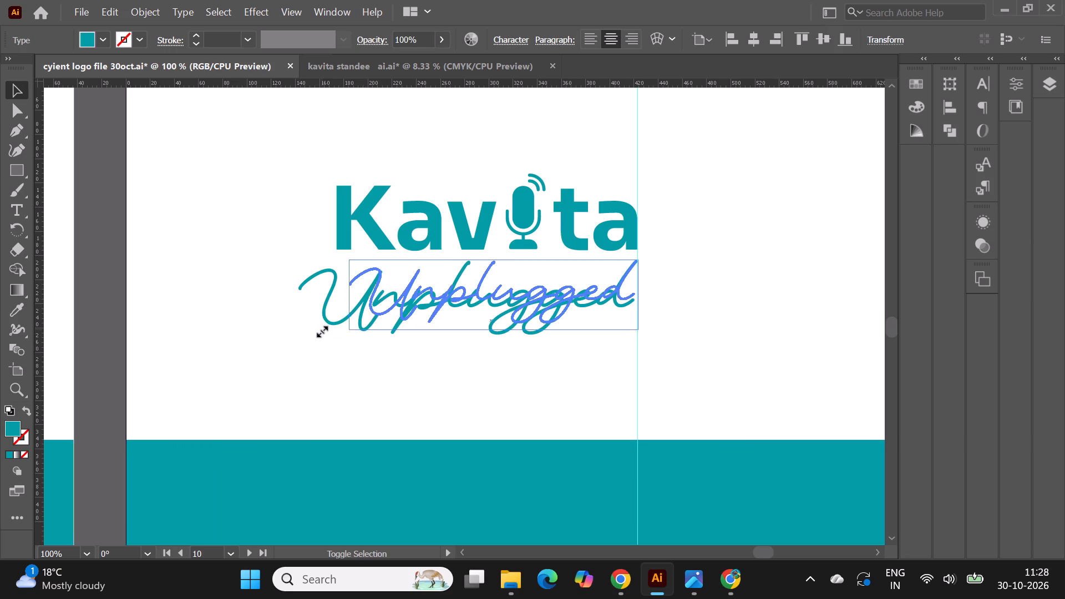
{"action": "left_click_drag", "start_coordinate": [321, 330], "coordinate": [313, 333], "text": "shift"}
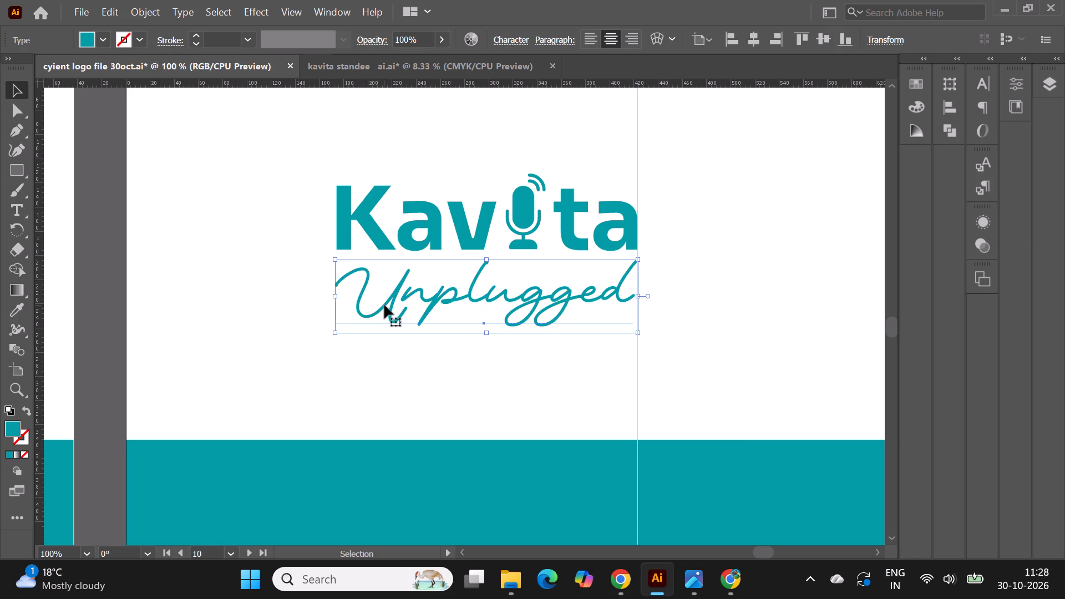
{"action": "scroll", "coordinate": [384, 305], "scroll_direction": "down", "scroll_amount": 1, "text": "alt"}
{"action": "left_click", "coordinate": [424, 107]}
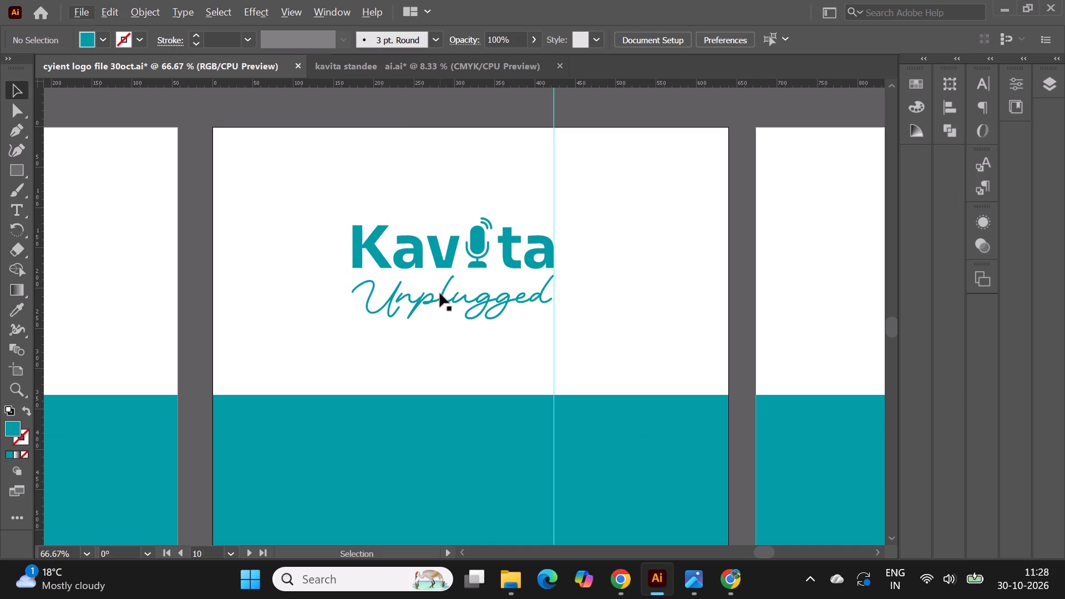
Nudge the Unplugged text on artboard 10 slightly upward, closer to Kavita.
{"action": "left_click", "coordinate": [443, 300]}
{"action": "left_click", "coordinate": [442, 297]}
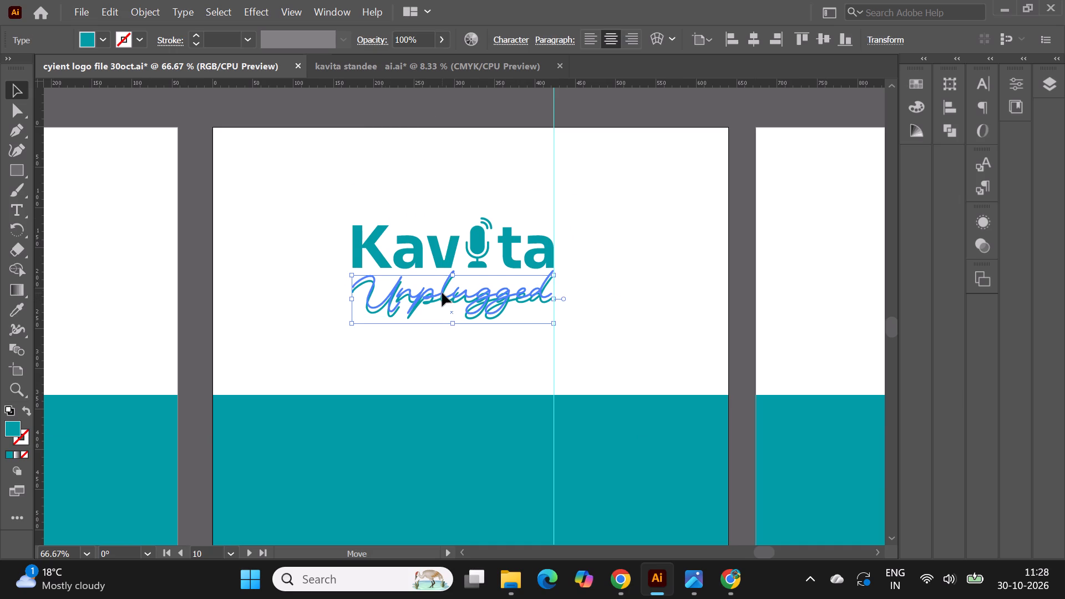
{"action": "left_click", "coordinate": [500, 112]}
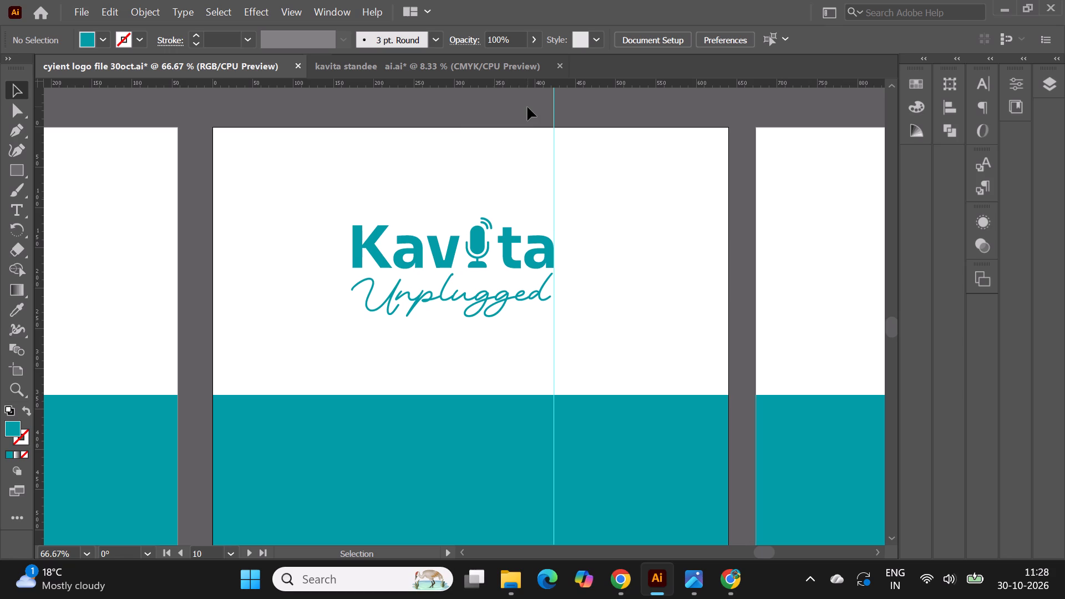
Compare the reworked Kavita logo on artboard 10 with the logos on the neighbouring artboards at different magnifications.
{"action": "scroll", "coordinate": [444, 149], "scroll_direction": "down", "scroll_amount": 2, "text": "alt"}
{"action": "scroll", "coordinate": [450, 151], "scroll_direction": "down", "scroll_amount": 2}
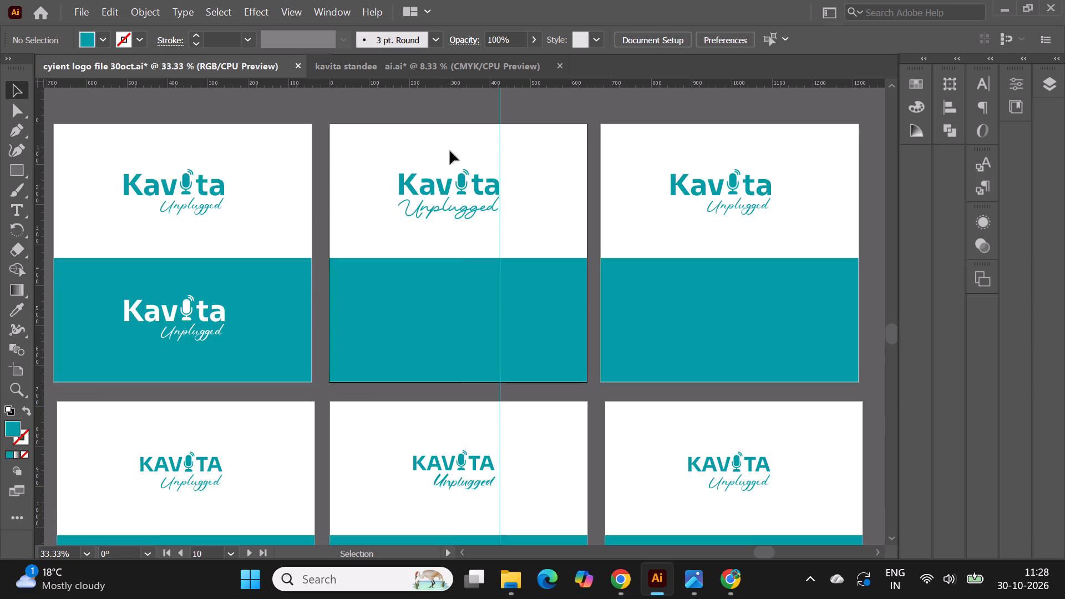
{"action": "scroll", "coordinate": [584, 174], "scroll_direction": "up", "scroll_amount": 1, "text": "alt"}
{"action": "scroll", "coordinate": [555, 148], "scroll_direction": "down", "scroll_amount": 1, "text": "alt"}
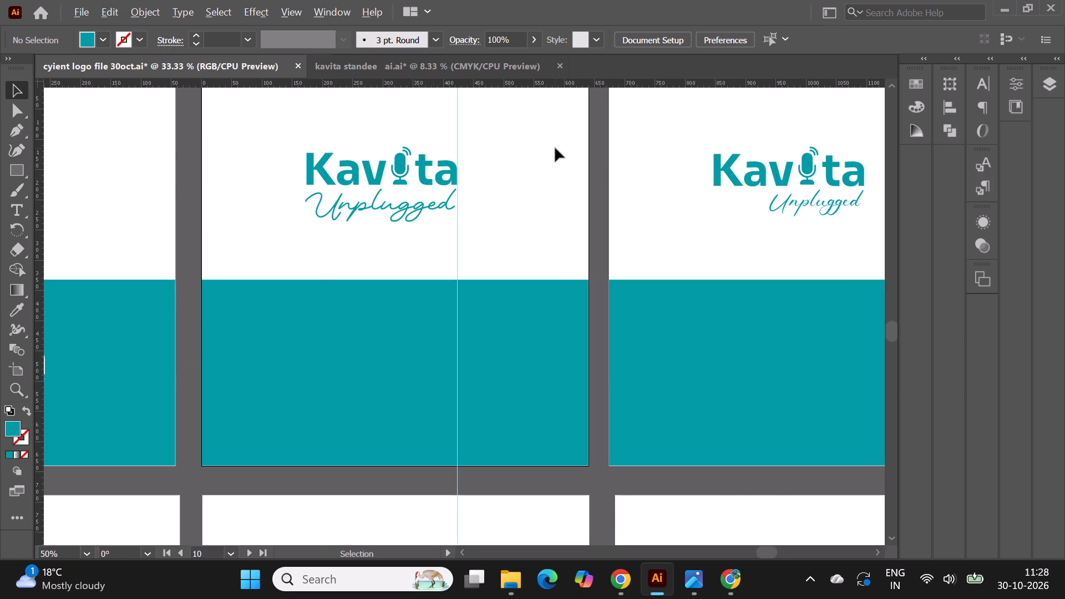
{"action": "scroll", "coordinate": [555, 148], "scroll_direction": "down", "scroll_amount": 1, "text": "alt"}
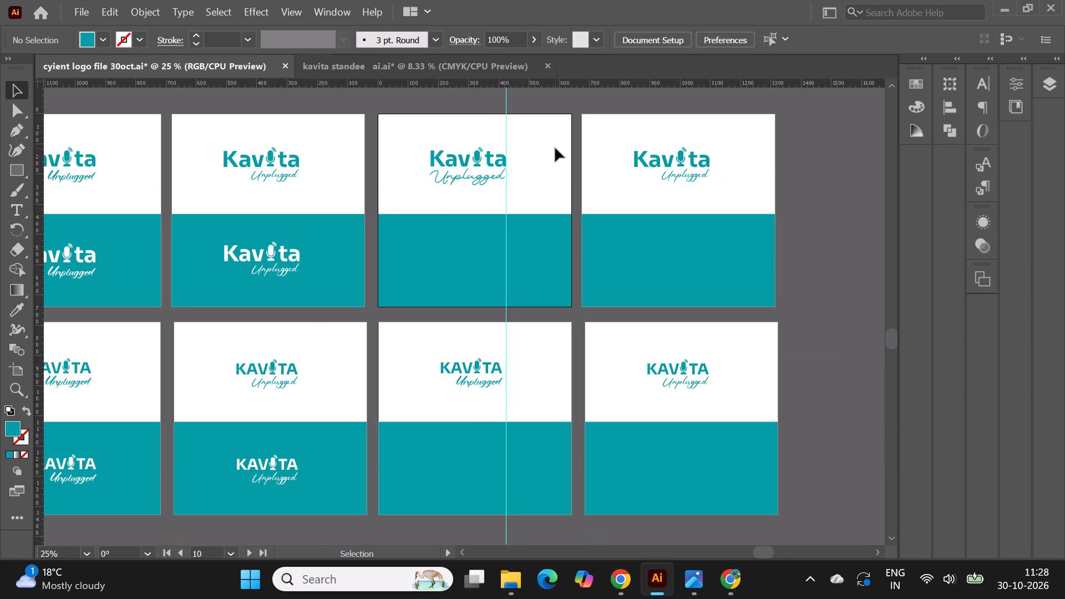
{"action": "scroll", "coordinate": [488, 133], "scroll_direction": "up", "scroll_amount": 2, "text": "alt"}
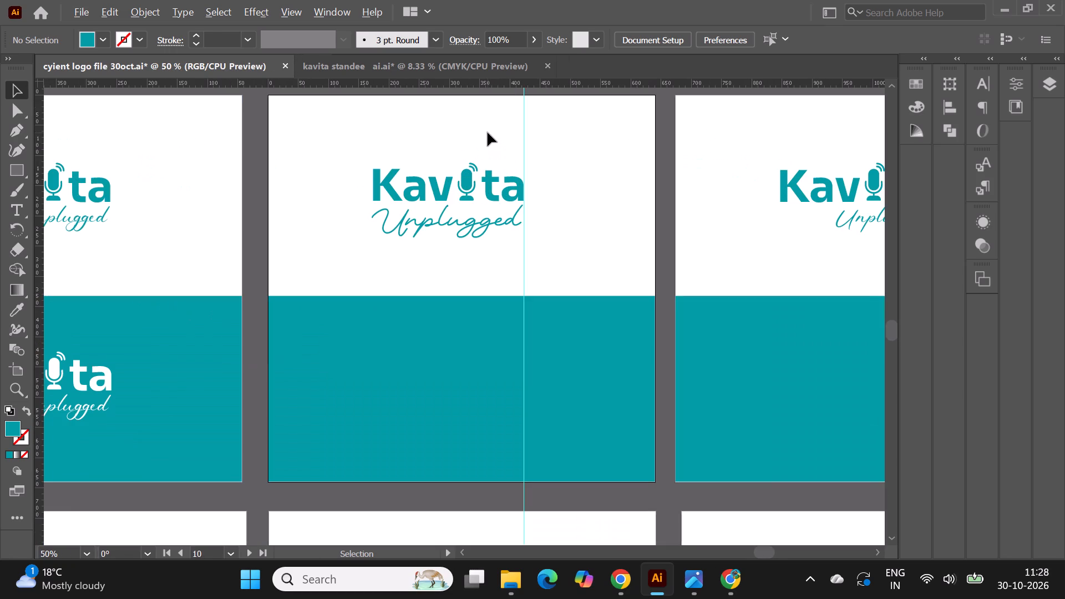
{"action": "scroll", "coordinate": [486, 133], "scroll_direction": "down", "scroll_amount": 1, "text": "alt"}
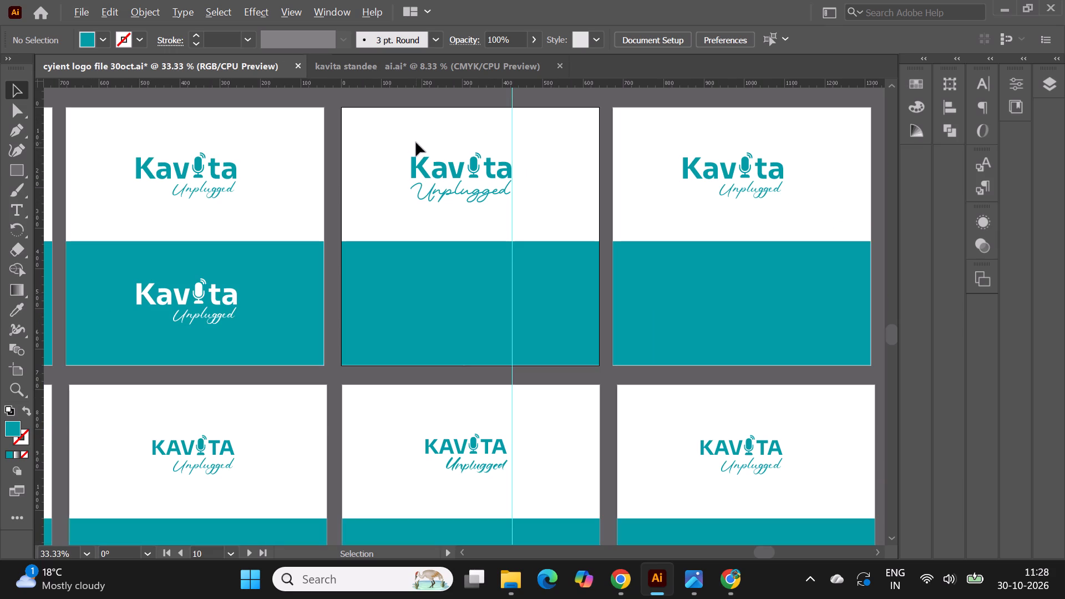
{"action": "scroll", "coordinate": [485, 160], "scroll_direction": "up", "scroll_amount": 2, "text": "alt"}
{"action": "scroll", "coordinate": [219, 181], "scroll_direction": "down", "scroll_amount": 1, "text": "alt"}
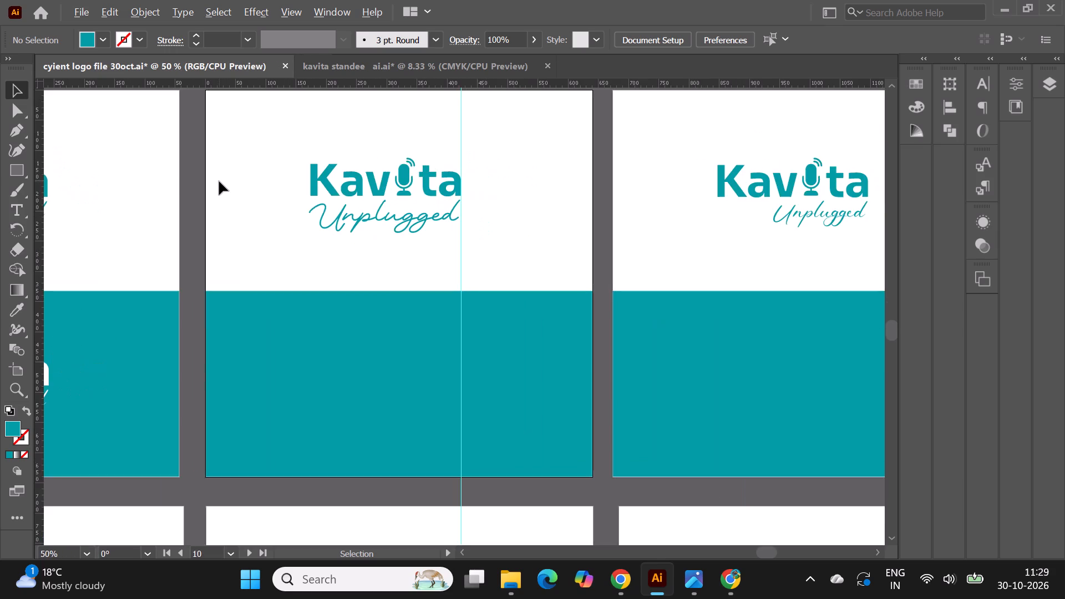
{"action": "scroll", "coordinate": [219, 181], "scroll_direction": "down", "scroll_amount": 1, "text": "alt"}
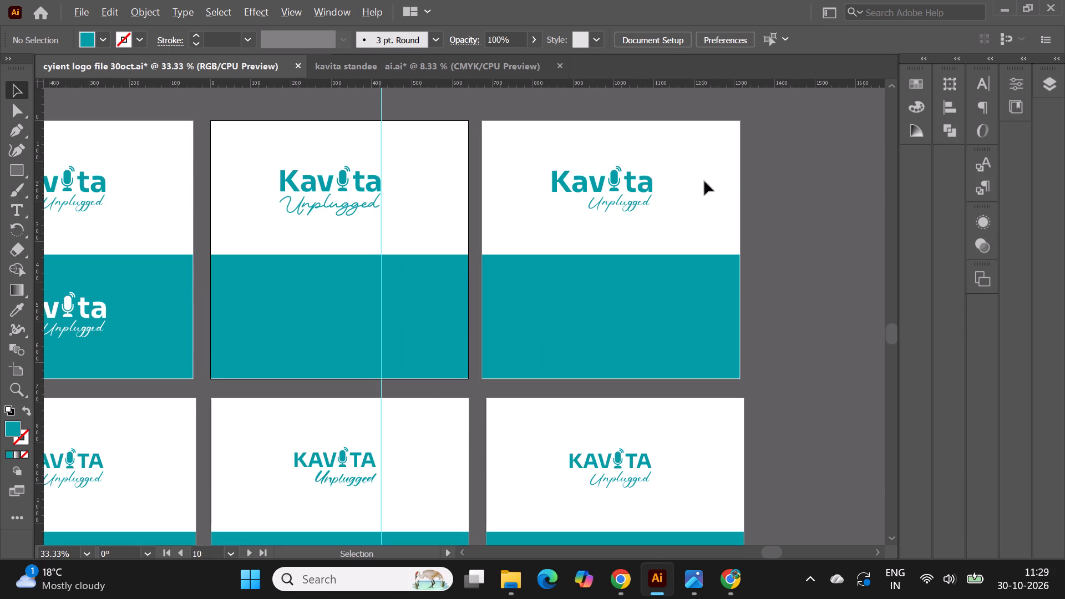
Place a vertical guide on artboard 11 along the right edge of Kavita's final letter a.
{"action": "scroll", "coordinate": [704, 181], "scroll_direction": "up", "scroll_amount": 1, "text": "alt"}
{"action": "left_click", "coordinate": [617, 155]}
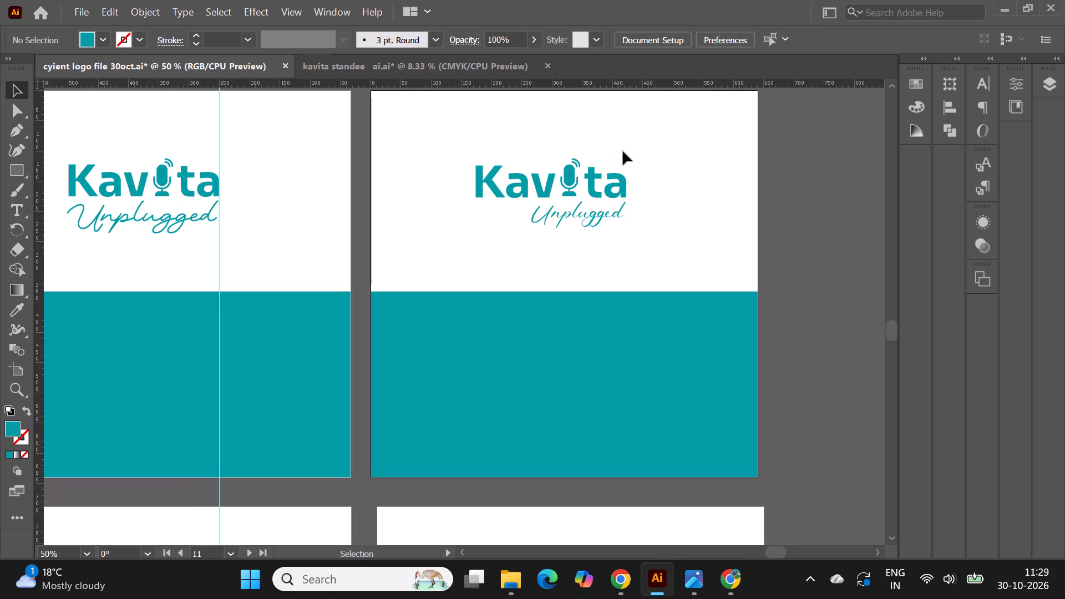
{"action": "scroll", "coordinate": [623, 151], "scroll_direction": "up", "scroll_amount": 2, "text": "alt"}
{"action": "left_click_drag", "start_coordinate": [38, 253], "coordinate": [332, 274]}
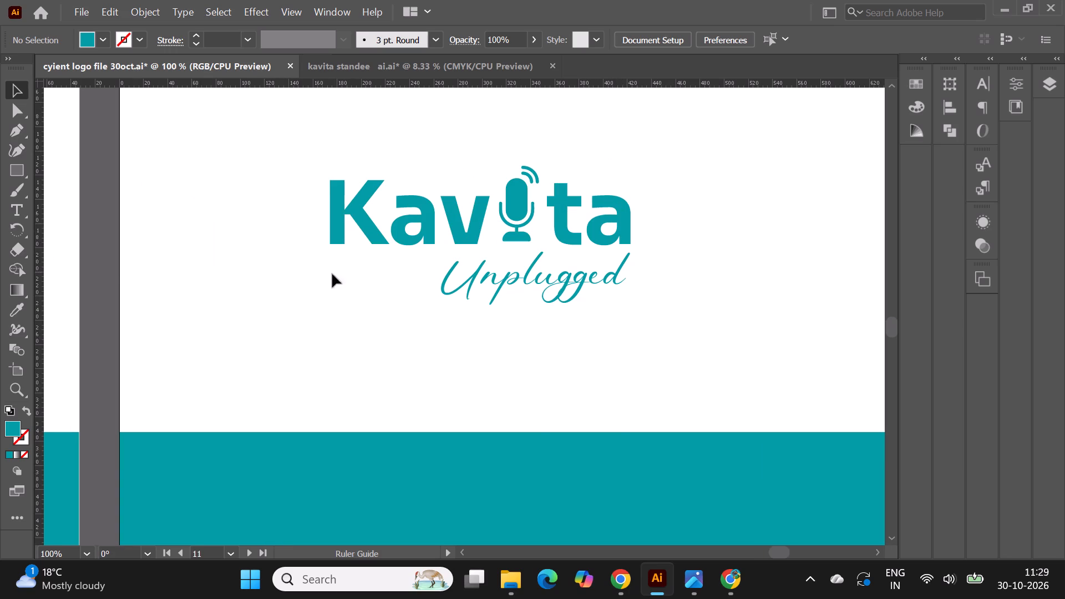
{"action": "left_click_drag", "start_coordinate": [332, 274], "coordinate": [631, 283]}
{"action": "left_click_drag", "start_coordinate": [631, 283], "coordinate": [631, 287]}
Ungroup the Kavita logo on artboard 11 and delete its Unplugged lettering.
{"action": "left_click", "coordinate": [615, 271]}
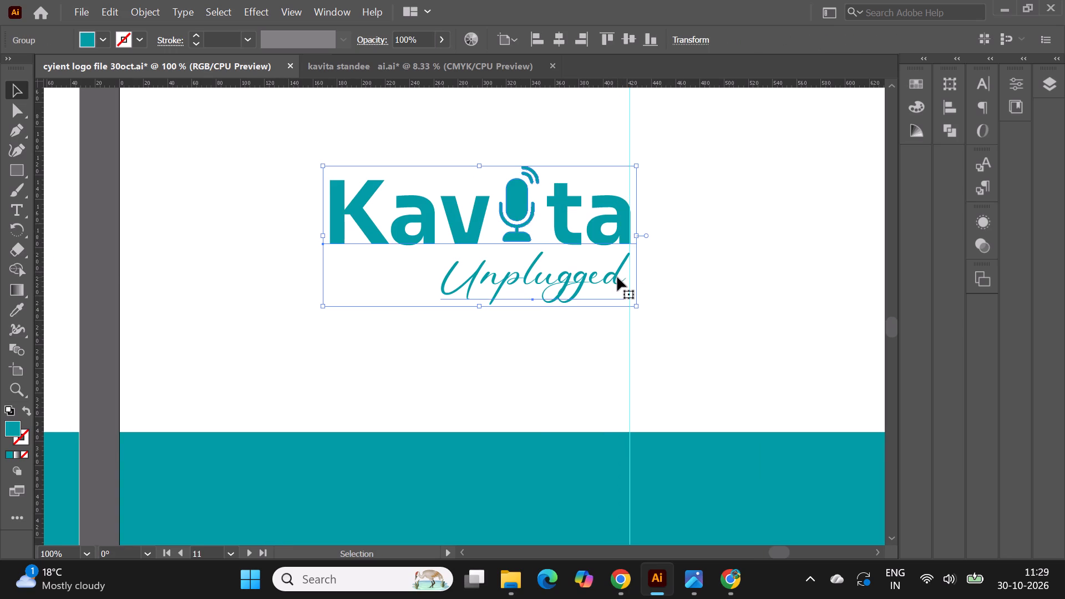
{"action": "left_click", "coordinate": [617, 277]}
{"action": "right_click", "coordinate": [519, 207]}
{"action": "left_click", "coordinate": [574, 354]}
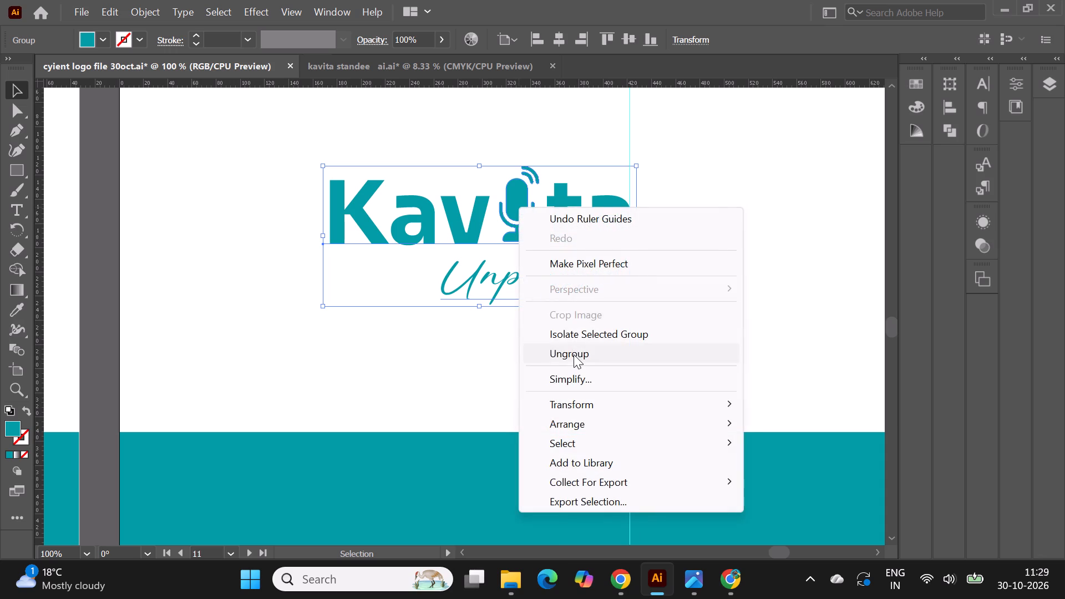
{"action": "left_click", "coordinate": [92, 236]}
{"action": "left_click", "coordinate": [473, 277]}
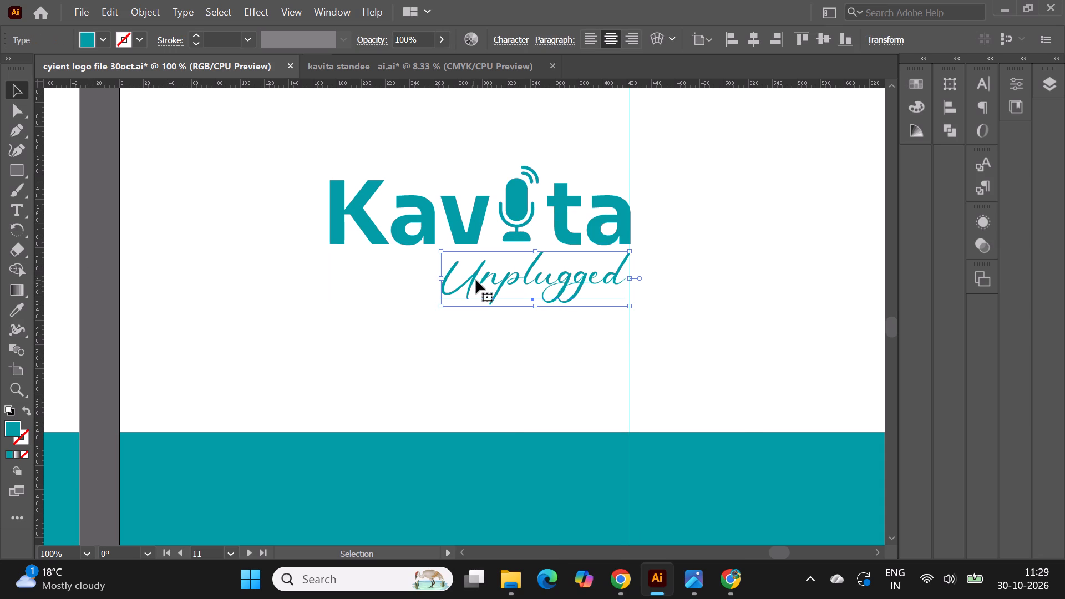
{"action": "key", "text": "Delete"}
Return to the KAVITA script variants on artboard 5 to find an Unplugged lettering for artboard 11.
{"action": "scroll", "coordinate": [537, 263], "scroll_direction": "down", "scroll_amount": 2, "text": "alt"}
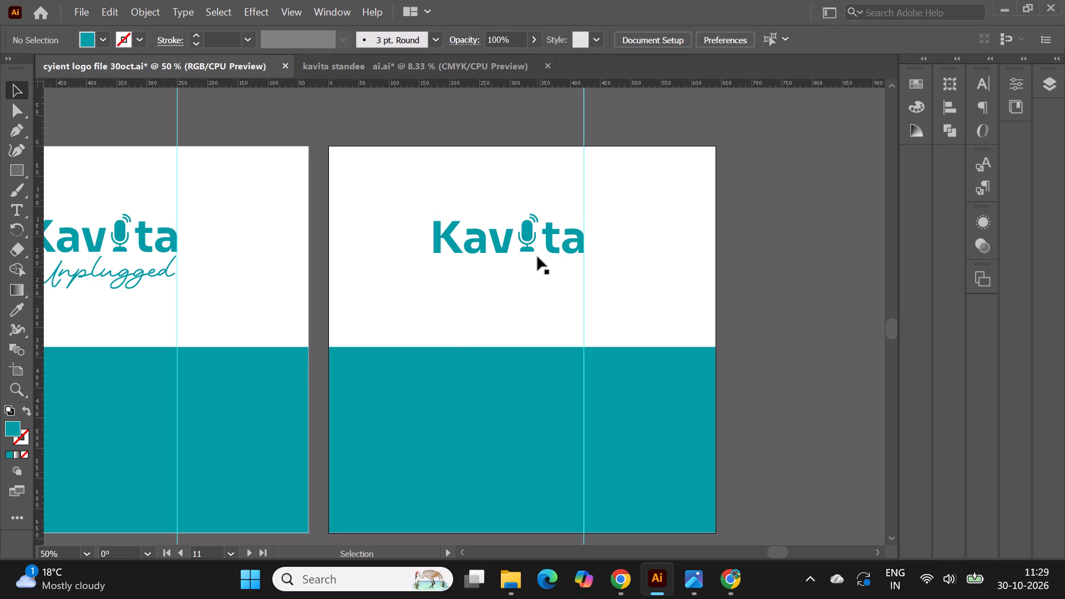
{"action": "scroll", "coordinate": [718, 158], "scroll_direction": "down", "scroll_amount": 1, "text": "alt"}
{"action": "scroll", "coordinate": [738, 203], "scroll_direction": "down", "scroll_amount": 1, "text": "alt"}
{"action": "scroll", "coordinate": [723, 206], "scroll_direction": "down", "scroll_amount": 2}
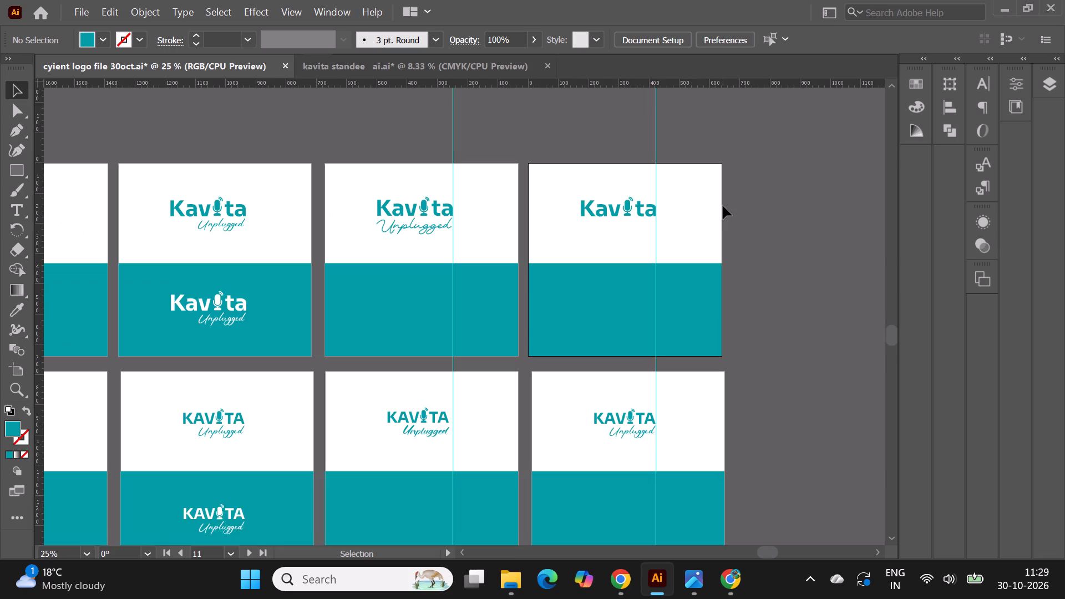
{"action": "scroll", "coordinate": [744, 194], "scroll_direction": "down", "scroll_amount": 3, "text": "alt"}
{"action": "scroll", "coordinate": [288, 187], "scroll_direction": "up", "scroll_amount": 1, "text": "alt"}
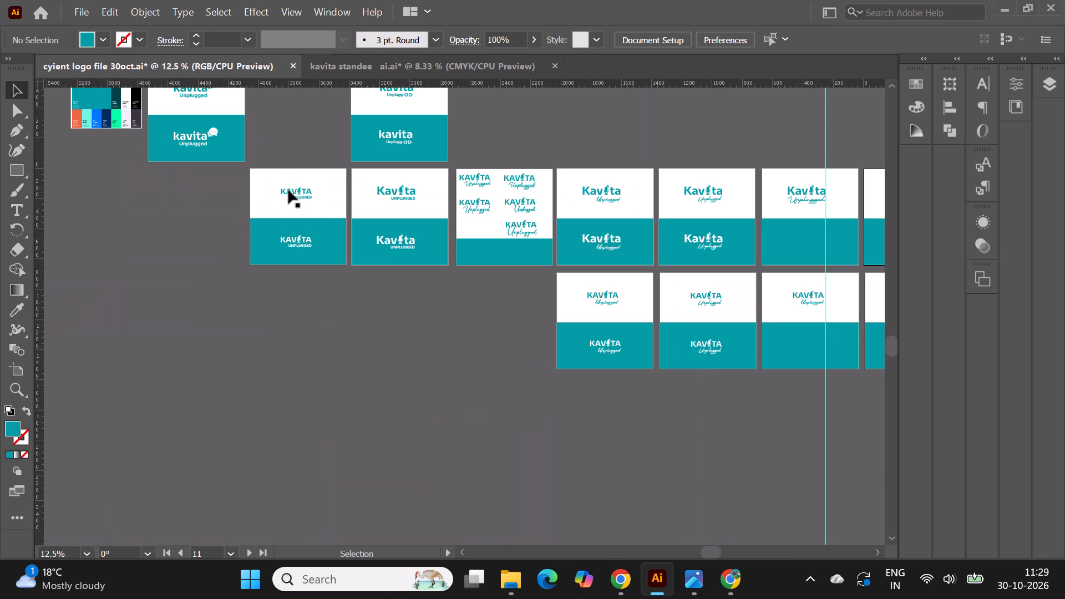
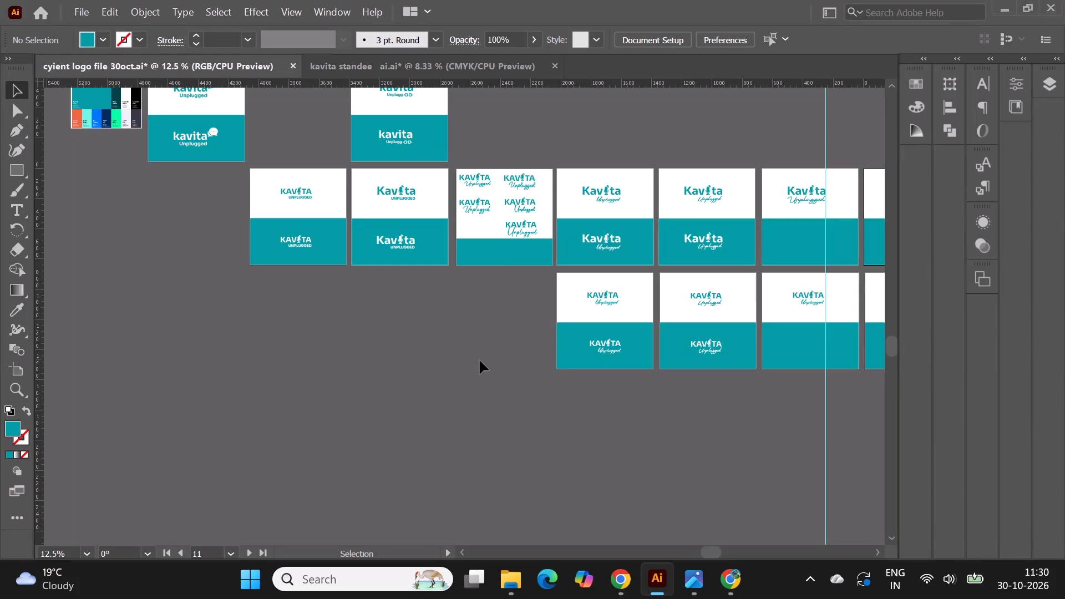
Compare the KAVITA script variants on artboard 5 with the Kavita logos on artboards 10 and 11.
{"action": "left_click", "coordinate": [480, 361]}
{"action": "scroll", "coordinate": [592, 156], "scroll_direction": "up", "scroll_amount": 2, "text": "alt"}
{"action": "scroll", "coordinate": [420, 227], "scroll_direction": "up", "scroll_amount": 2, "text": "alt"}
{"action": "scroll", "coordinate": [323, 227], "scroll_direction": "up", "scroll_amount": 1, "text": "alt"}
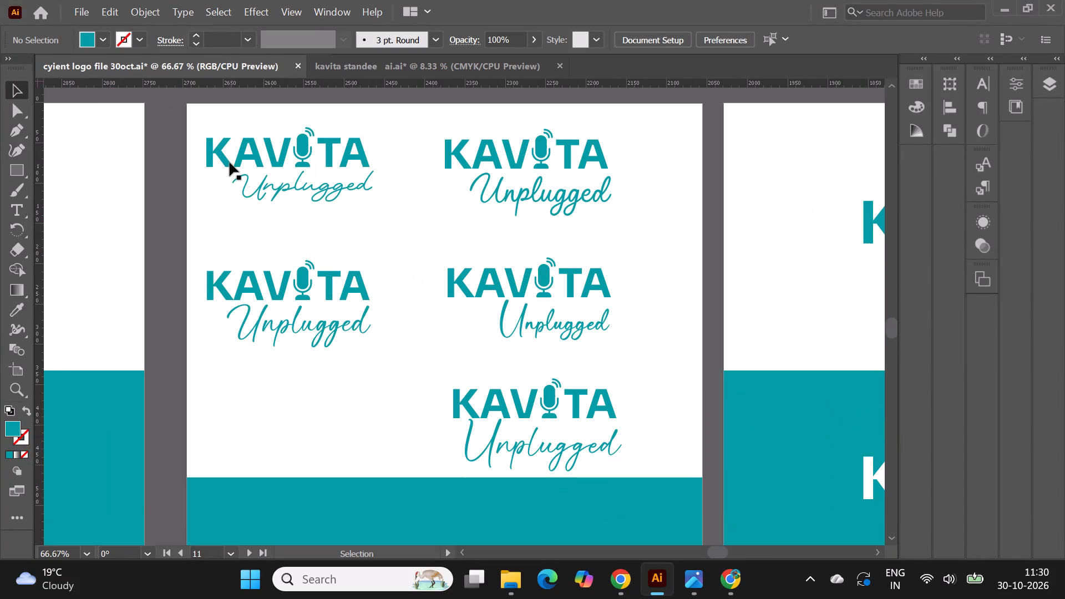
{"action": "scroll", "coordinate": [229, 162], "scroll_direction": "down", "scroll_amount": 1, "text": "alt"}
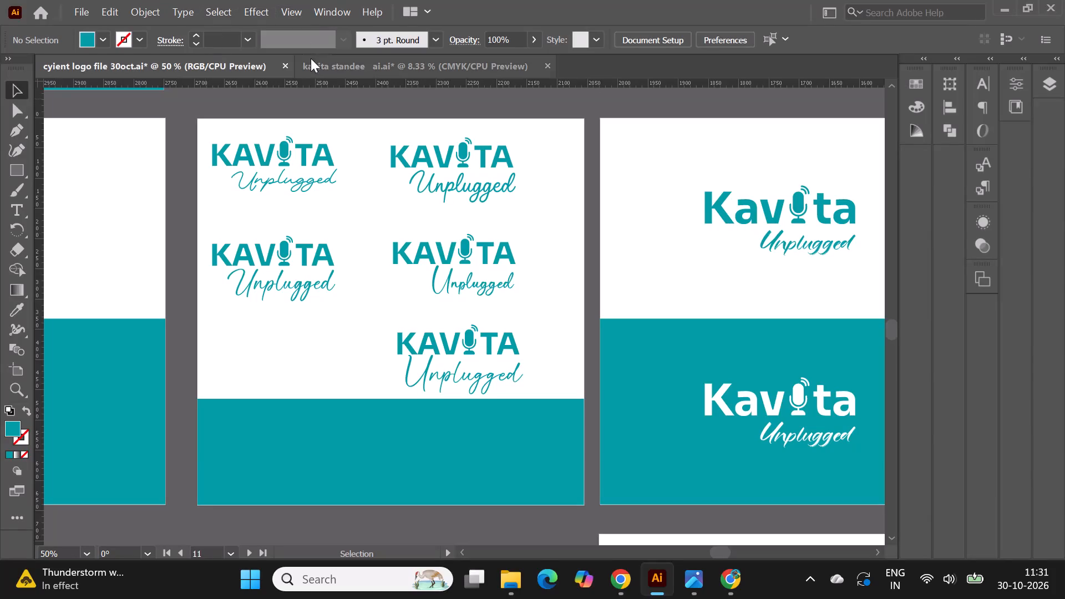
{"action": "scroll", "coordinate": [115, 129], "scroll_direction": "down", "scroll_amount": 3, "text": "alt"}
{"action": "scroll", "coordinate": [594, 116], "scroll_direction": "up", "scroll_amount": 1, "text": "alt"}
{"action": "scroll", "coordinate": [778, 145], "scroll_direction": "up", "scroll_amount": 2, "text": "alt"}
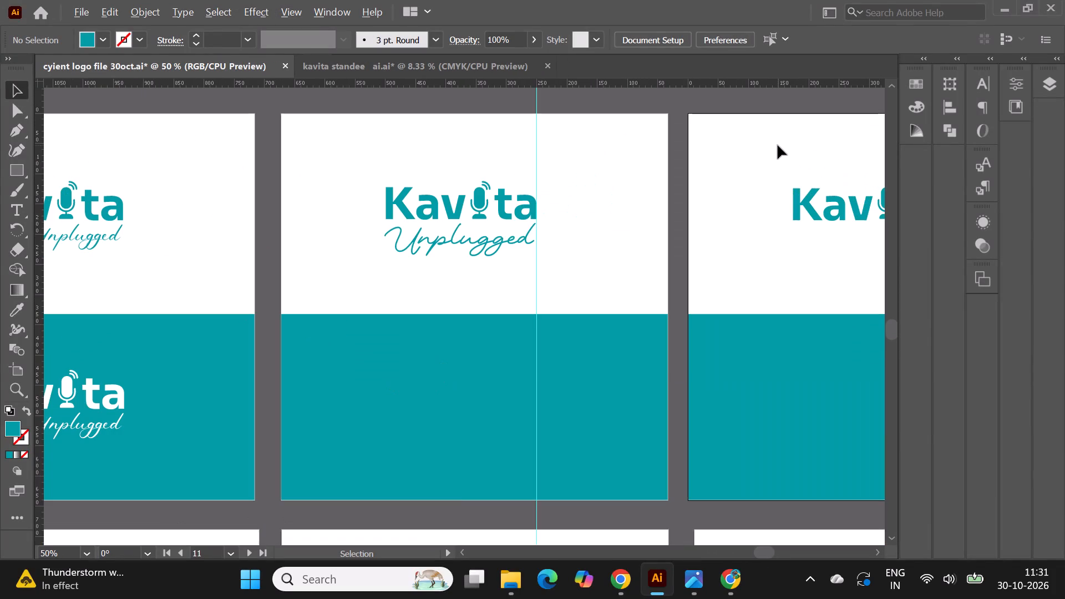
{"action": "scroll", "coordinate": [450, 116], "scroll_direction": "down", "scroll_amount": 1, "text": "alt"}
{"action": "scroll", "coordinate": [567, 186], "scroll_direction": "down", "scroll_amount": 1, "text": "alt"}
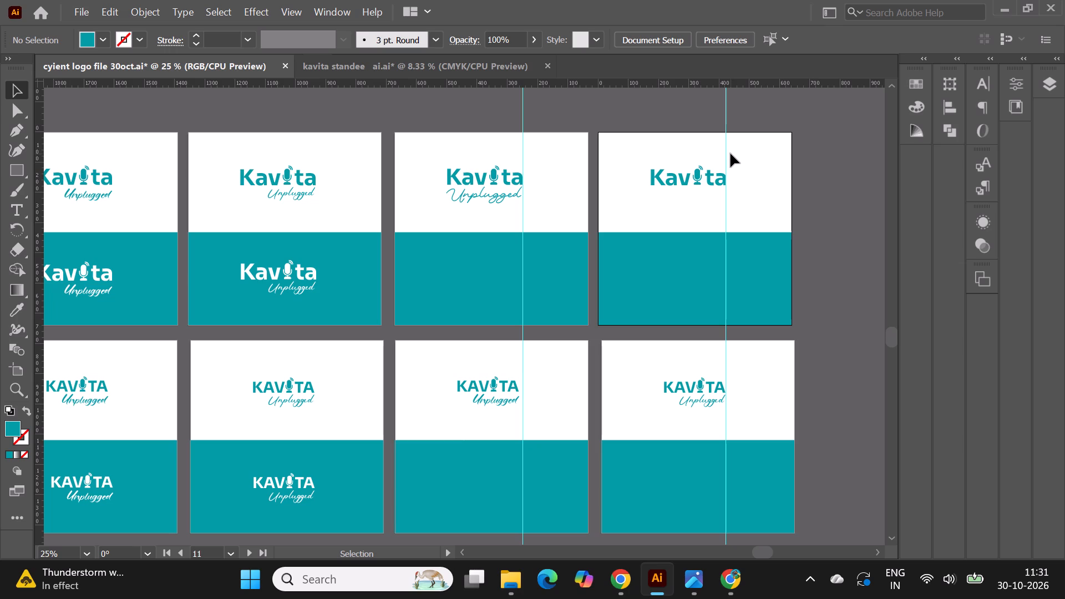
{"action": "scroll", "coordinate": [731, 154], "scroll_direction": "down", "scroll_amount": 1, "text": "alt"}
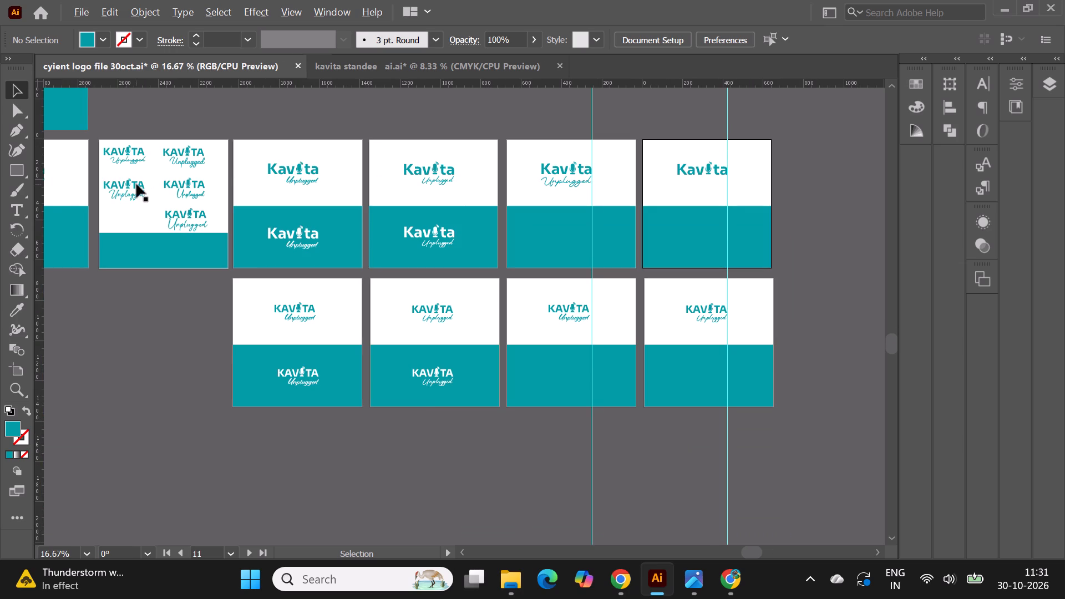
Examine the Unplugged scripts on artboard 5 again, alongside the neighbouring Kavita logos, for a lettering to use on artboard 11.
{"action": "scroll", "coordinate": [136, 184], "scroll_direction": "up", "scroll_amount": 3, "text": "alt"}
{"action": "scroll", "coordinate": [449, 269], "scroll_direction": "down", "scroll_amount": 1, "text": "alt"}
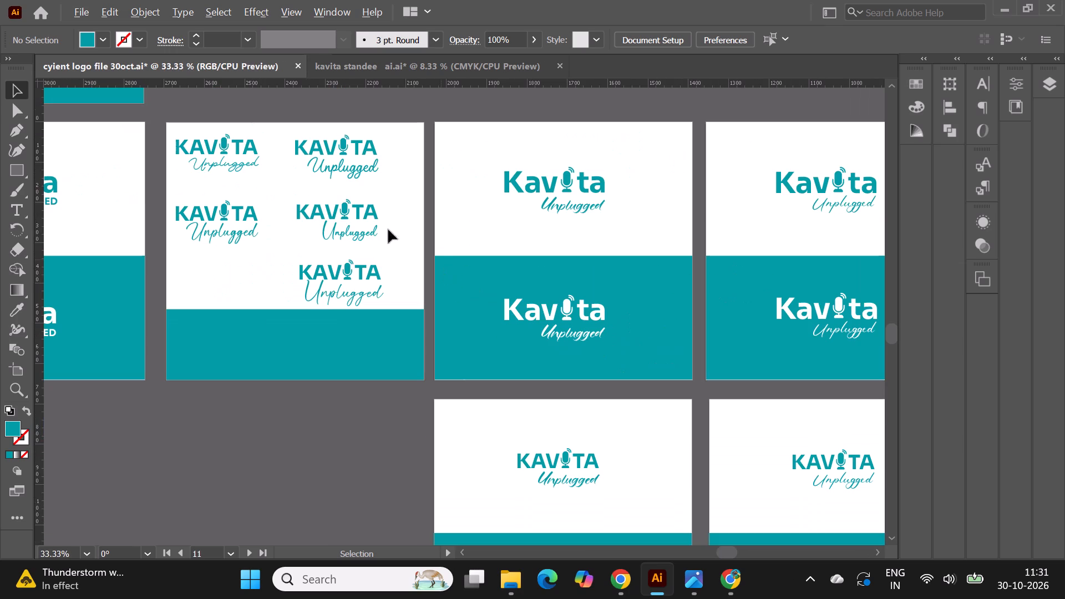
{"action": "scroll", "coordinate": [298, 169], "scroll_direction": "up", "scroll_amount": 1, "text": "alt"}
{"action": "scroll", "coordinate": [273, 131], "scroll_direction": "up", "scroll_amount": 1, "text": "alt"}
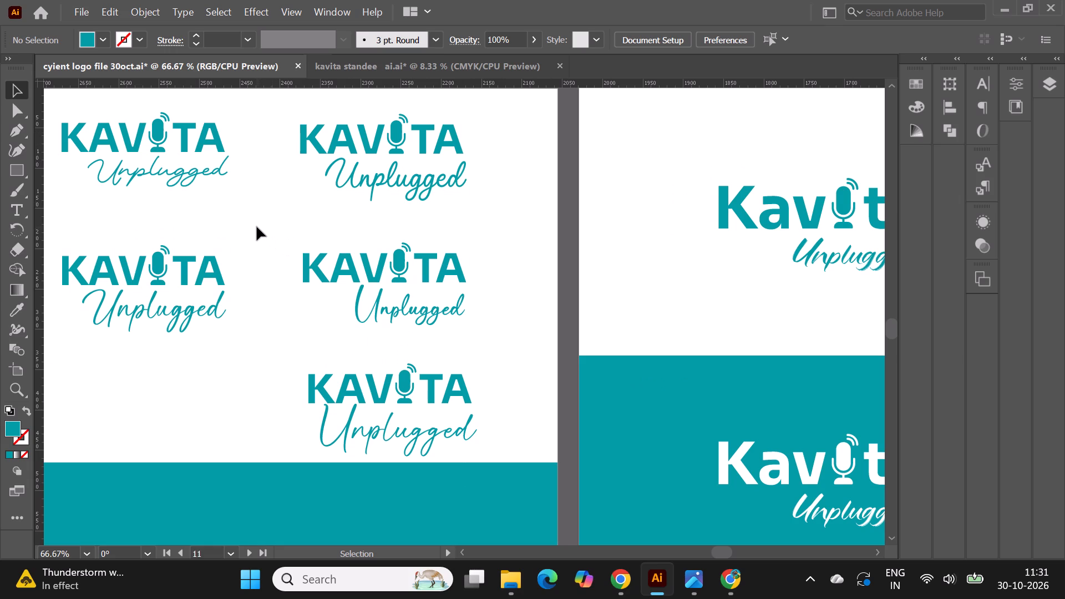
{"action": "scroll", "coordinate": [135, 179], "scroll_direction": "down", "scroll_amount": 4, "text": "alt"}
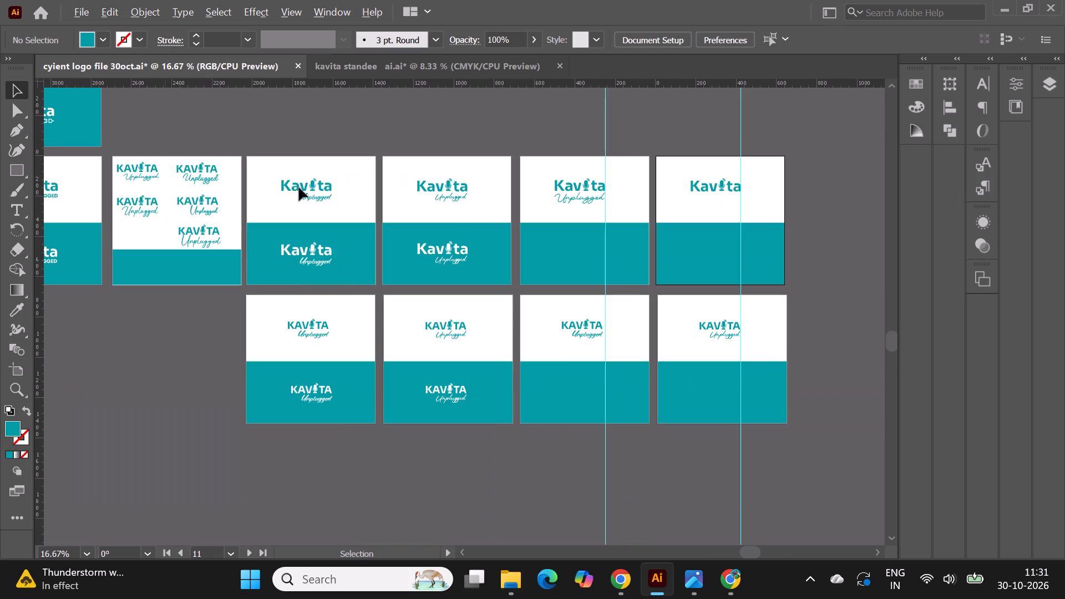
{"action": "scroll", "coordinate": [700, 197], "scroll_direction": "up", "scroll_amount": 1, "text": "alt"}
{"action": "scroll", "coordinate": [700, 197], "scroll_direction": "down", "scroll_amount": 1, "text": "alt"}
{"action": "scroll", "coordinate": [130, 184], "scroll_direction": "up", "scroll_amount": 3, "text": "alt"}
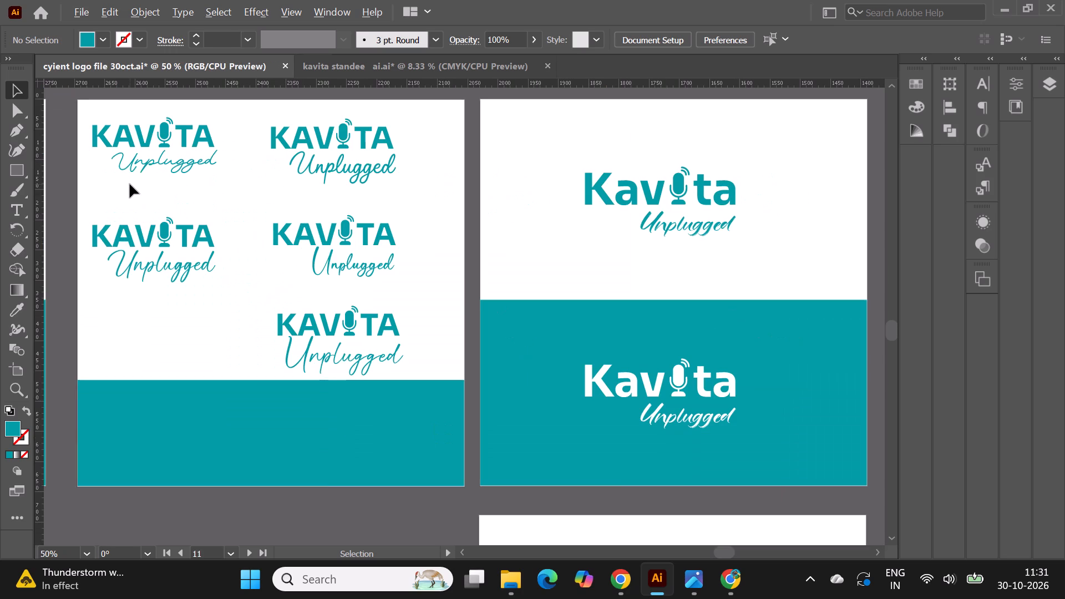
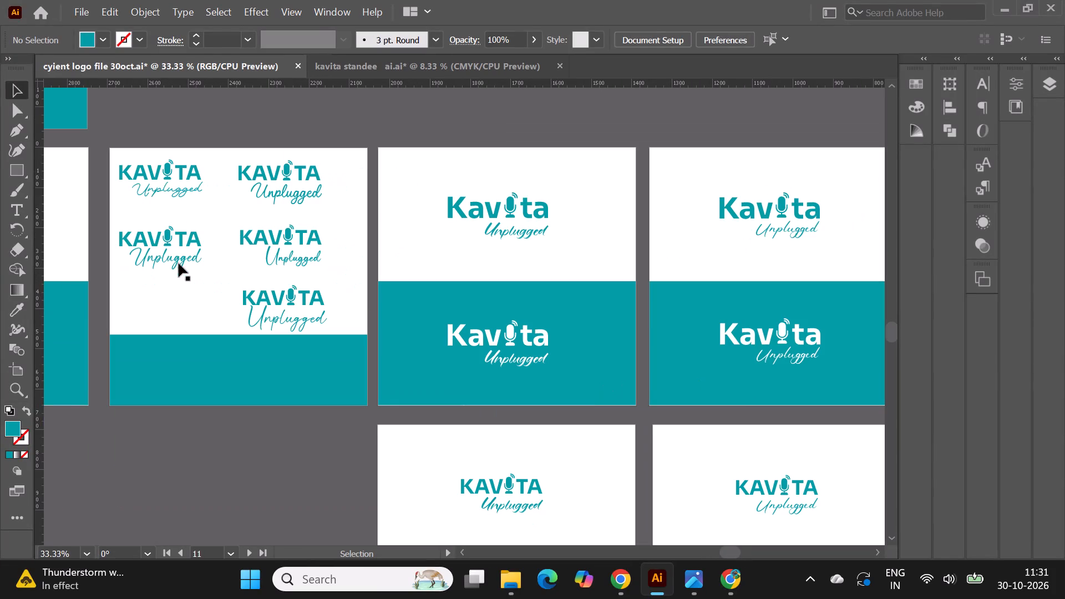
Copy the Unplugged script from the lower KAVITA variant in artboard 5's first column to beneath the Kavita wordmark on artboard 11.
{"action": "left_click", "coordinate": [180, 259]}
{"action": "scroll", "coordinate": [149, 237], "scroll_direction": "down", "scroll_amount": 2, "text": "alt"}
{"action": "left_click_drag", "start_coordinate": [165, 247], "coordinate": [724, 251], "text": "alt"}
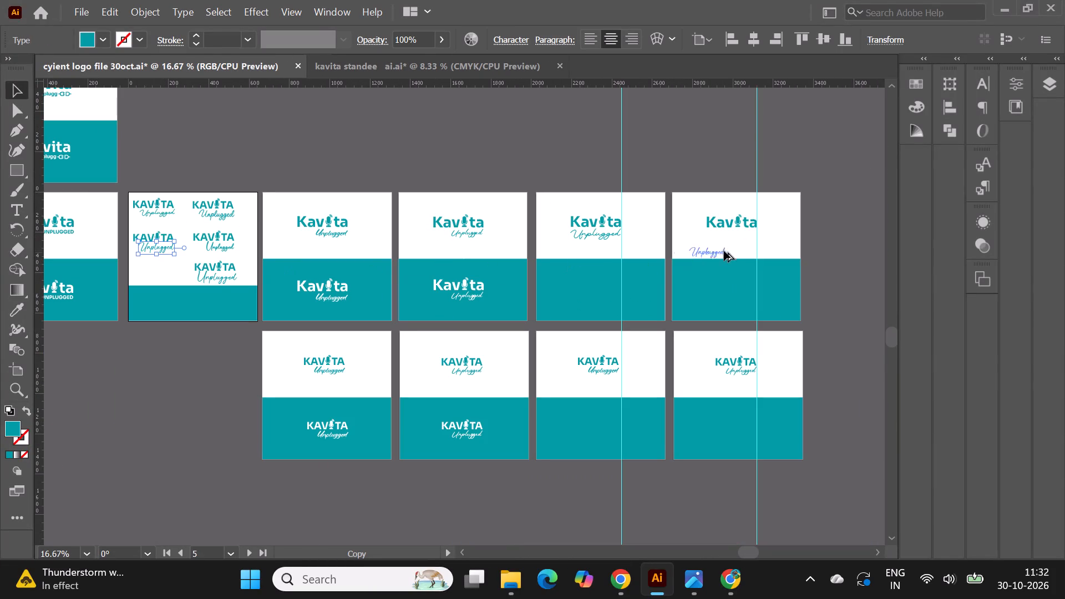
{"action": "left_click_drag", "start_coordinate": [724, 251], "coordinate": [738, 238], "text": "alt"}
Move the copied Unplugged script close under Kavita on artboard 11, aligning its right end with the vertical guide.
{"action": "scroll", "coordinate": [812, 226], "scroll_direction": "up", "scroll_amount": 4, "text": "alt"}
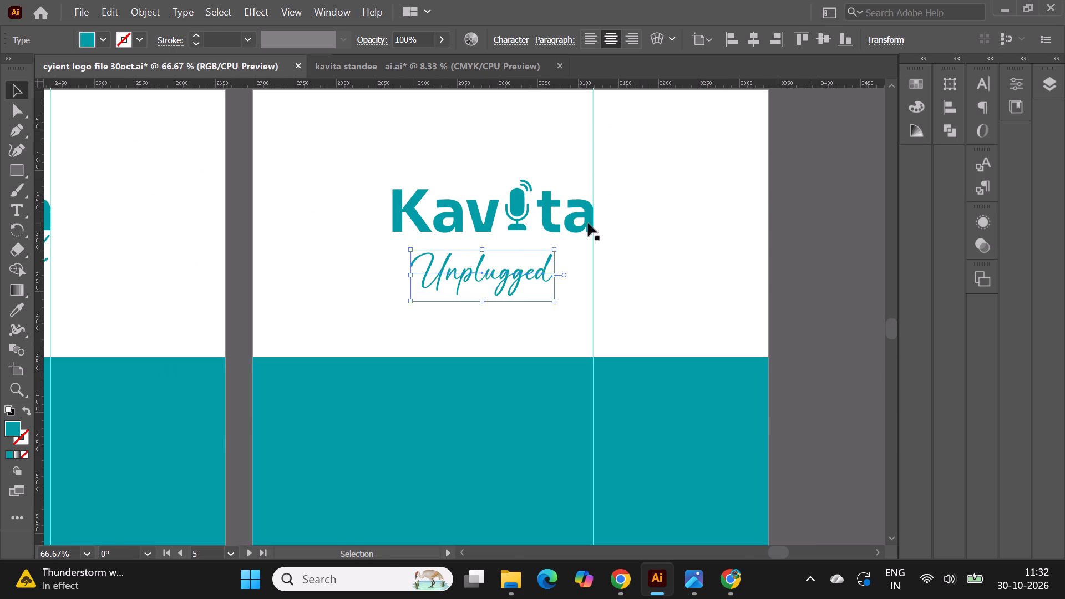
{"action": "scroll", "coordinate": [525, 225], "scroll_direction": "up", "scroll_amount": 2, "text": "alt"}
{"action": "left_click_drag", "start_coordinate": [577, 304], "coordinate": [645, 274]}
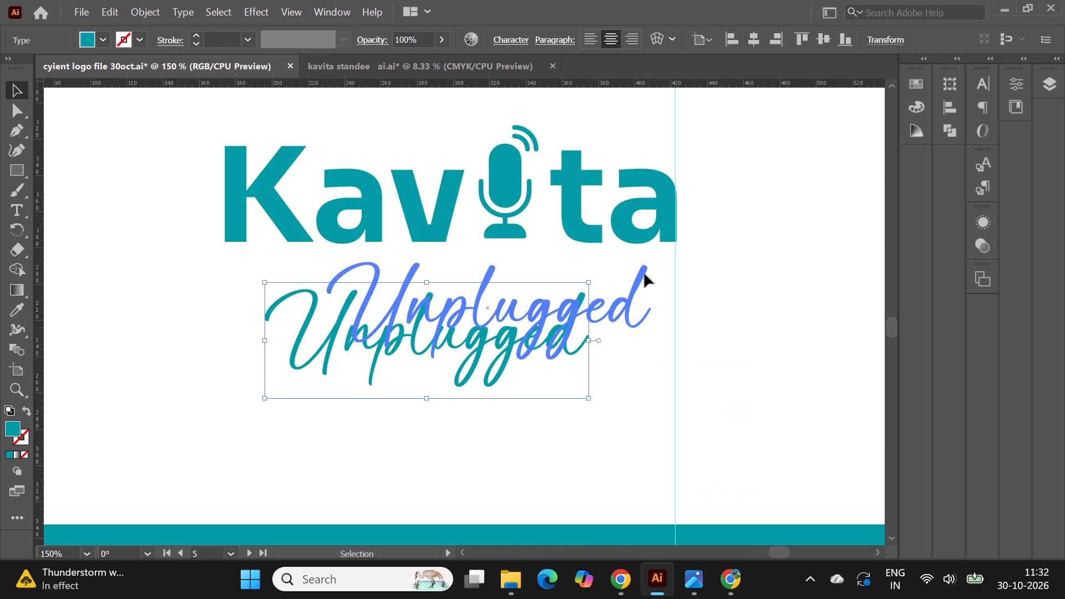
{"action": "left_click_drag", "start_coordinate": [645, 274], "coordinate": [665, 269]}
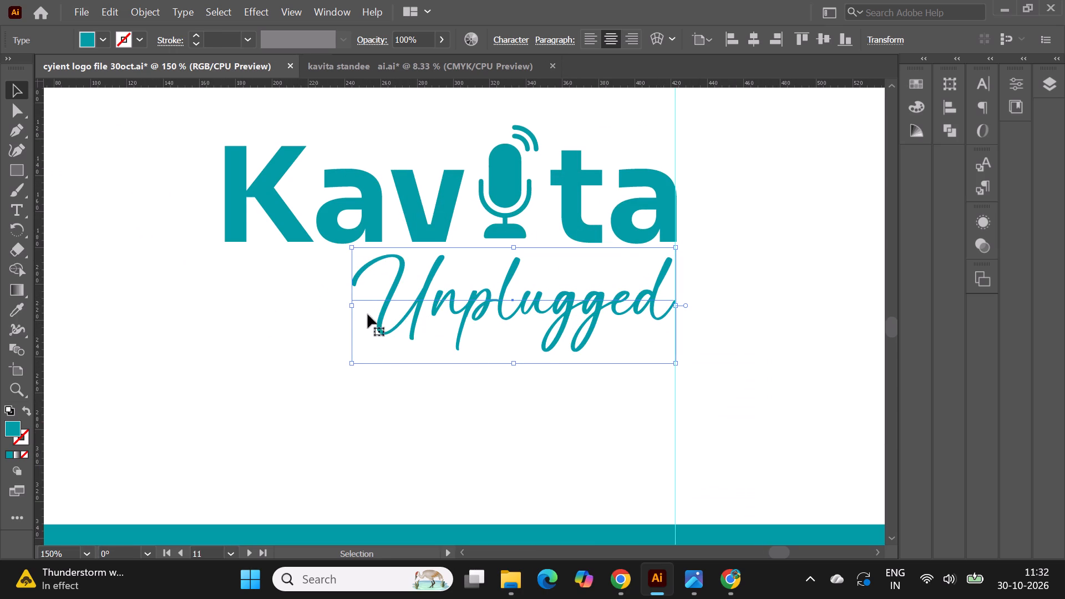
Enlarge the Unplugged script on artboard 11 slightly towards the lower left, keeping its right end on the guide, and deselect it.
{"action": "left_click_drag", "start_coordinate": [351, 360], "coordinate": [314, 369], "text": "shift"}
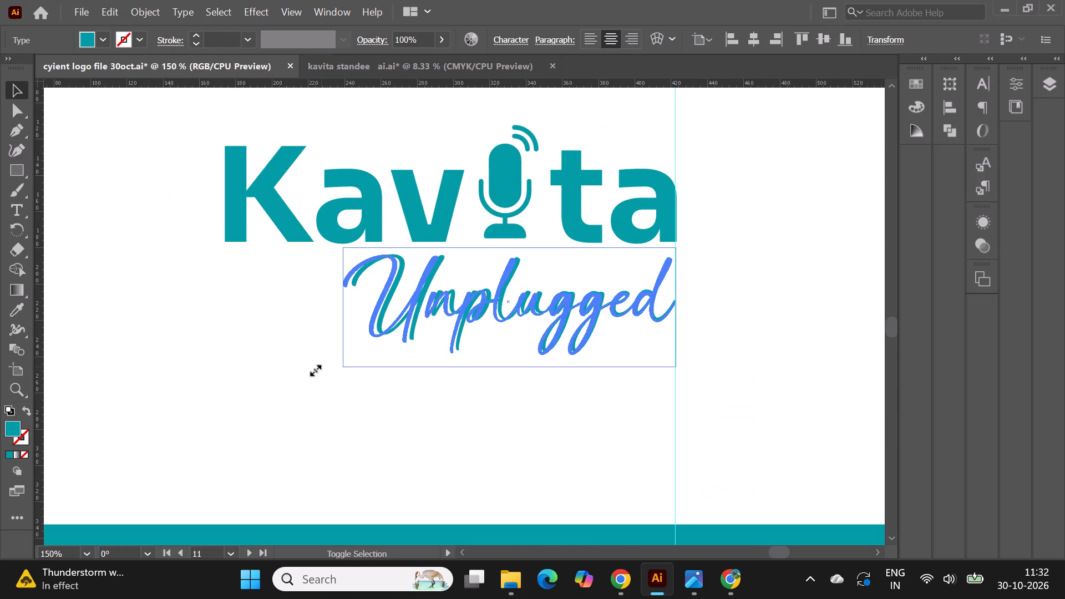
{"action": "left_click_drag", "start_coordinate": [314, 369], "coordinate": [303, 374], "text": "shift"}
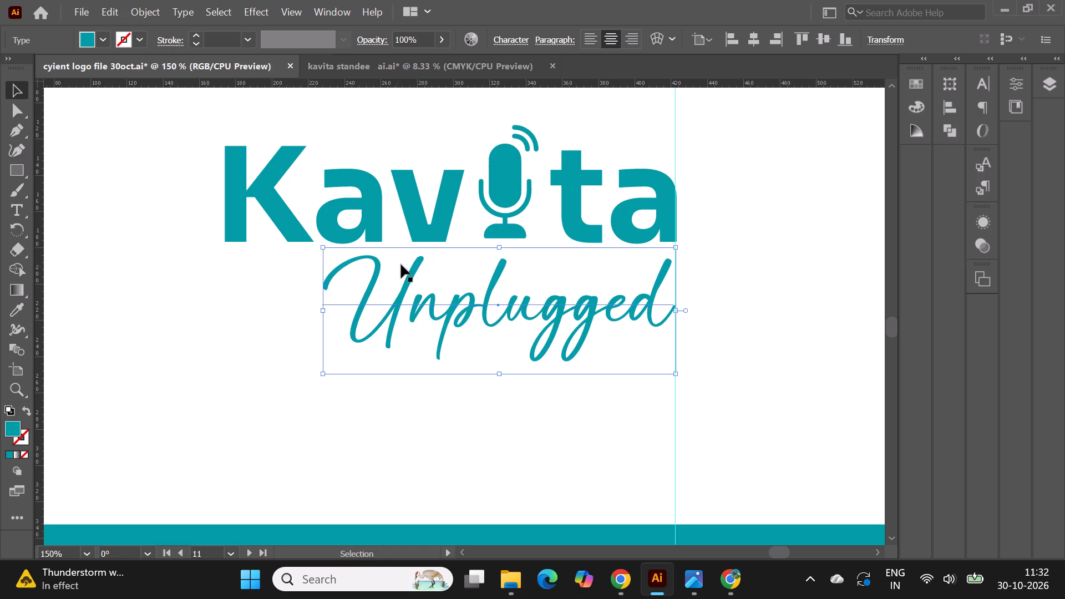
{"action": "scroll", "coordinate": [401, 265], "scroll_direction": "down", "scroll_amount": 2, "text": "alt"}
{"action": "left_click", "coordinate": [741, 273]}
{"action": "scroll", "coordinate": [729, 179], "scroll_direction": "down", "scroll_amount": 1, "text": "alt"}
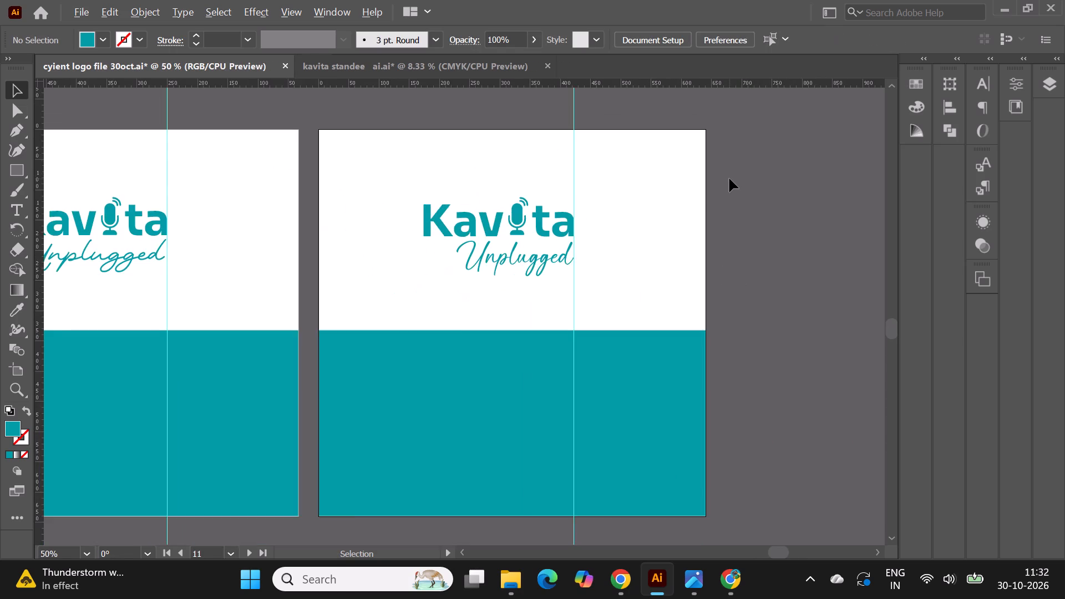
{"action": "scroll", "coordinate": [729, 179], "scroll_direction": "down", "scroll_amount": 2, "text": "alt"}
{"action": "scroll", "coordinate": [516, 191], "scroll_direction": "up", "scroll_amount": 1, "text": "alt"}
{"action": "scroll", "coordinate": [694, 219], "scroll_direction": "up", "scroll_amount": 1, "text": "alt"}
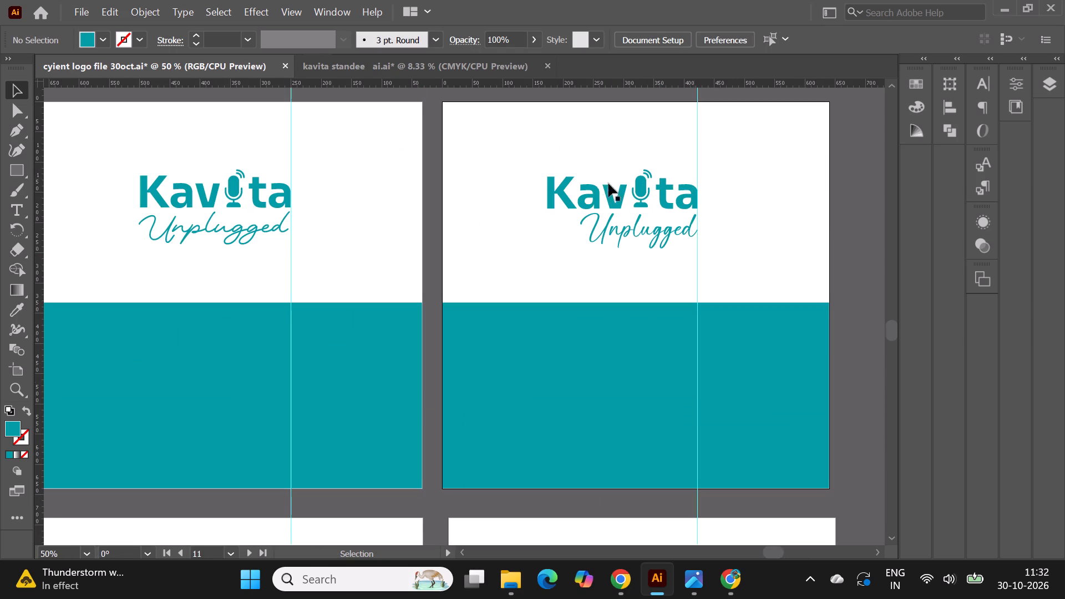
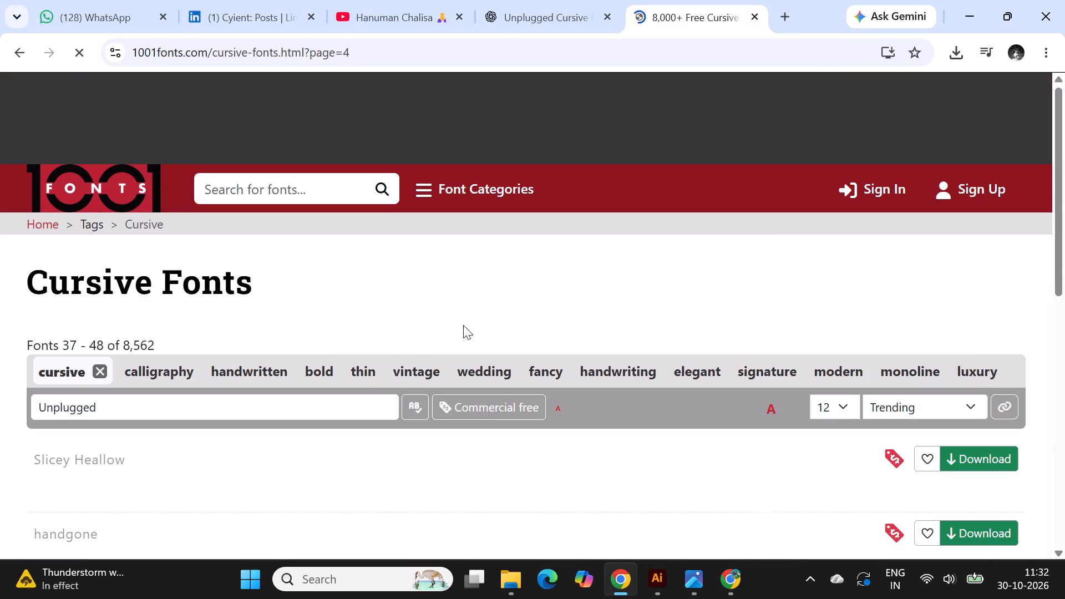
Download the handgone font from page 4 of the cursive fonts.
{"action": "scroll", "coordinate": [440, 288], "scroll_direction": "down", "scroll_amount": 3}
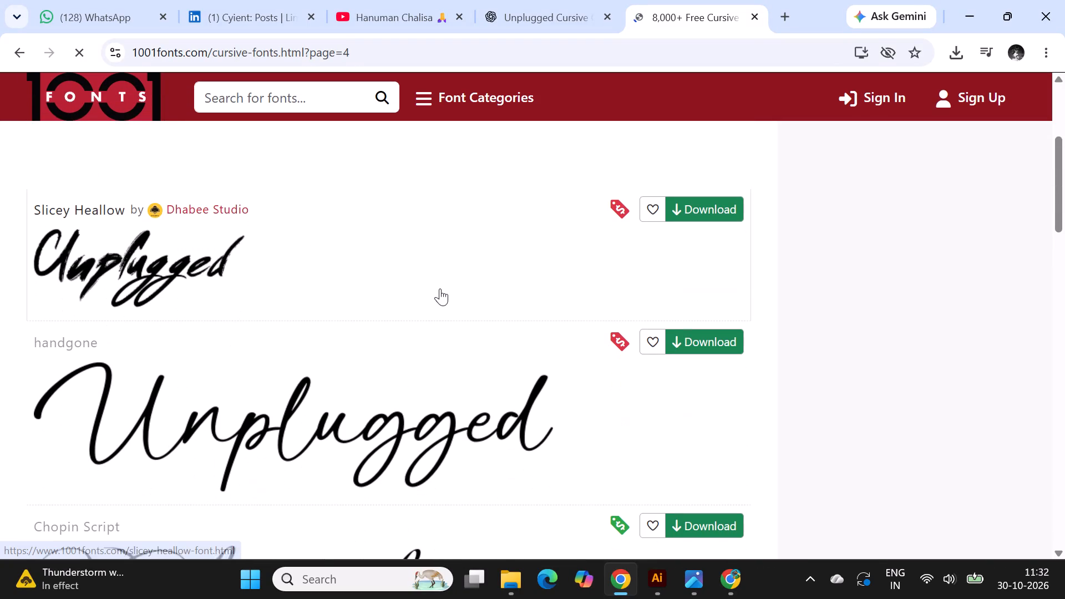
{"action": "scroll", "coordinate": [440, 288], "scroll_direction": "down", "scroll_amount": 1}
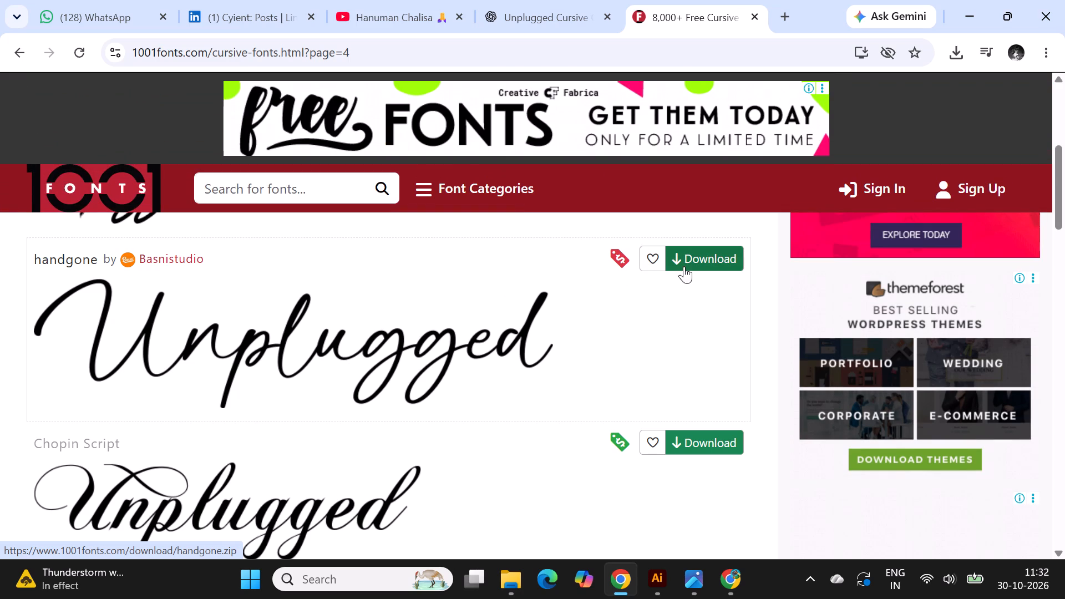
{"action": "left_click", "coordinate": [689, 262]}
Examine the remaining Unplugged previews on page 4 of the cursive fonts for a suitable script.
{"action": "scroll", "coordinate": [283, 317], "scroll_direction": "down", "scroll_amount": 4}
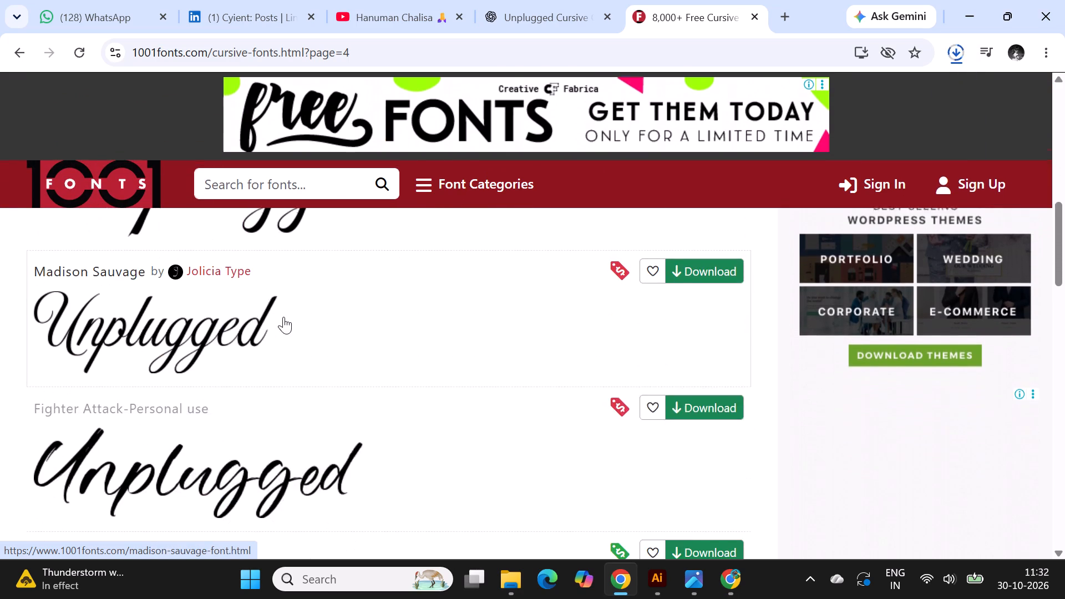
{"action": "scroll", "coordinate": [283, 317], "scroll_direction": "down", "scroll_amount": 1}
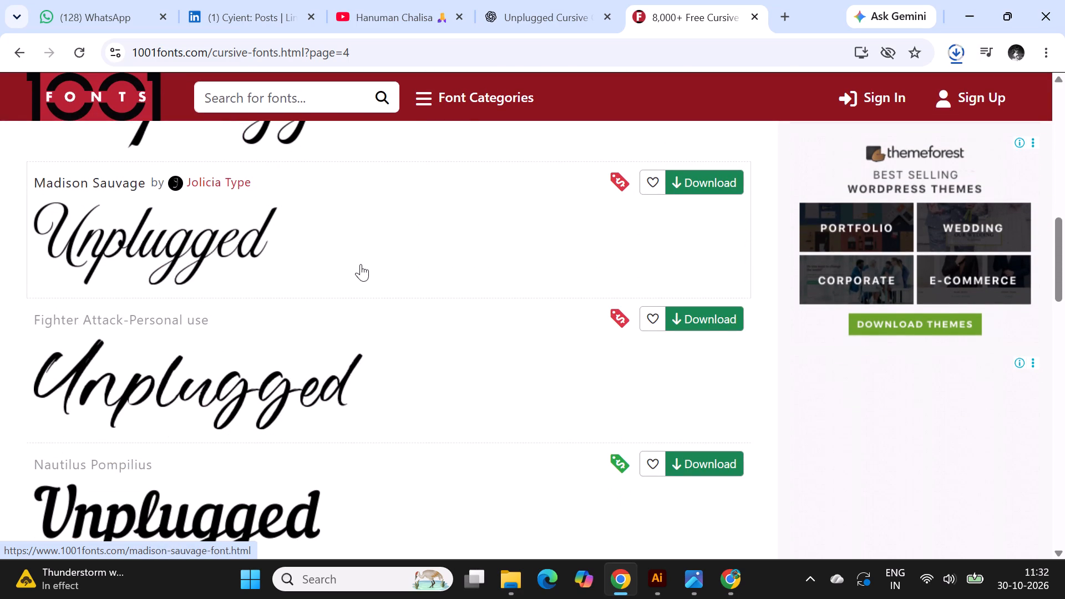
{"action": "scroll", "coordinate": [361, 264], "scroll_direction": "down", "scroll_amount": 2}
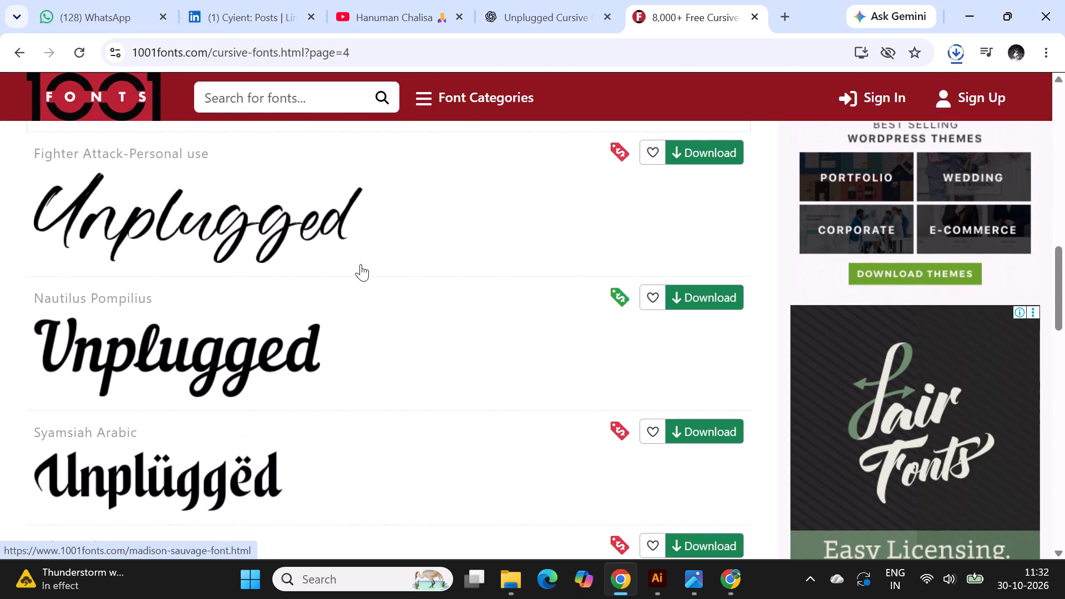
{"action": "scroll", "coordinate": [361, 264], "scroll_direction": "down", "scroll_amount": 4}
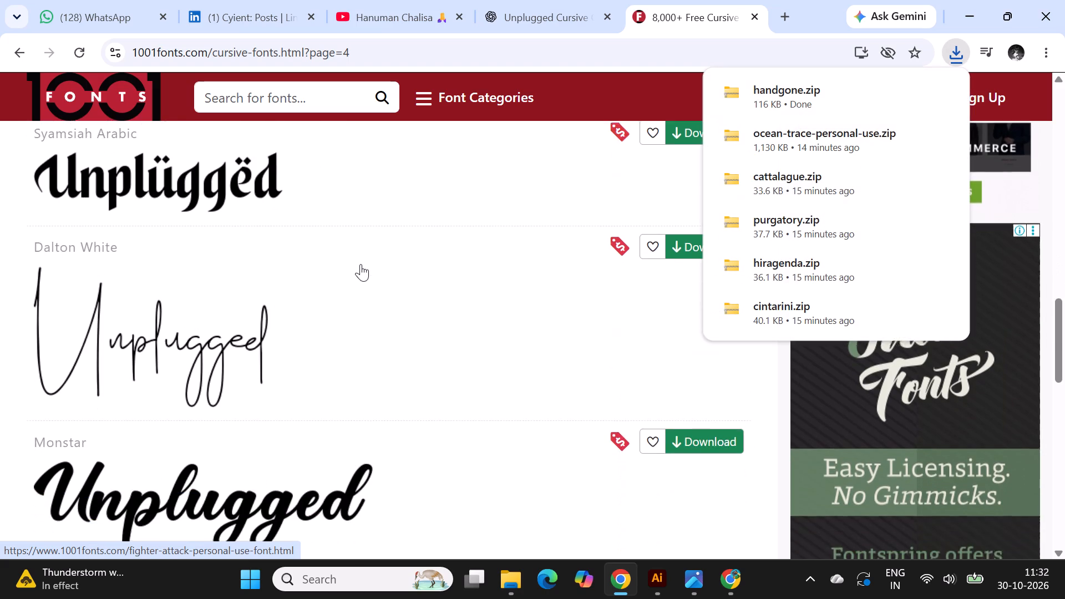
{"action": "scroll", "coordinate": [361, 264], "scroll_direction": "down", "scroll_amount": 5}
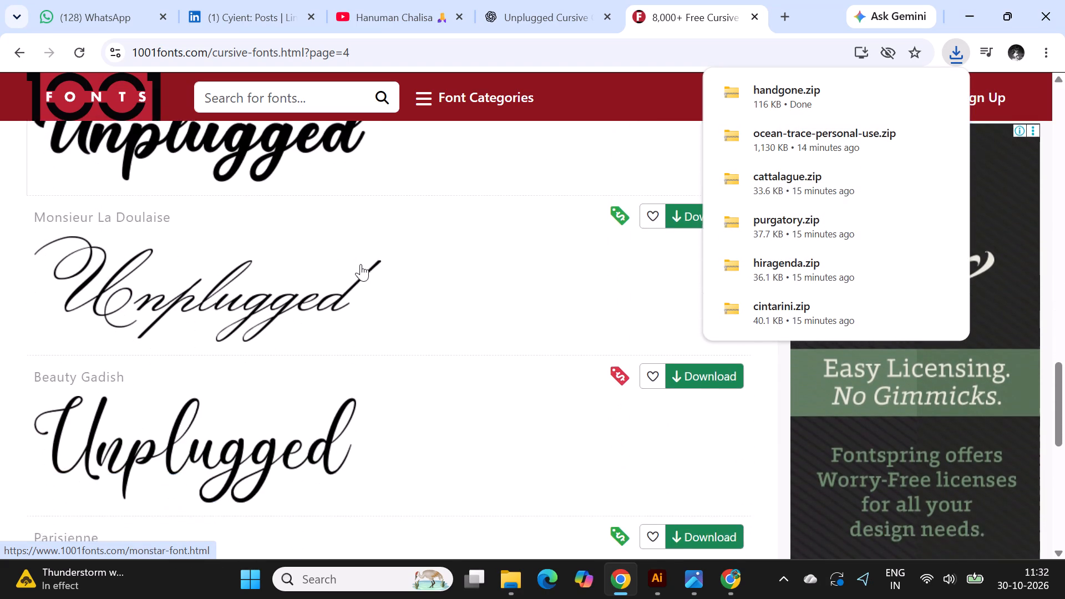
{"action": "scroll", "coordinate": [361, 264], "scroll_direction": "down", "scroll_amount": 2}
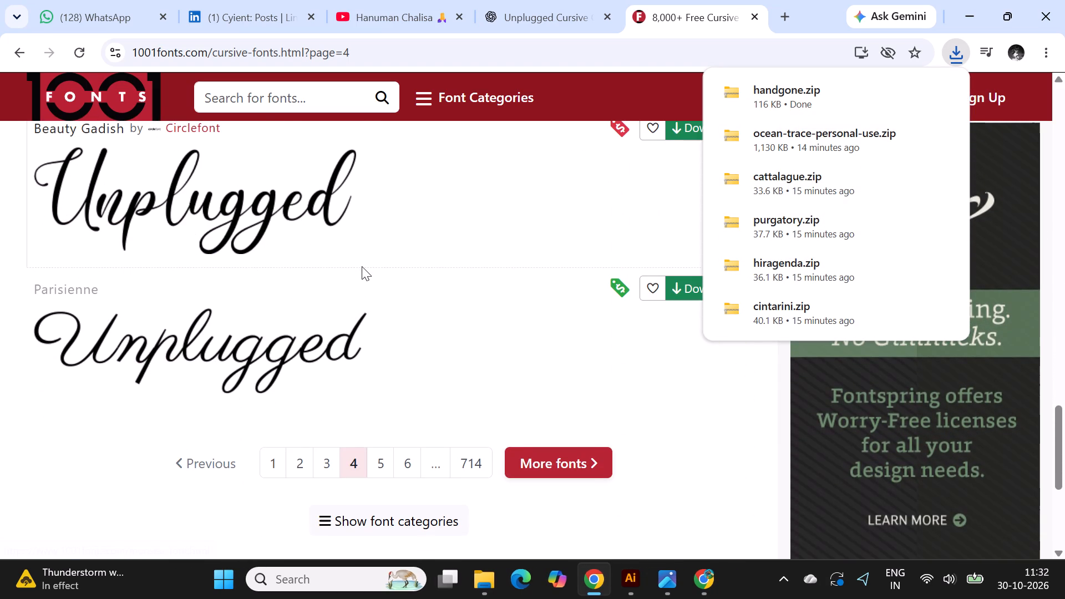
Download the Kactigona font from page 5 of the cursive fonts.
{"action": "left_click", "coordinate": [371, 466]}
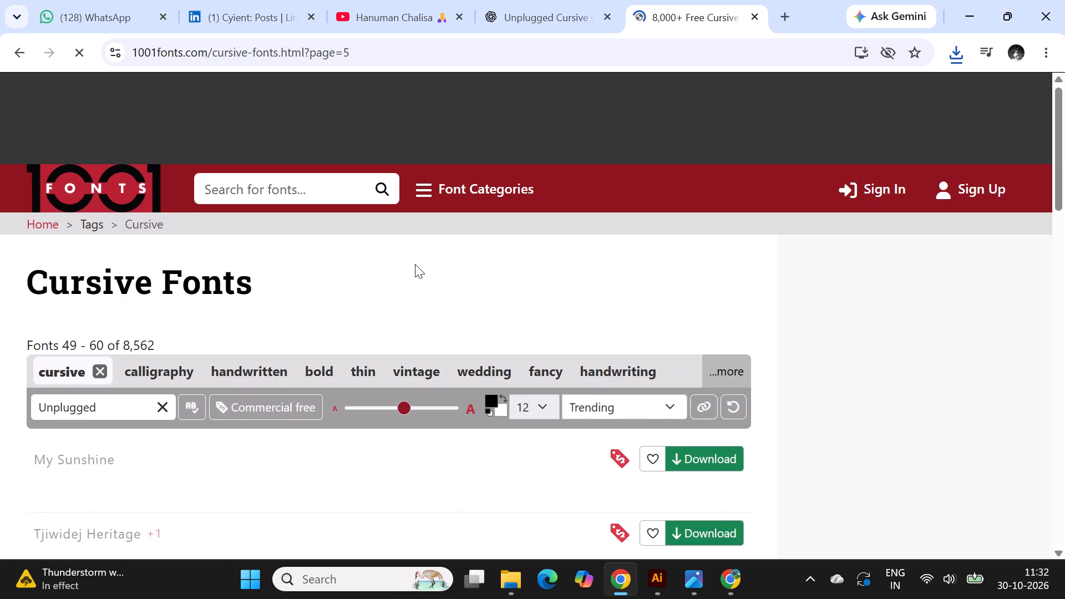
{"action": "scroll", "coordinate": [415, 264], "scroll_direction": "down", "scroll_amount": 4}
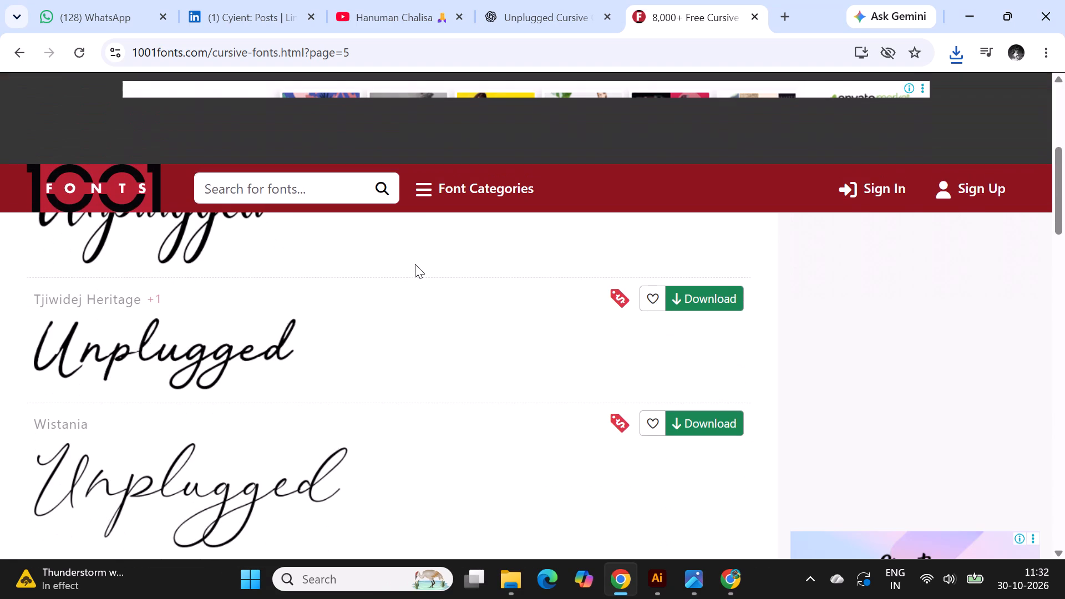
{"action": "scroll", "coordinate": [415, 264], "scroll_direction": "down", "scroll_amount": 2}
{"action": "scroll", "coordinate": [464, 337], "scroll_direction": "up", "scroll_amount": 3}
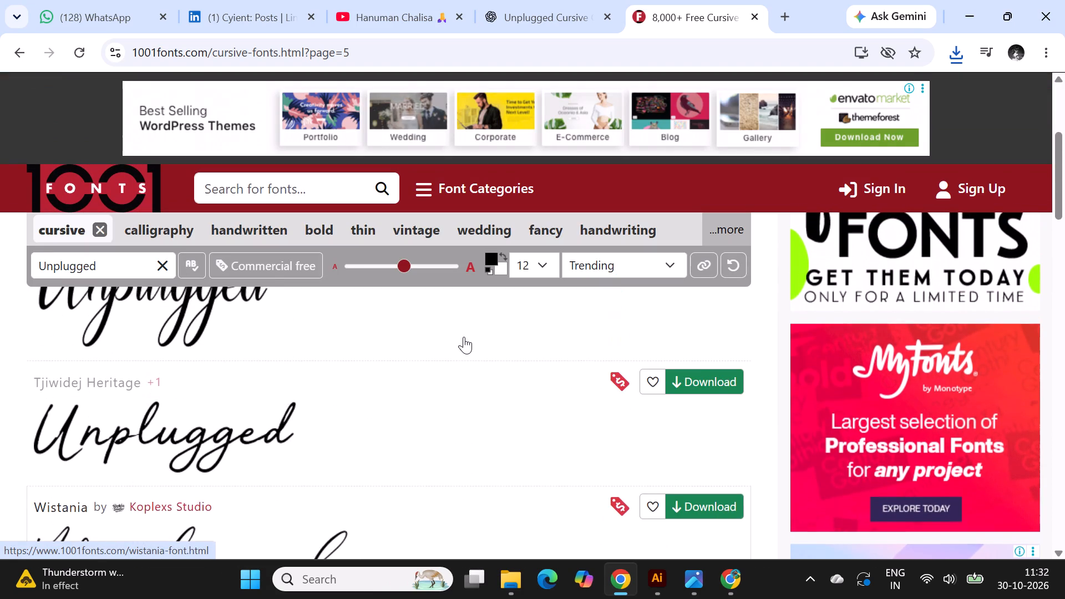
{"action": "scroll", "coordinate": [464, 337], "scroll_direction": "up", "scroll_amount": 2}
{"action": "scroll", "coordinate": [464, 337], "scroll_direction": "down", "scroll_amount": 3}
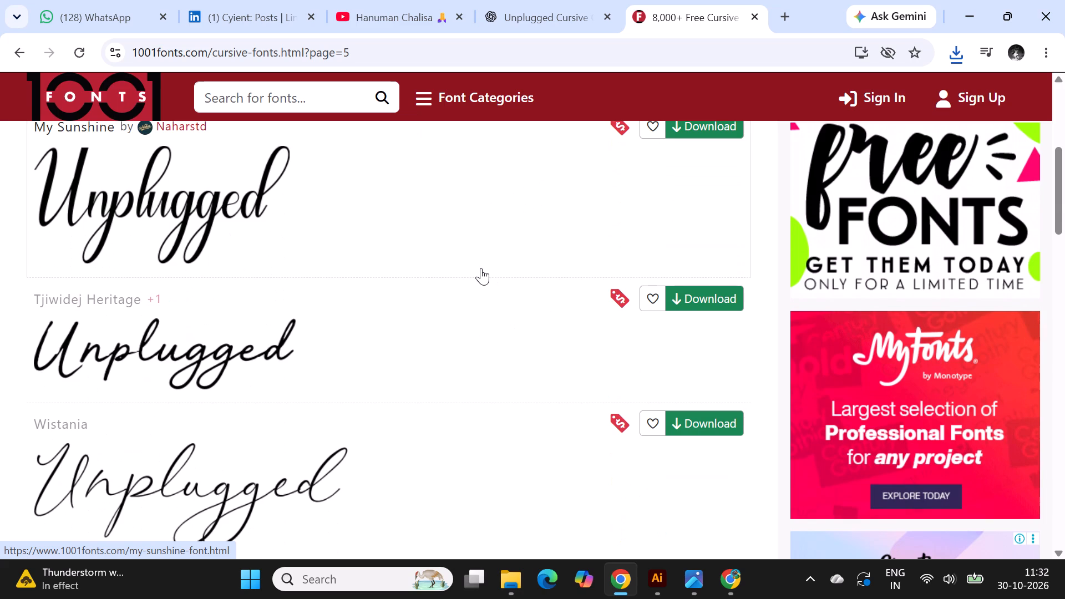
{"action": "scroll", "coordinate": [481, 268], "scroll_direction": "down", "scroll_amount": 4}
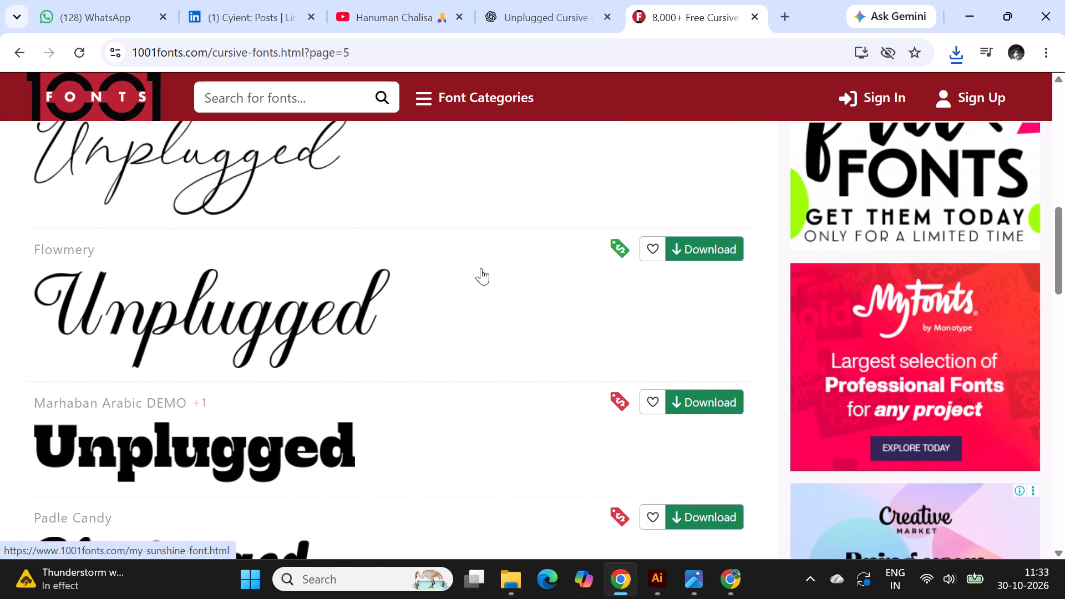
{"action": "scroll", "coordinate": [481, 268], "scroll_direction": "down", "scroll_amount": 5}
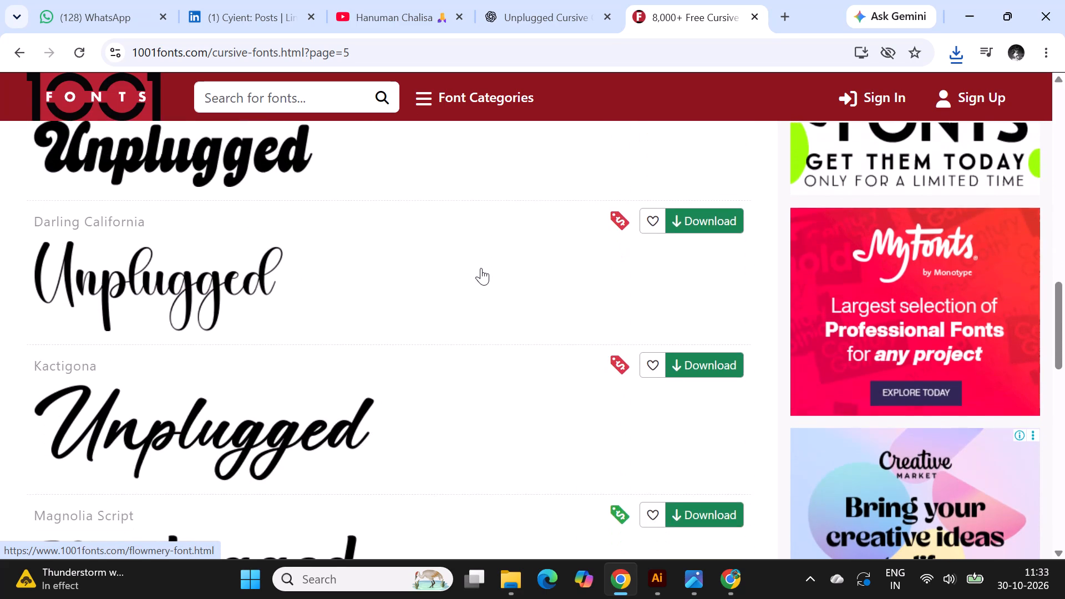
{"action": "scroll", "coordinate": [481, 268], "scroll_direction": "down", "scroll_amount": 2}
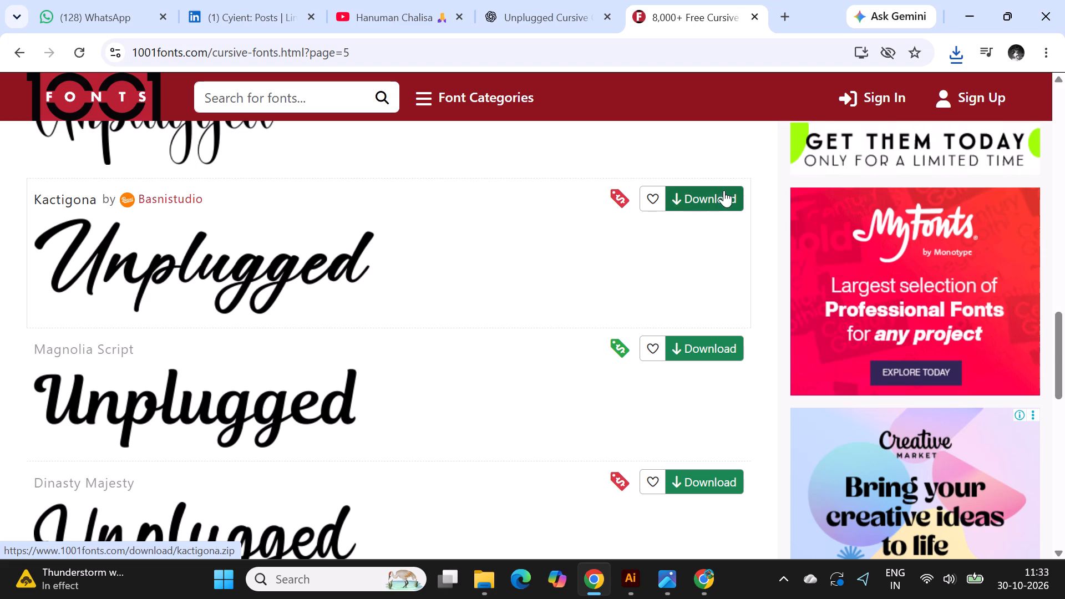
{"action": "left_click", "coordinate": [697, 197]}
Examine the rest of the Unplugged previews on page 5 and those on page 6 of the cursive fonts.
{"action": "scroll", "coordinate": [388, 297], "scroll_direction": "down", "scroll_amount": 1}
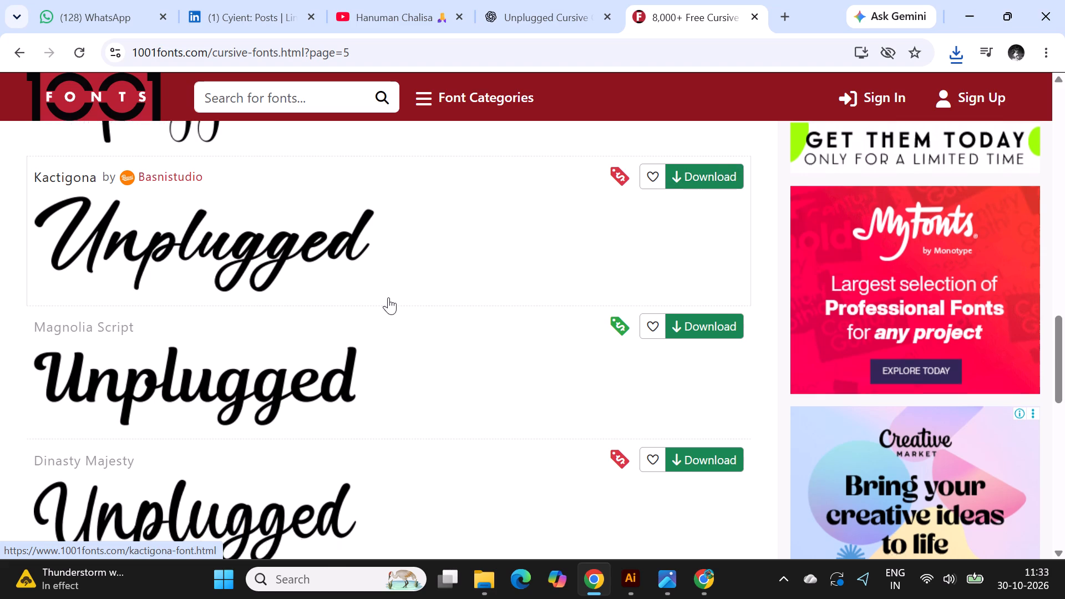
{"action": "scroll", "coordinate": [388, 297], "scroll_direction": "down", "scroll_amount": 6}
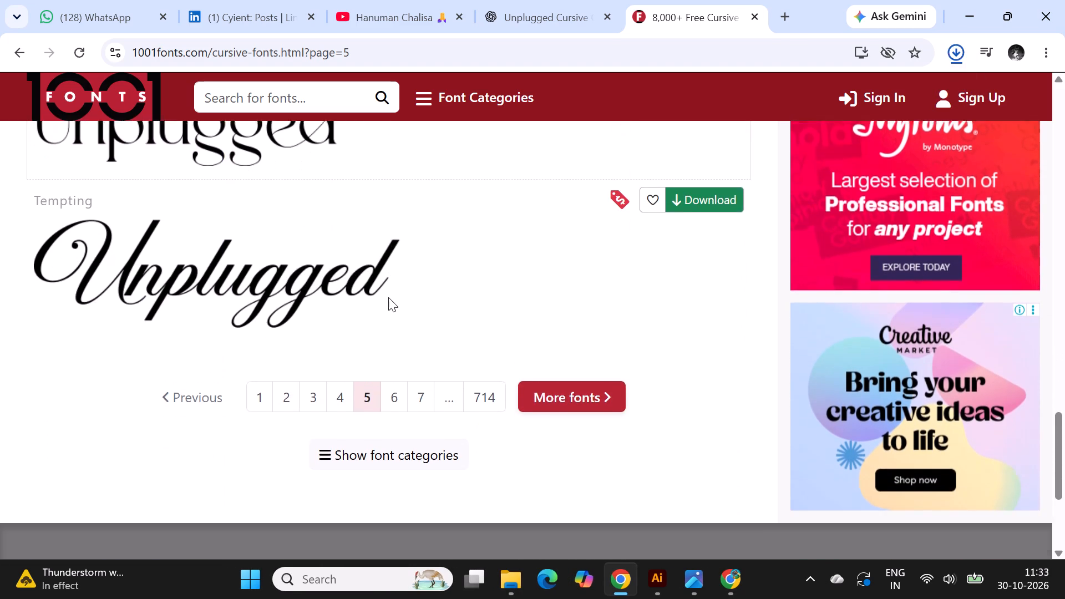
{"action": "left_click", "coordinate": [387, 375]}
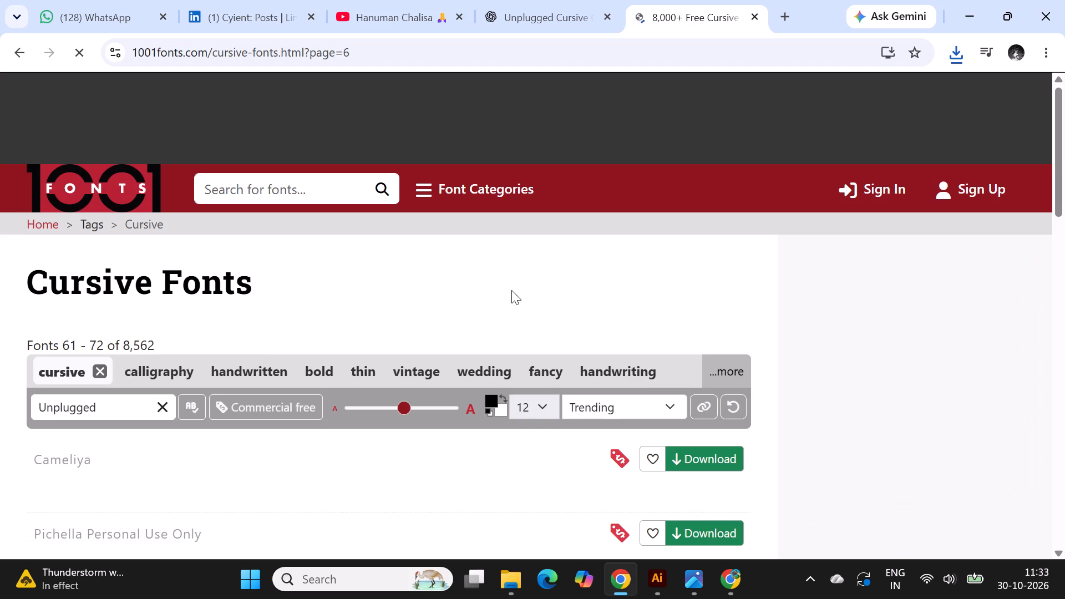
{"action": "scroll", "coordinate": [511, 290], "scroll_direction": "down", "scroll_amount": 8}
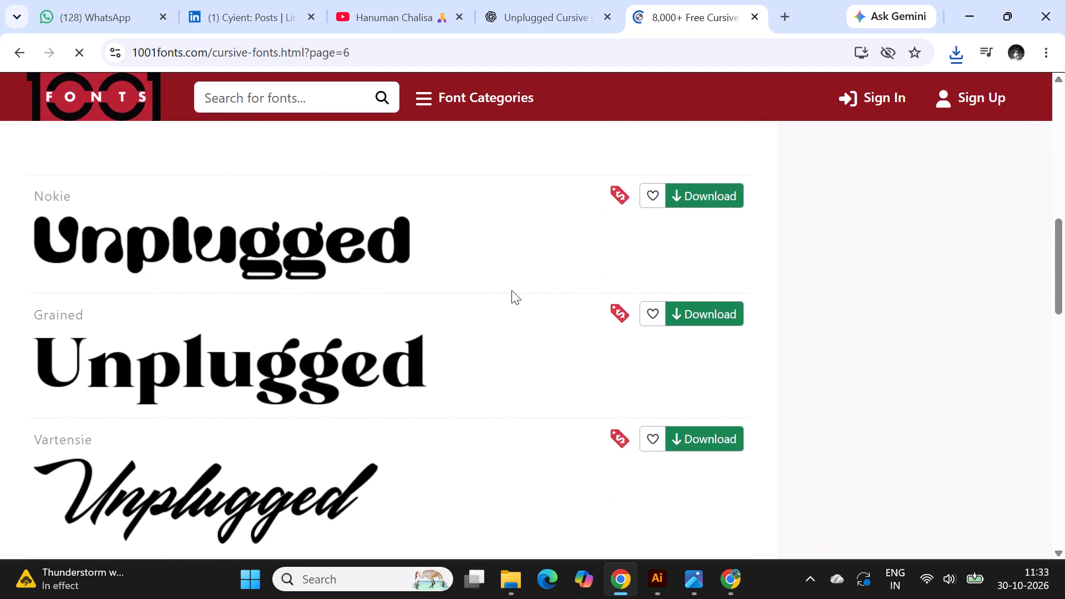
{"action": "scroll", "coordinate": [511, 290], "scroll_direction": "down", "scroll_amount": 6}
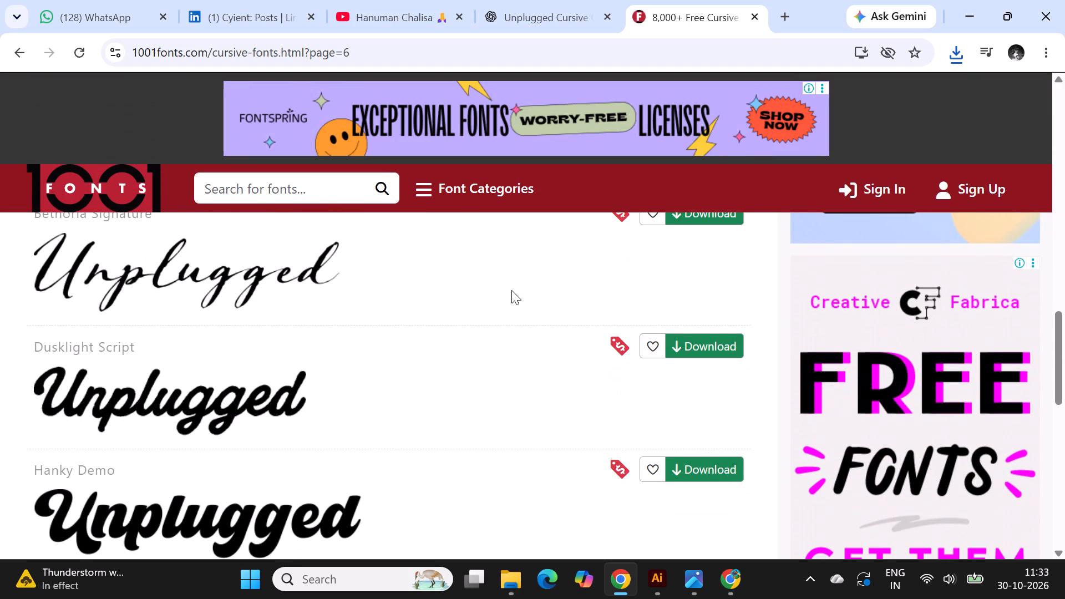
{"action": "scroll", "coordinate": [511, 290], "scroll_direction": "down", "scroll_amount": 7}
{"action": "scroll", "coordinate": [240, 349], "scroll_direction": "up", "scroll_amount": 4}
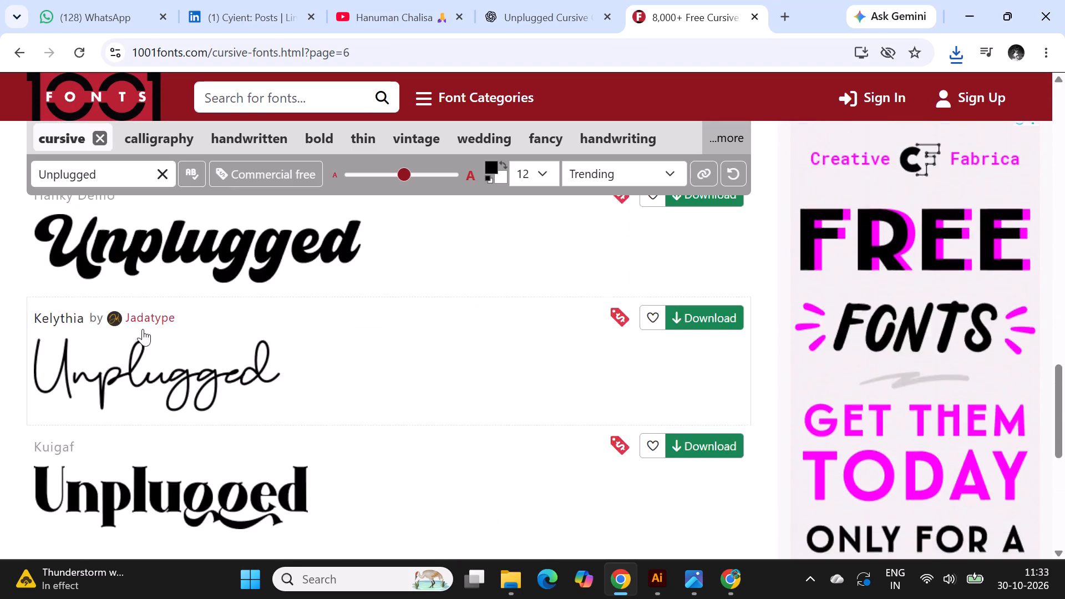
{"action": "scroll", "coordinate": [143, 329], "scroll_direction": "up", "scroll_amount": 15}
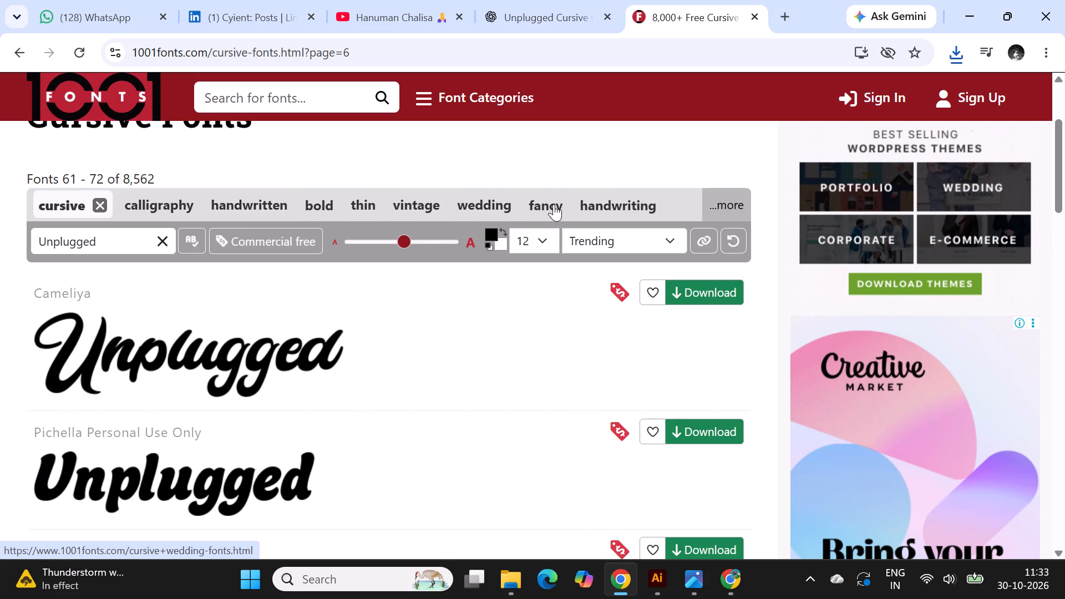
Narrow the cursive fonts to handwriting and examine the Unplugged previews on page 1 and the start of page 2.
{"action": "left_click", "coordinate": [627, 203]}
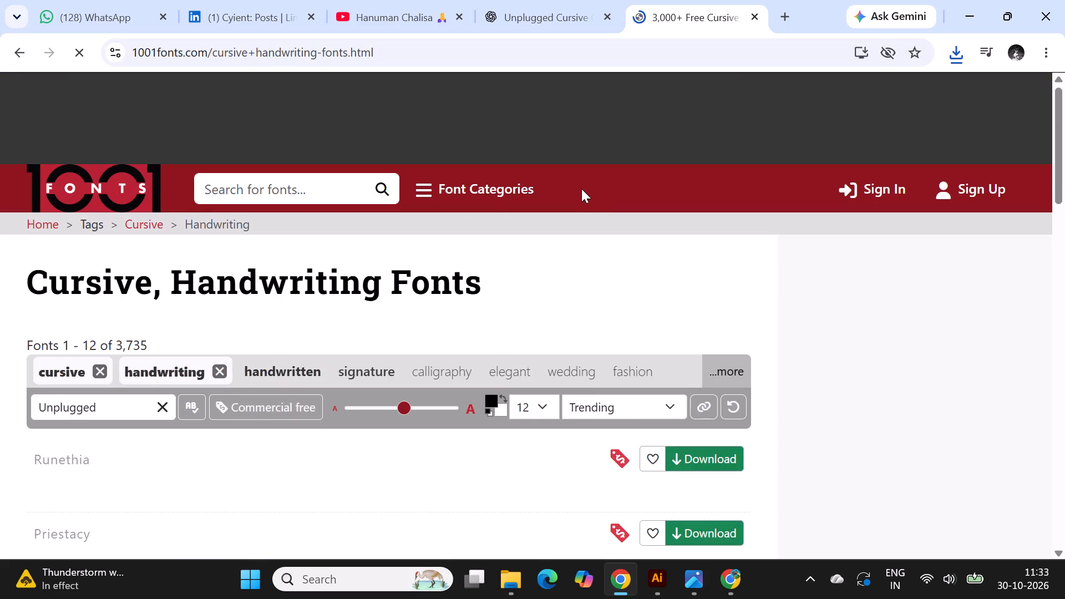
{"action": "scroll", "coordinate": [394, 248], "scroll_direction": "down", "scroll_amount": 4}
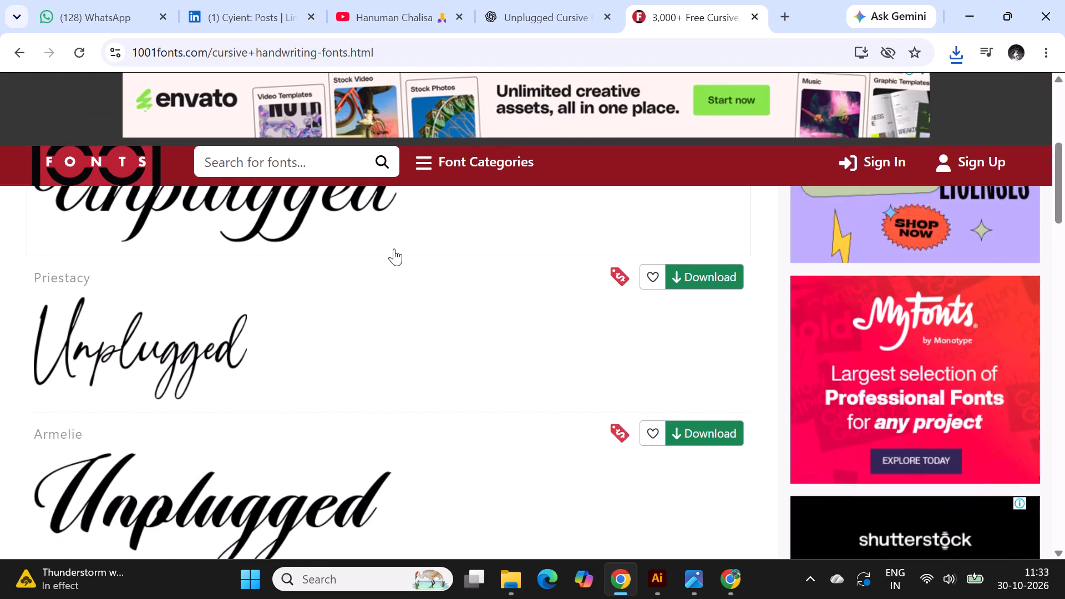
{"action": "scroll", "coordinate": [394, 248], "scroll_direction": "down", "scroll_amount": 1}
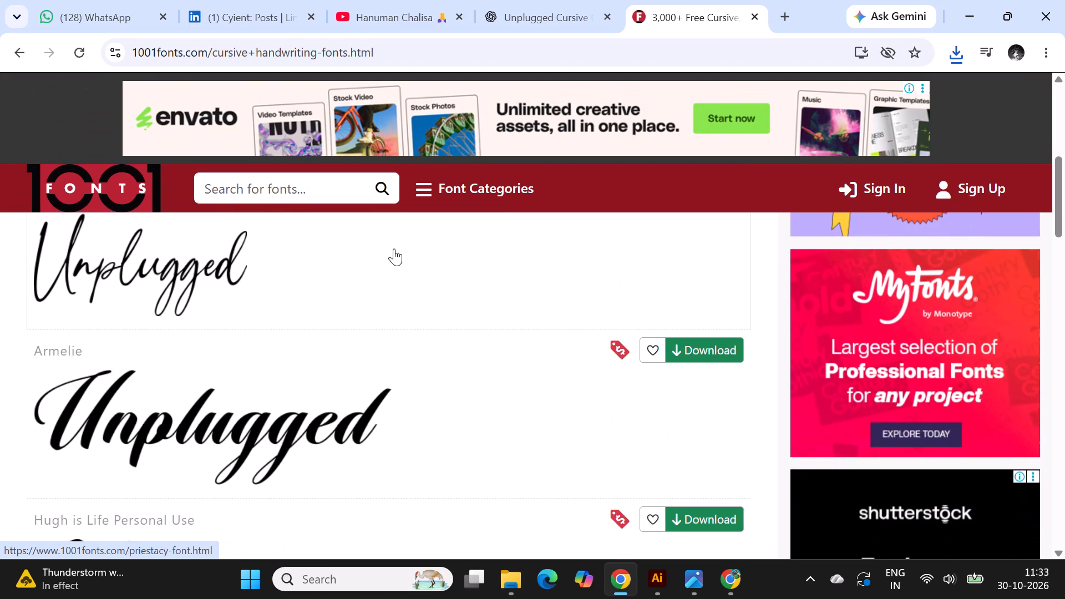
{"action": "scroll", "coordinate": [394, 248], "scroll_direction": "down", "scroll_amount": 5}
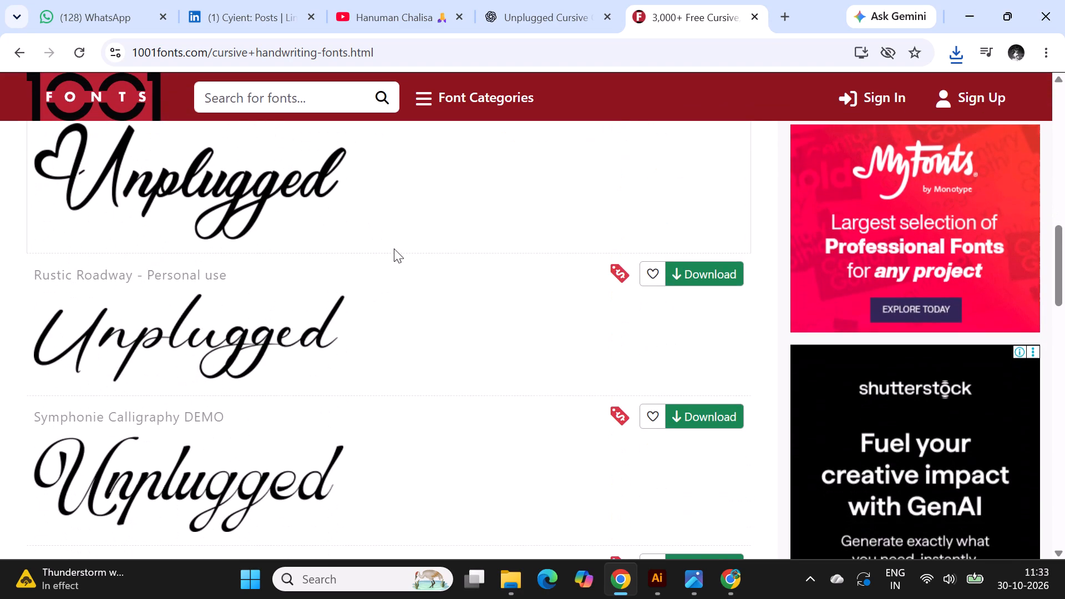
{"action": "scroll", "coordinate": [394, 248], "scroll_direction": "down", "scroll_amount": 7}
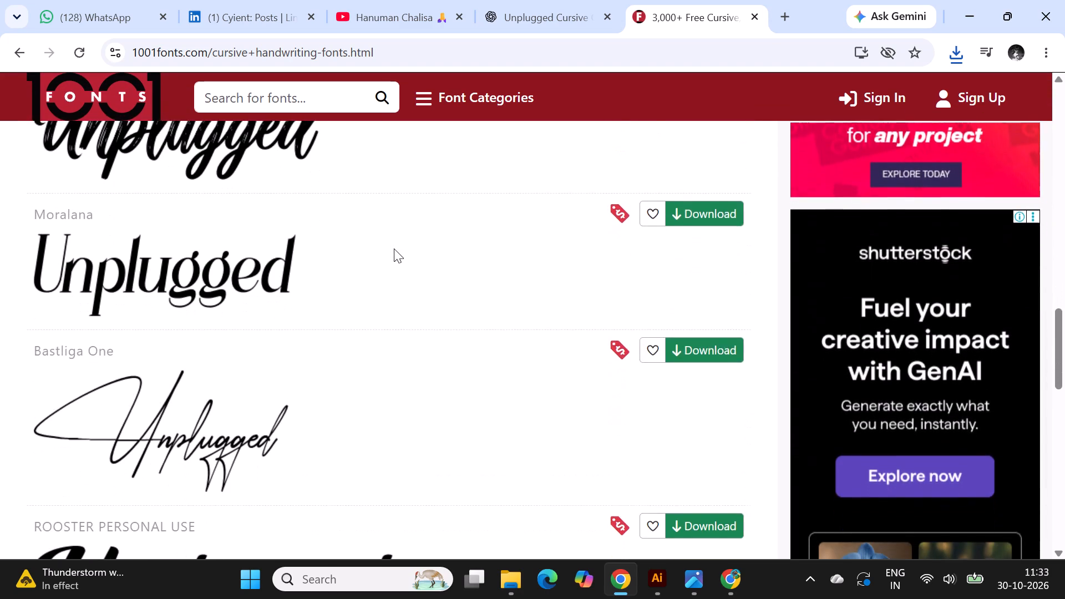
{"action": "scroll", "coordinate": [394, 248], "scroll_direction": "down", "scroll_amount": 8}
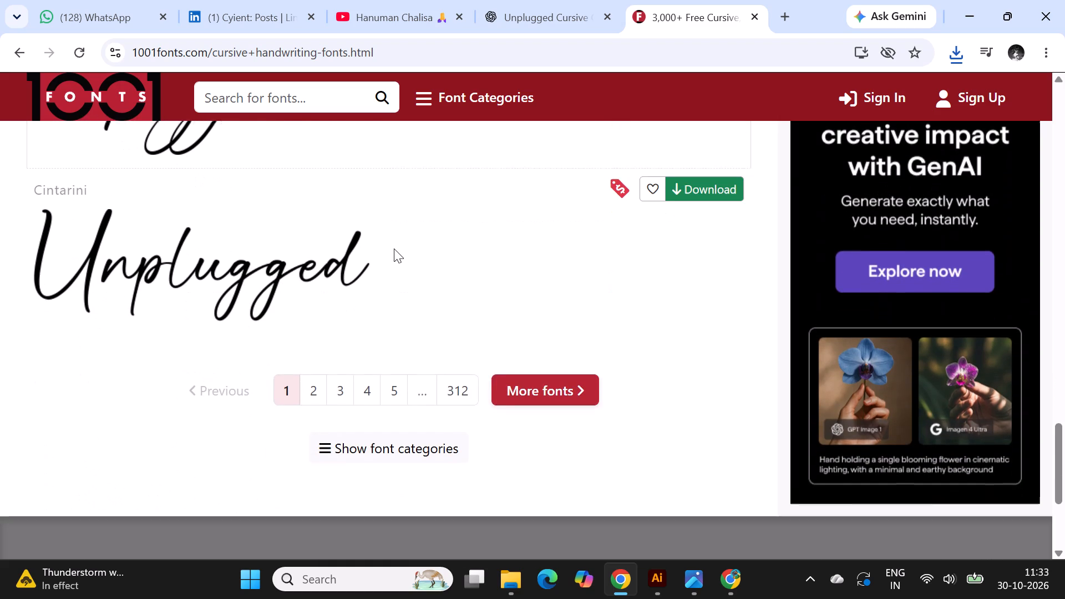
{"action": "scroll", "coordinate": [391, 255], "scroll_direction": "up", "scroll_amount": 1}
{"action": "left_click", "coordinate": [321, 424]}
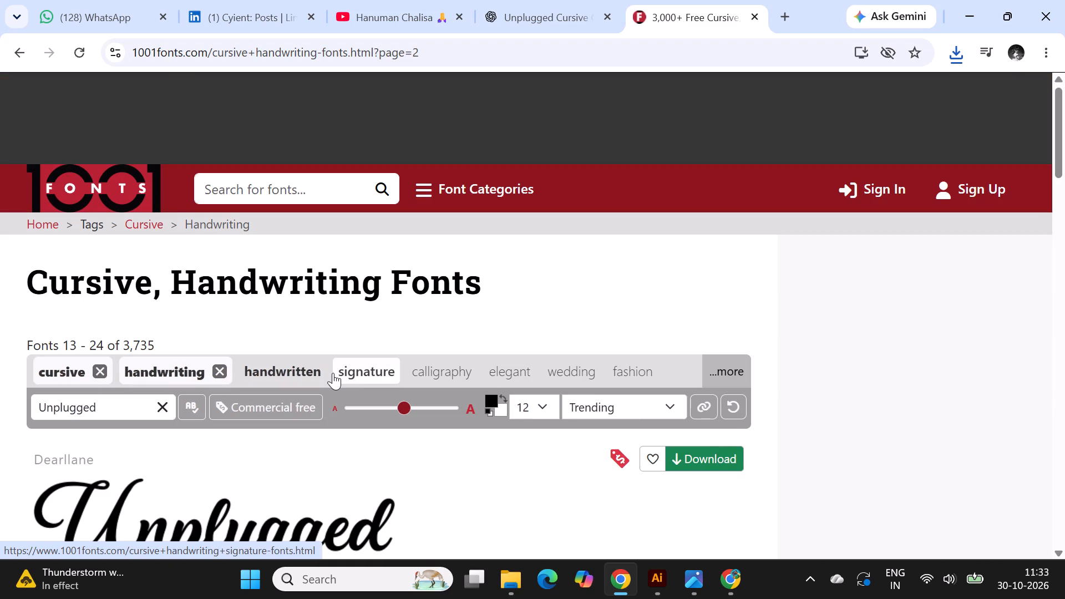
{"action": "scroll", "coordinate": [333, 373], "scroll_direction": "down", "scroll_amount": 2}
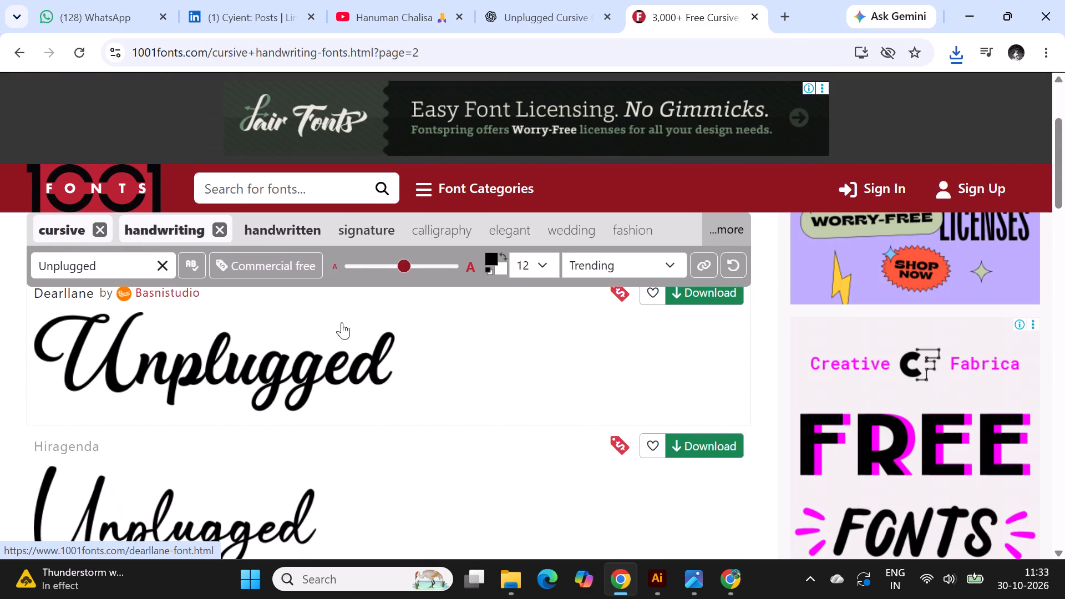
Add the calligraphy filter to the cursive handwriting fonts and examine the first page of Unplugged previews.
{"action": "left_click", "coordinate": [438, 226]}
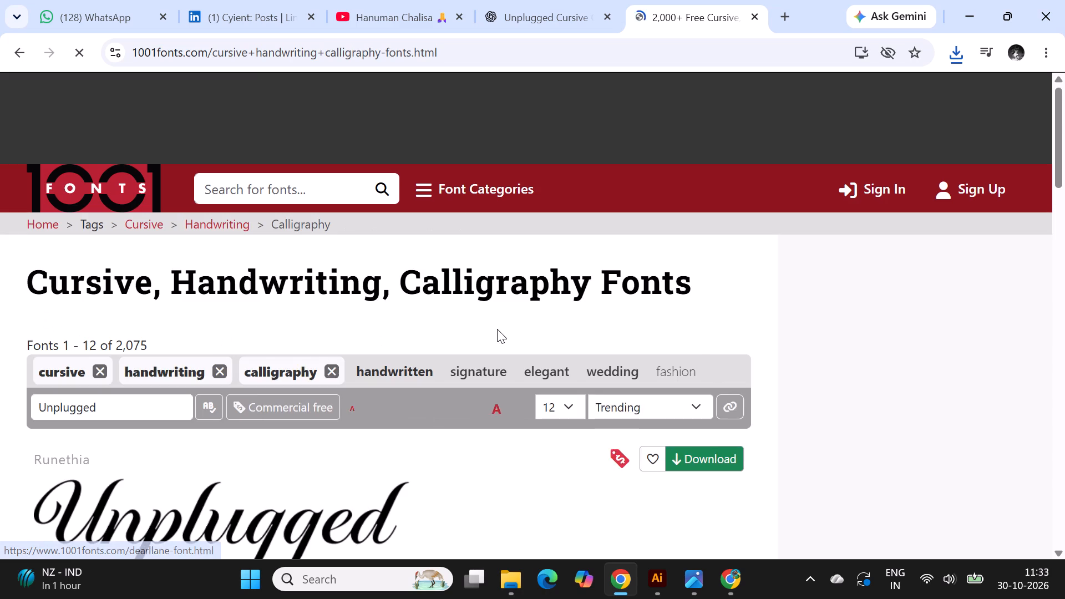
{"action": "scroll", "coordinate": [473, 328], "scroll_direction": "down", "scroll_amount": 8}
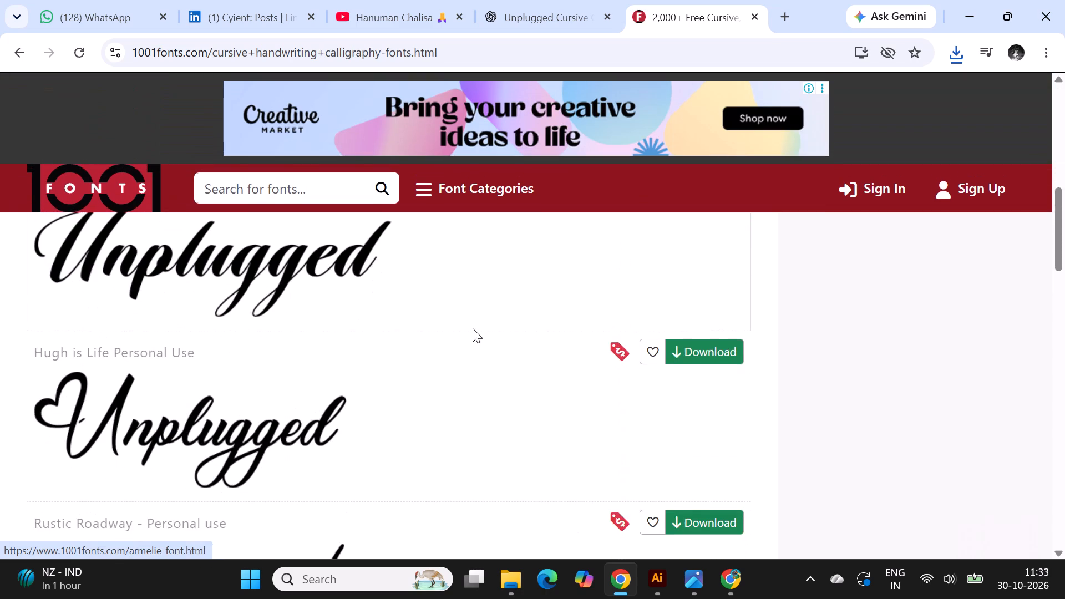
{"action": "scroll", "coordinate": [473, 328], "scroll_direction": "down", "scroll_amount": 8}
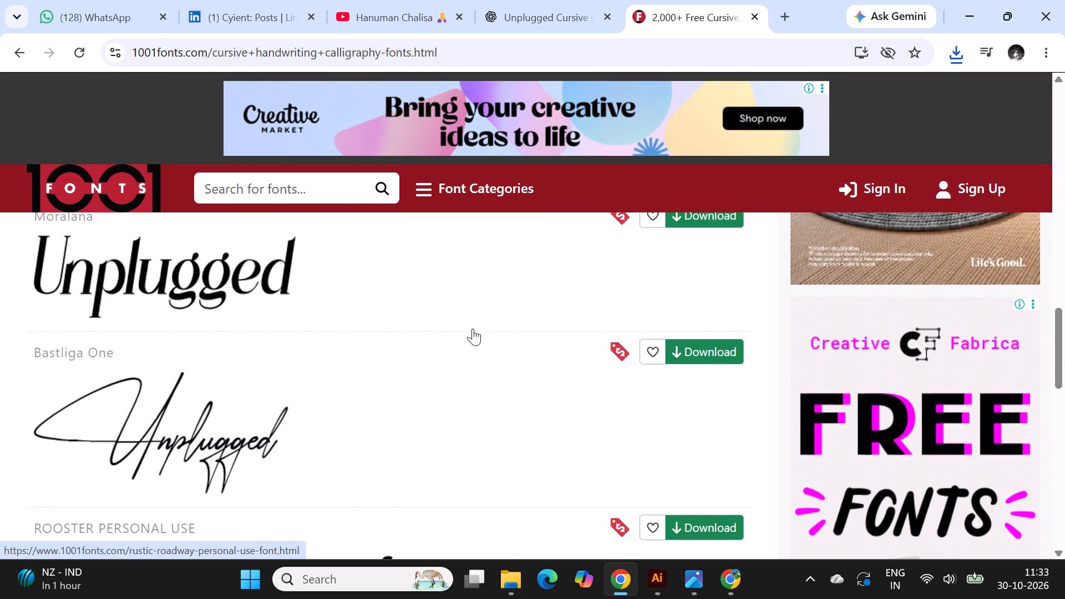
{"action": "scroll", "coordinate": [473, 328], "scroll_direction": "down", "scroll_amount": 7}
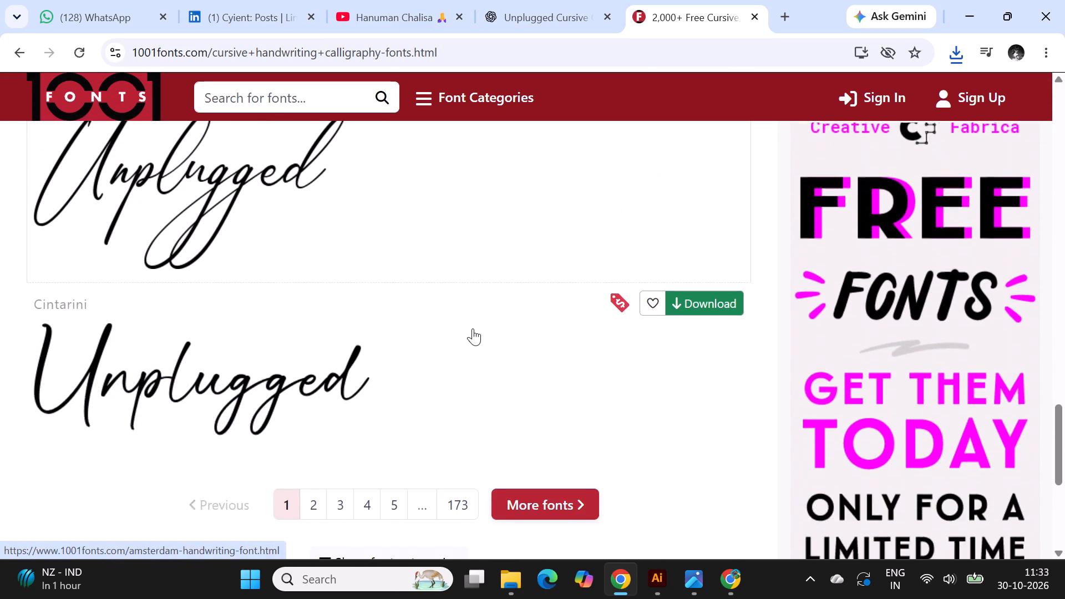
{"action": "scroll", "coordinate": [473, 328], "scroll_direction": "down", "scroll_amount": 2}
Examine the Unplugged previews at the start of page 2 of the cursive, handwriting, calligraphy fonts.
{"action": "left_click", "coordinate": [315, 337]}
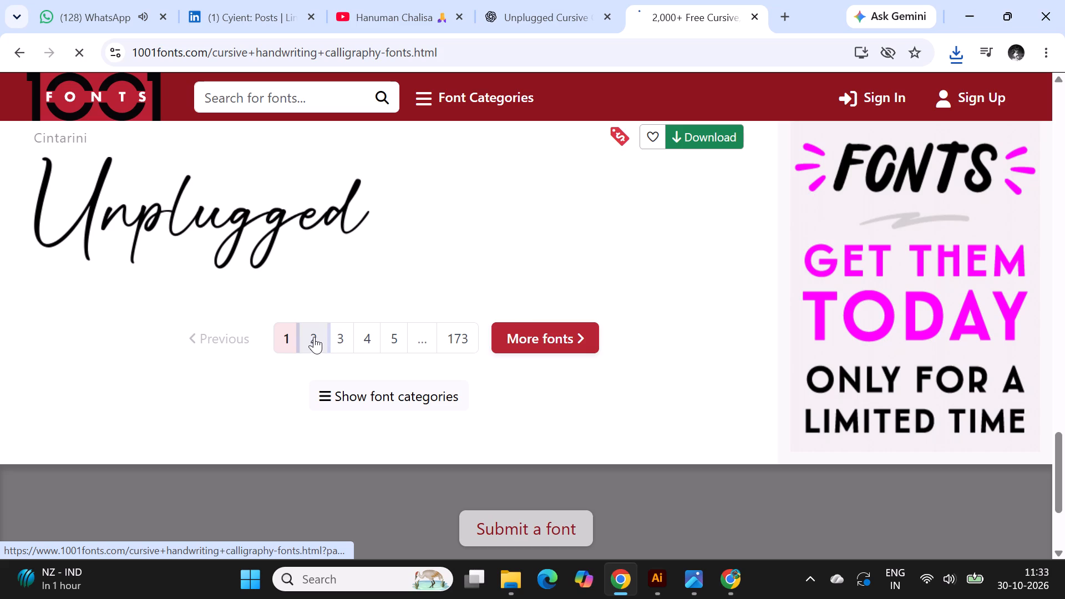
{"action": "scroll", "coordinate": [268, 363], "scroll_direction": "down", "scroll_amount": 2}
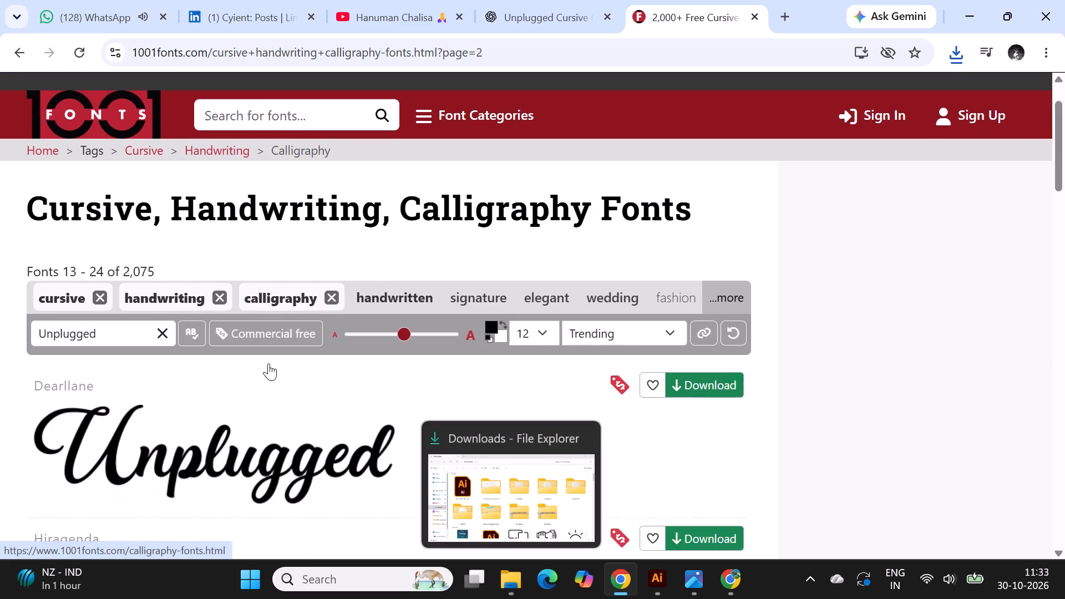
{"action": "scroll", "coordinate": [626, 364], "scroll_direction": "down", "scroll_amount": 1}
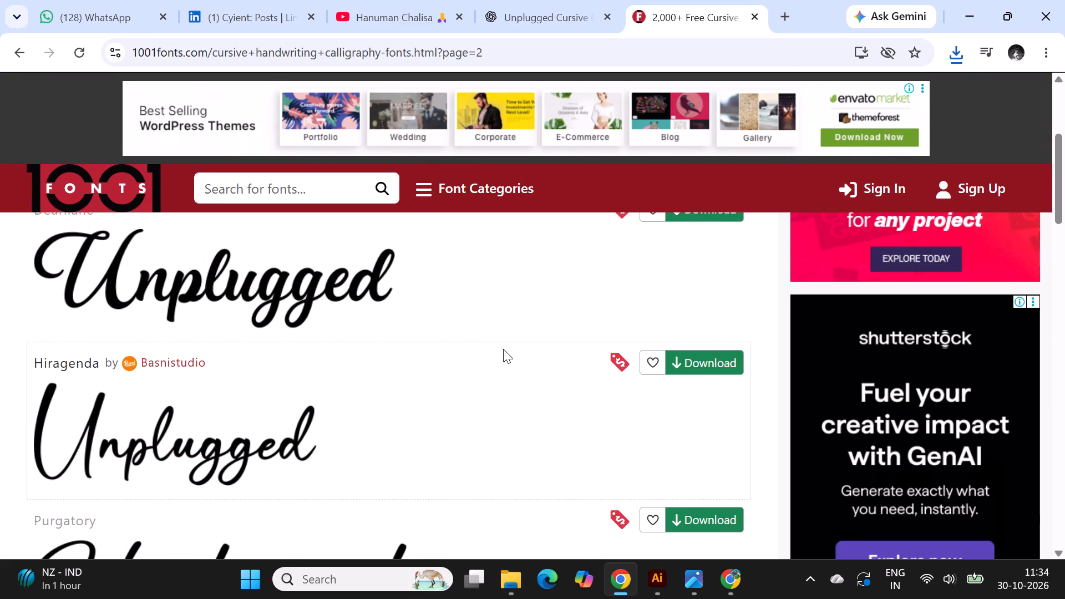
{"action": "scroll", "coordinate": [503, 349], "scroll_direction": "up", "scroll_amount": 2}
{"action": "scroll", "coordinate": [503, 349], "scroll_direction": "down", "scroll_amount": 6}
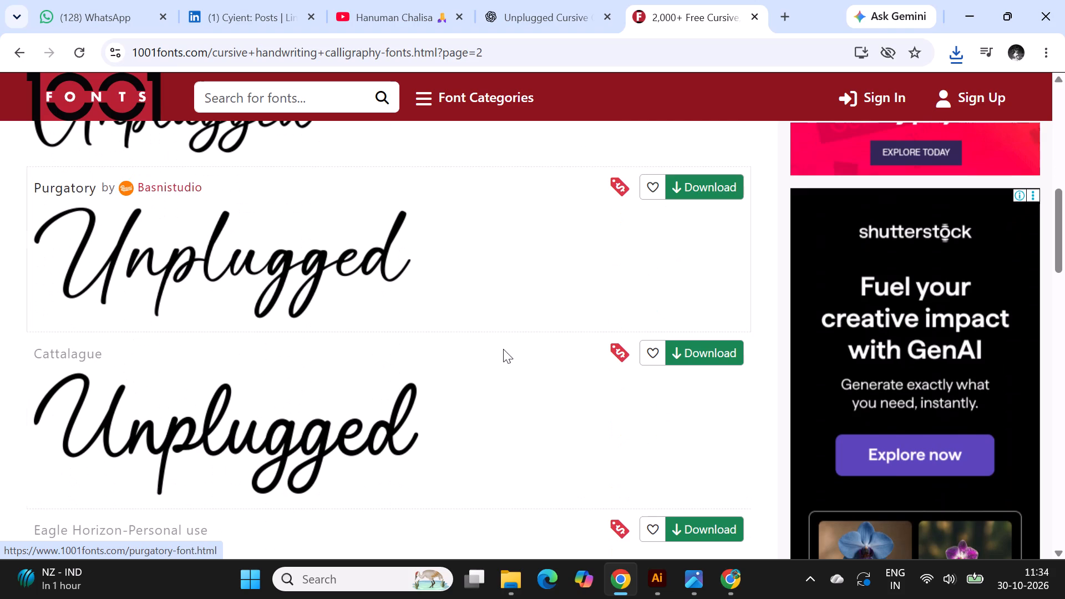
Examine the remaining Unplugged previews on page 2 of the cursive, handwriting, calligraphy fonts and open page 3.
{"action": "scroll", "coordinate": [503, 349], "scroll_direction": "down", "scroll_amount": 2}
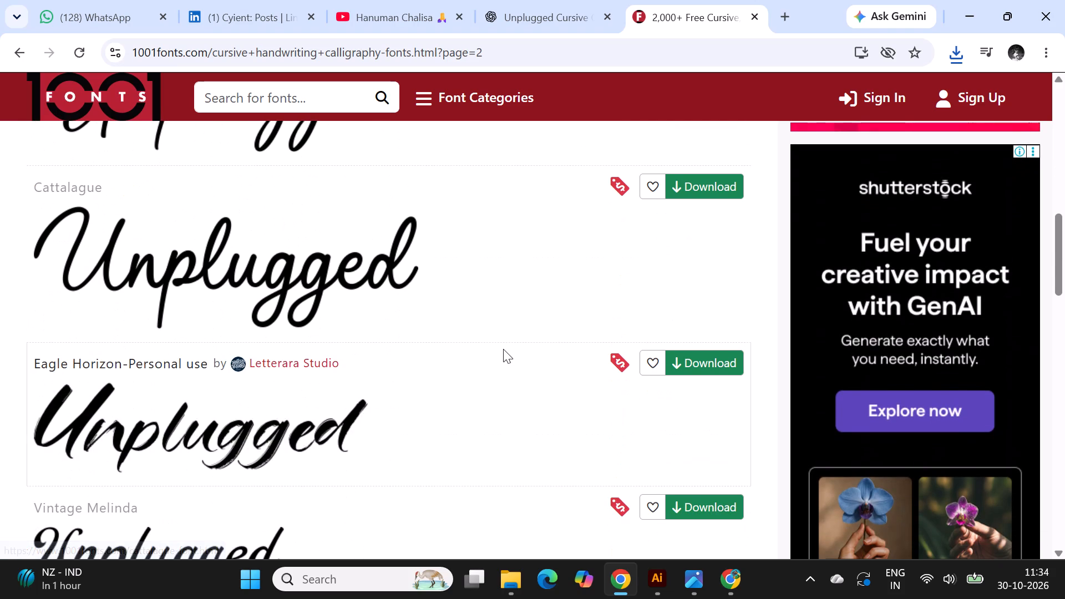
{"action": "scroll", "coordinate": [503, 349], "scroll_direction": "down", "scroll_amount": 6}
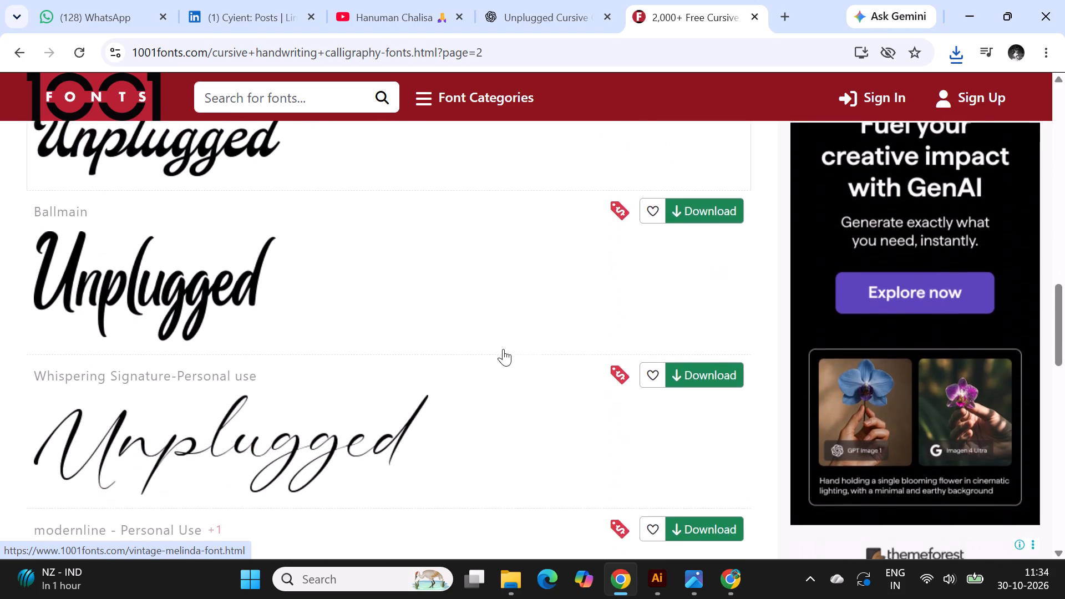
{"action": "scroll", "coordinate": [503, 349], "scroll_direction": "down", "scroll_amount": 5}
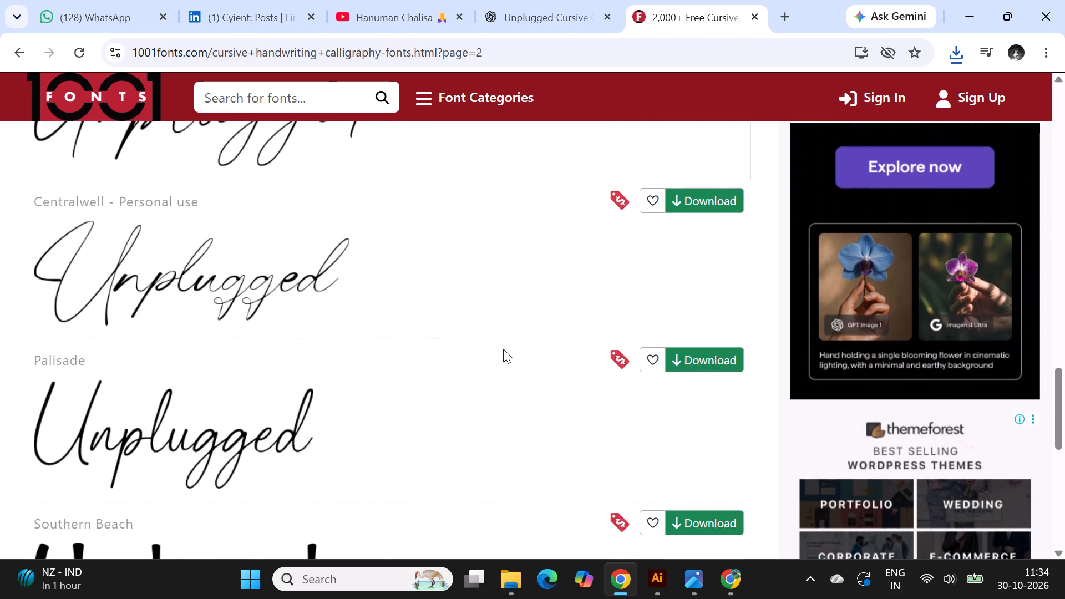
{"action": "scroll", "coordinate": [503, 349], "scroll_direction": "down", "scroll_amount": 3}
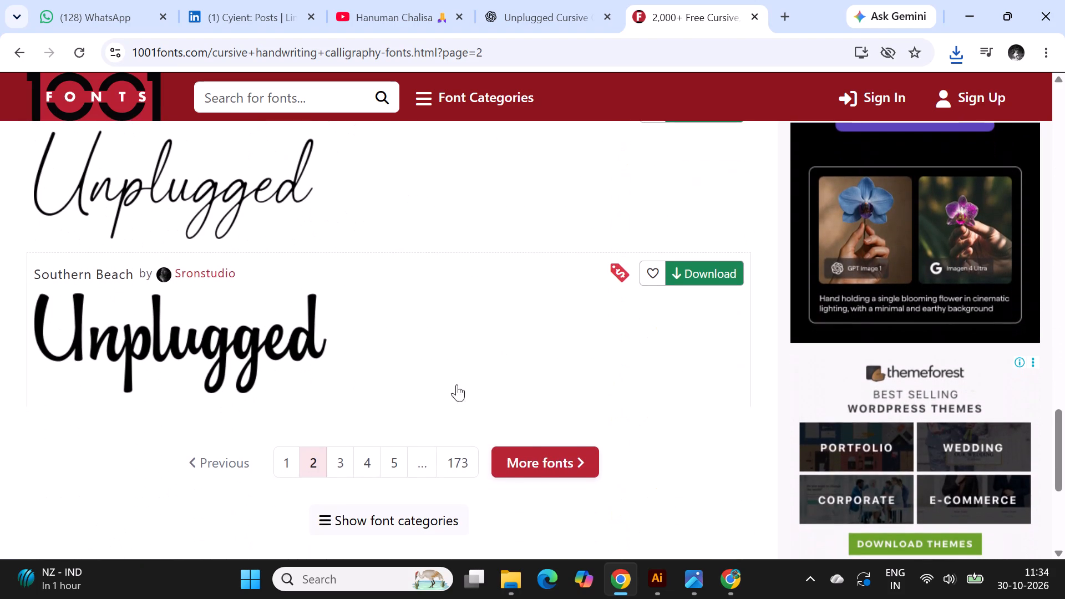
{"action": "left_click", "coordinate": [337, 464]}
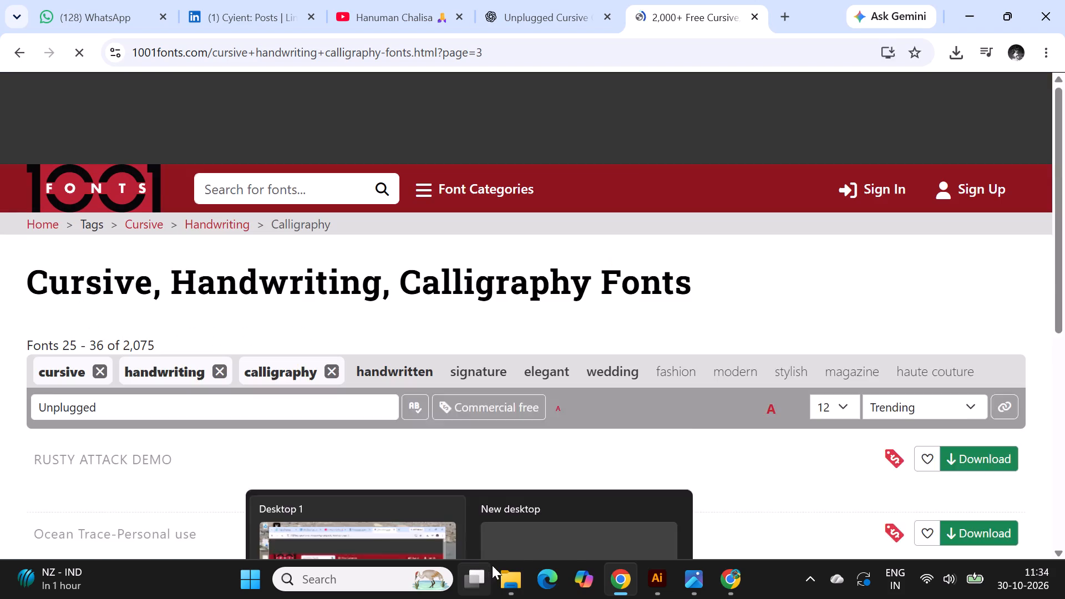
Switch to File Explorer and extract the handgone zip archive into its own folder in Downloads.
{"action": "left_click", "coordinate": [518, 588]}
{"action": "left_click", "coordinate": [58, 343]}
{"action": "scroll", "coordinate": [307, 329], "scroll_direction": "up", "scroll_amount": 4}
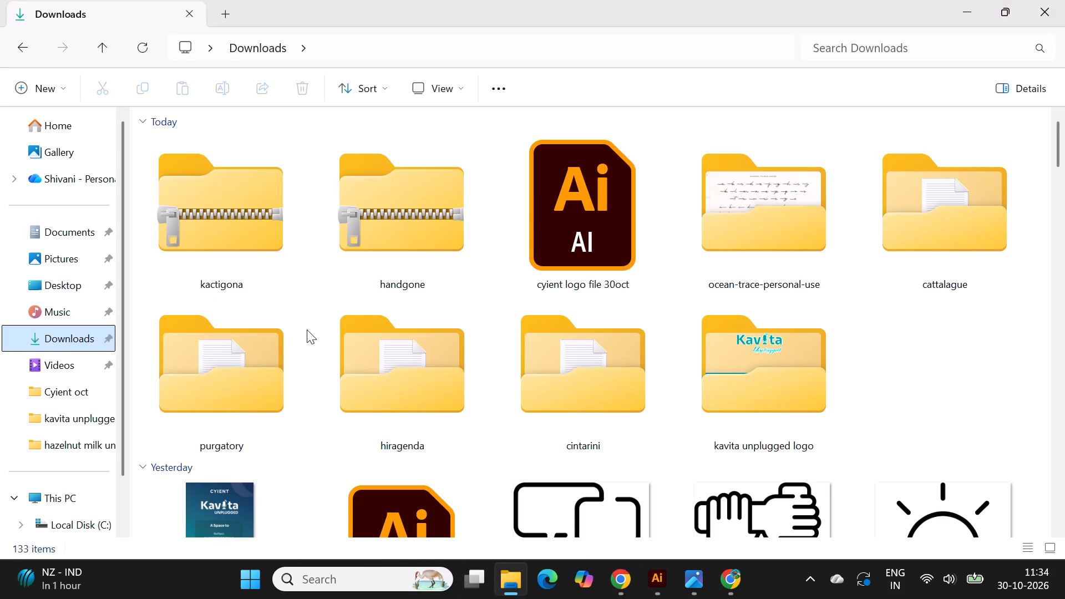
{"action": "right_click", "coordinate": [392, 211]}
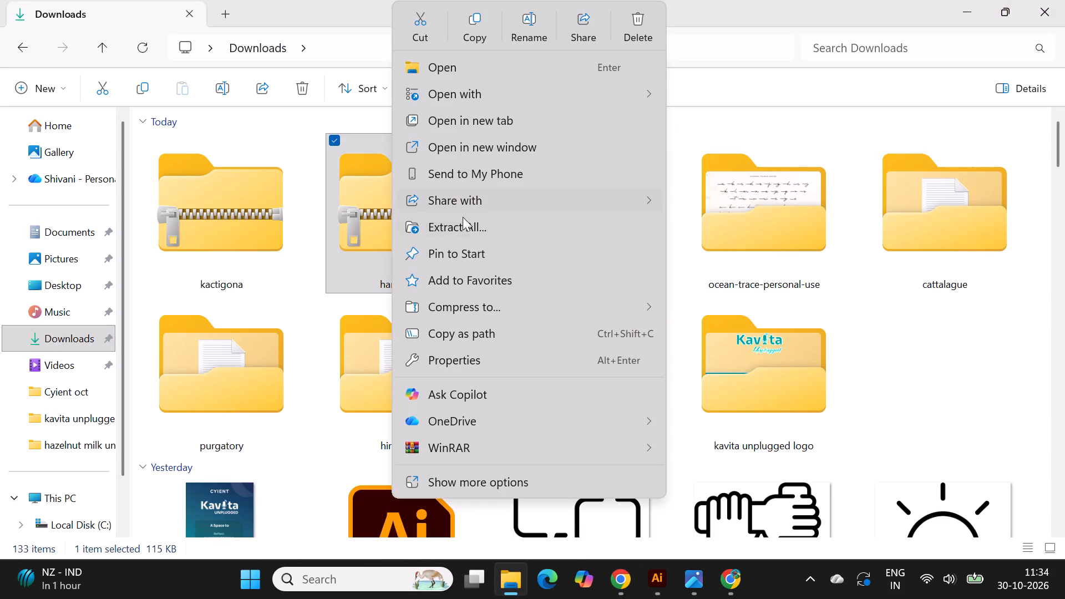
{"action": "left_click", "coordinate": [463, 222]}
{"action": "left_click", "coordinate": [660, 460]}
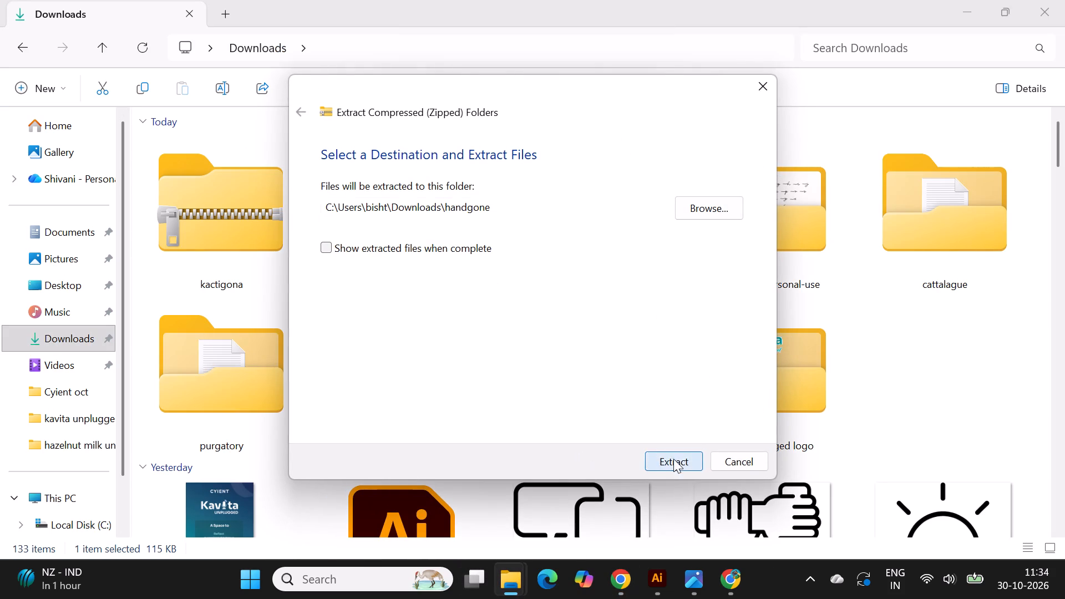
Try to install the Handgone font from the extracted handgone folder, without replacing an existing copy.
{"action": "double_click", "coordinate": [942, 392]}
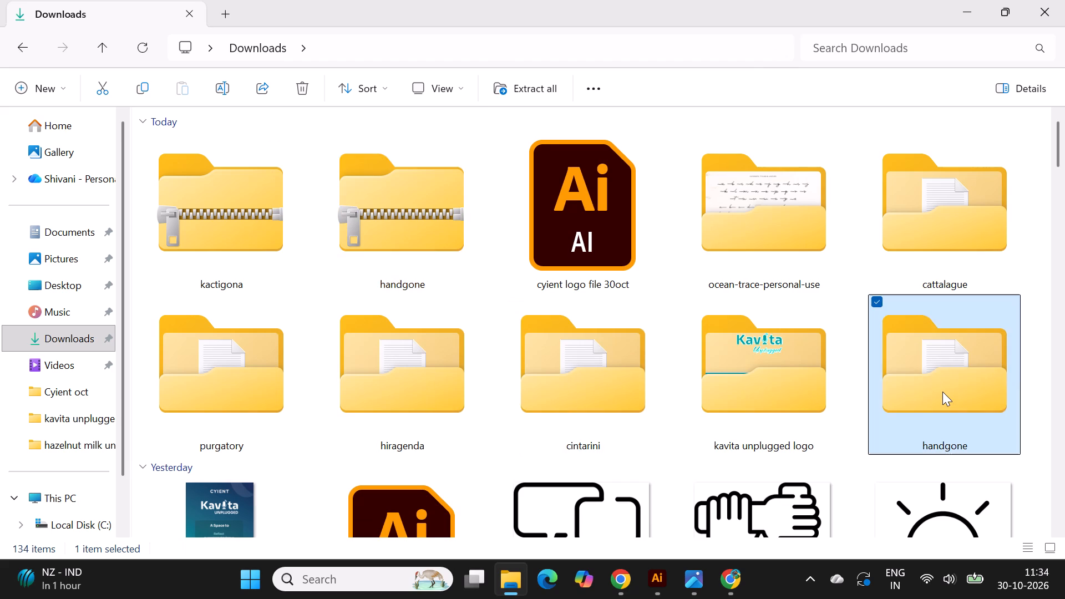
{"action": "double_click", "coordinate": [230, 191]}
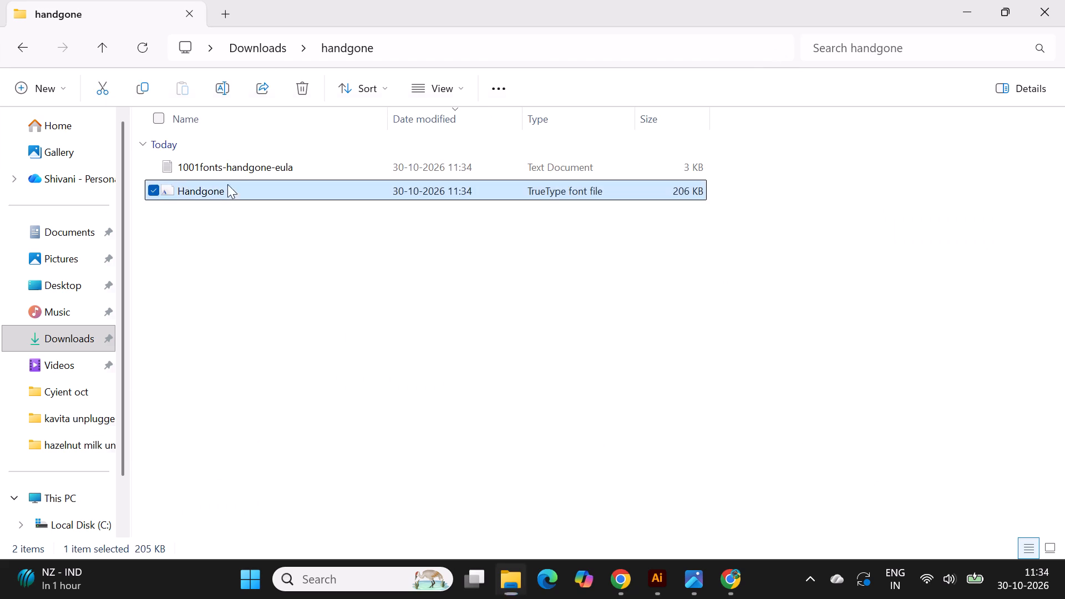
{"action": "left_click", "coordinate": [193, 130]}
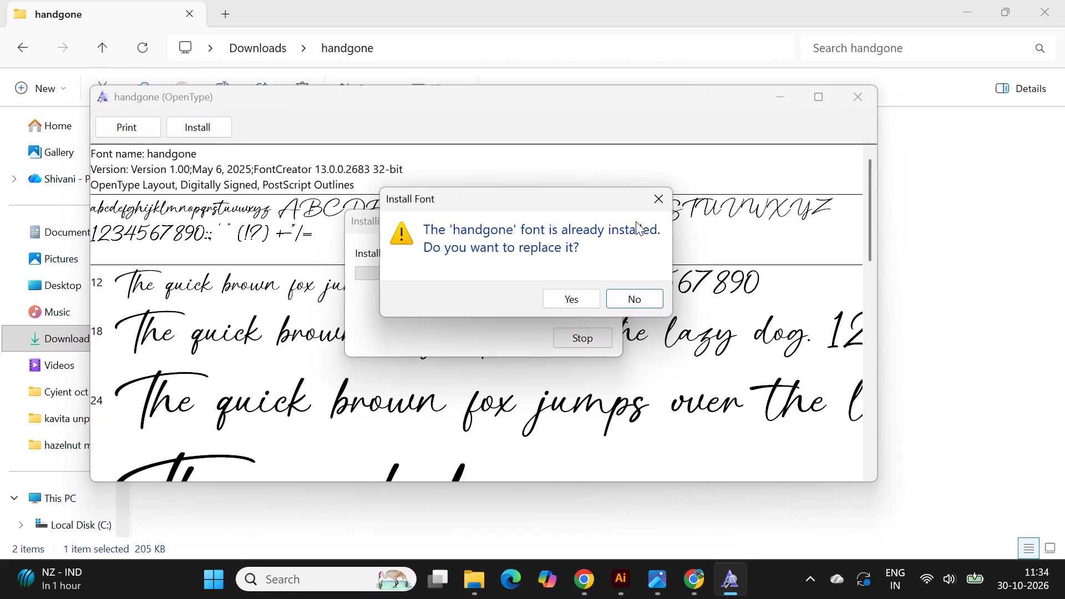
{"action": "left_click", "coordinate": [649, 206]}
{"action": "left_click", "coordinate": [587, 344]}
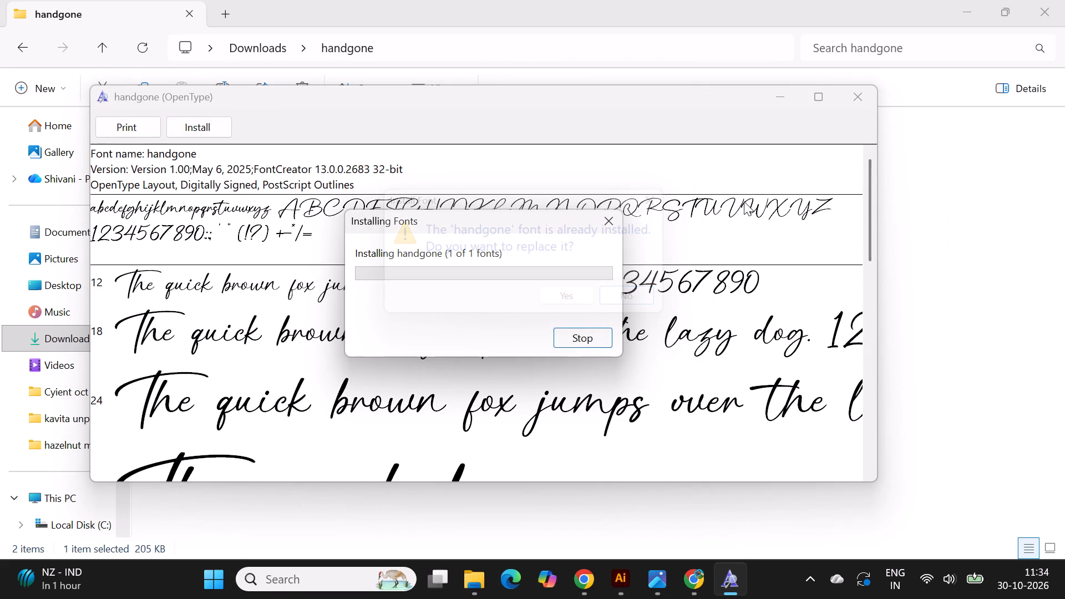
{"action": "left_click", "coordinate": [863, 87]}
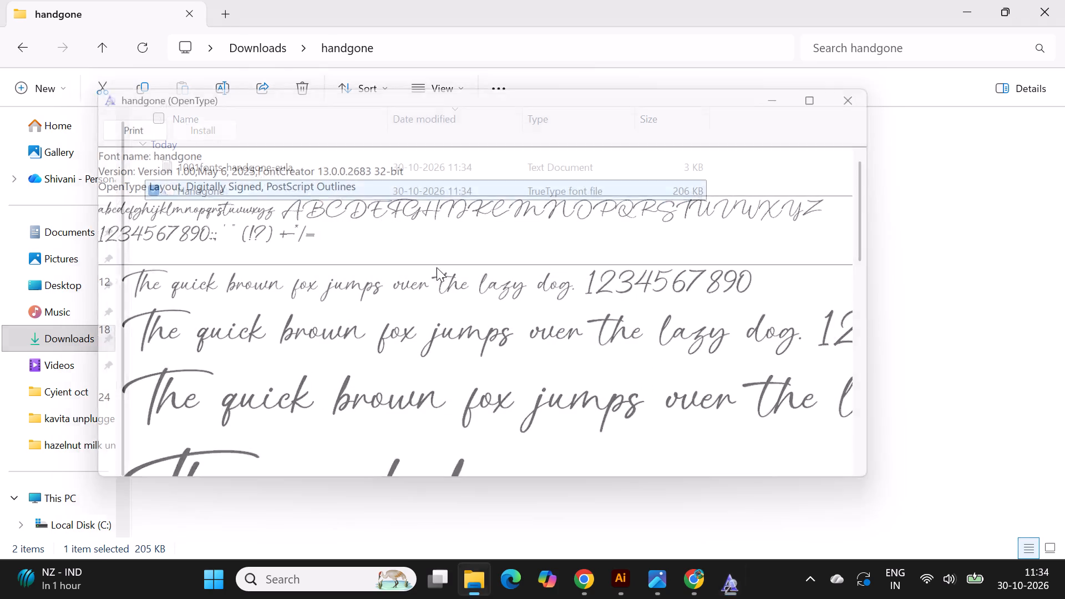
Delete the handgone zip archive from the Downloads folder, keeping the extracted folder.
{"action": "left_click", "coordinate": [68, 329]}
{"action": "scroll", "coordinate": [403, 396], "scroll_direction": "up", "scroll_amount": 8}
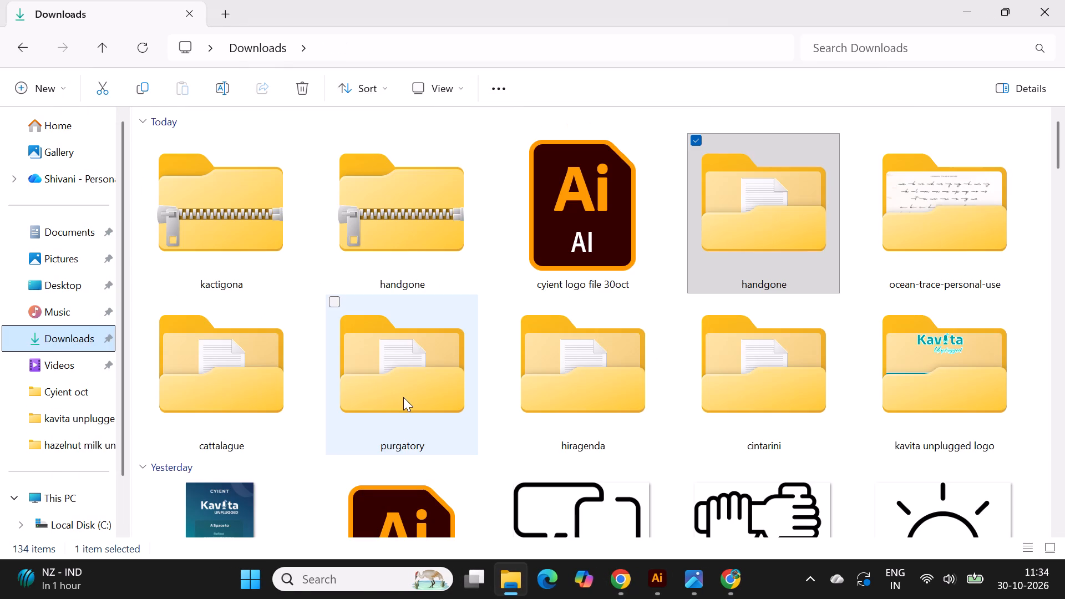
{"action": "left_click", "coordinate": [406, 210]}
{"action": "key", "text": "Delete"}
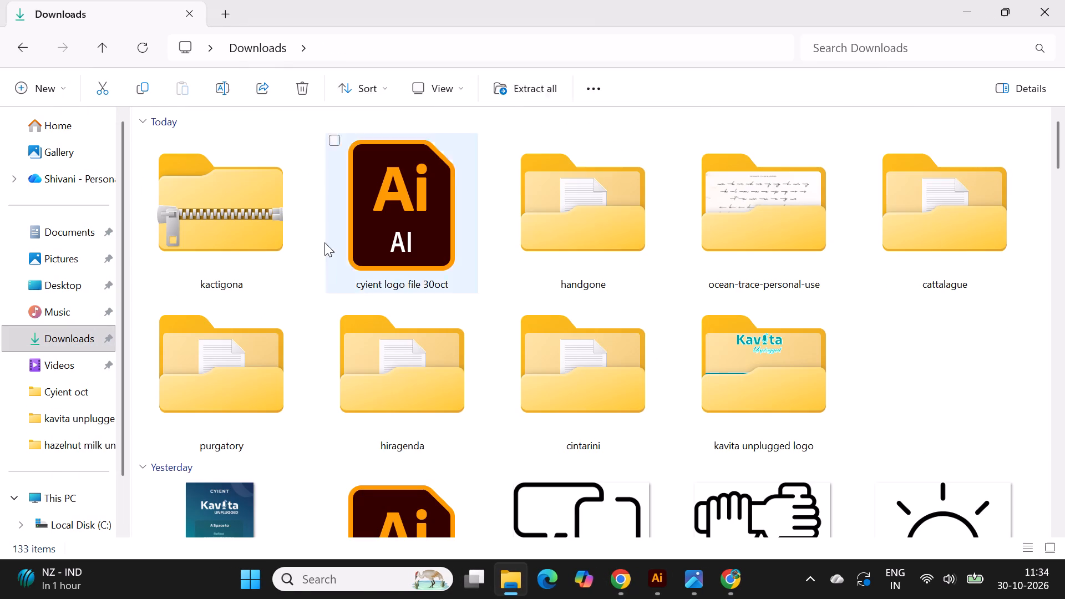
Extract the kactigona zip archive into its own folder in Downloads and delete the archive.
{"action": "right_click", "coordinate": [219, 222]}
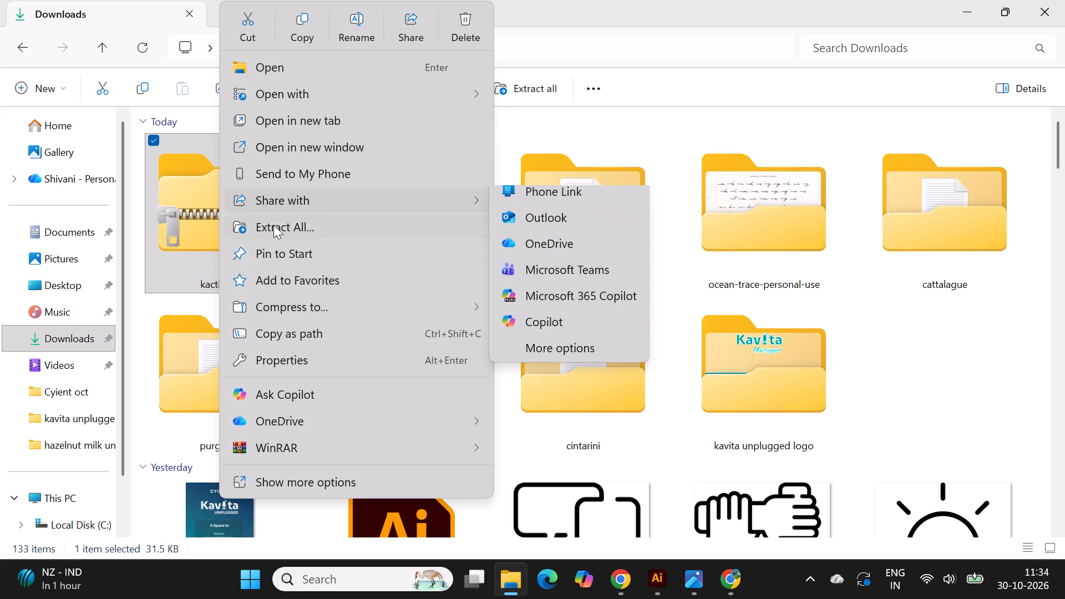
{"action": "left_click", "coordinate": [273, 225]}
{"action": "left_click", "coordinate": [668, 463]}
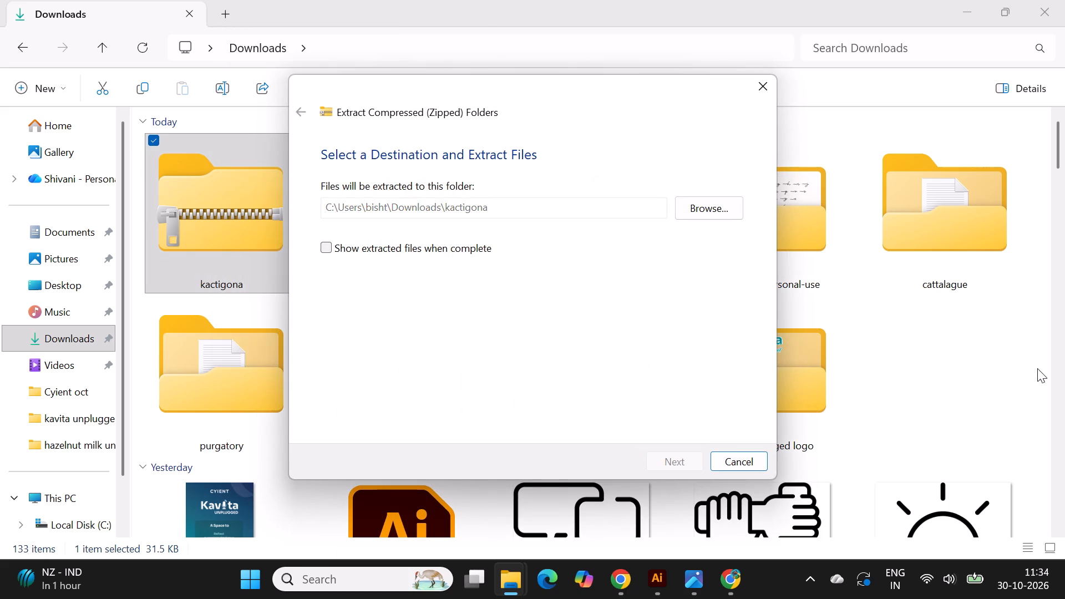
{"action": "left_click", "coordinate": [191, 211]}
{"action": "key", "text": "Delete"}
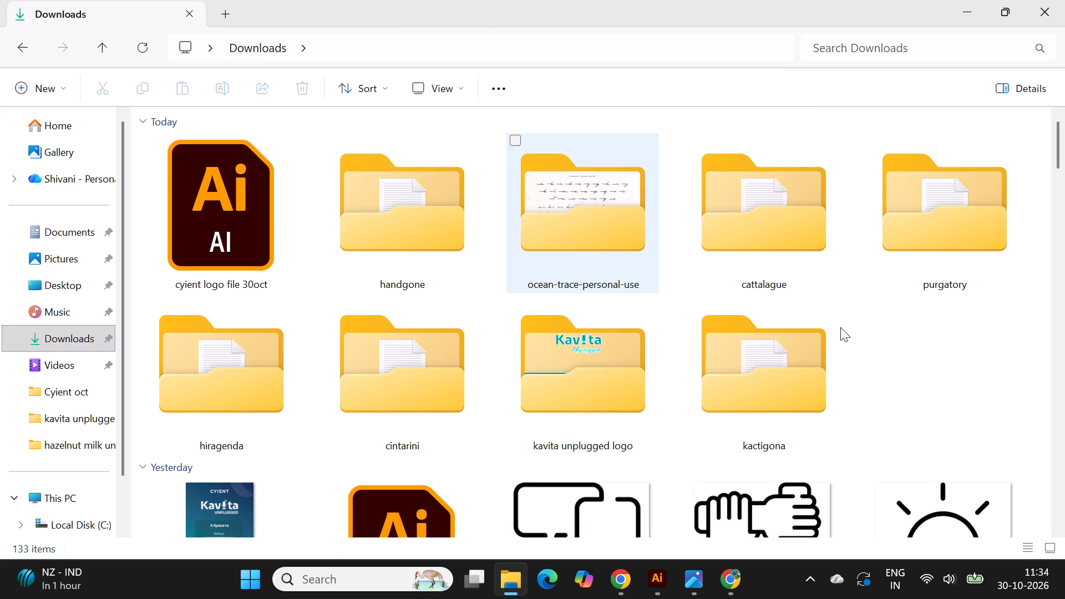
Install the Kactigona font from the extracted kactigona folder and return to the Downloads folder.
{"action": "double_click", "coordinate": [752, 369]}
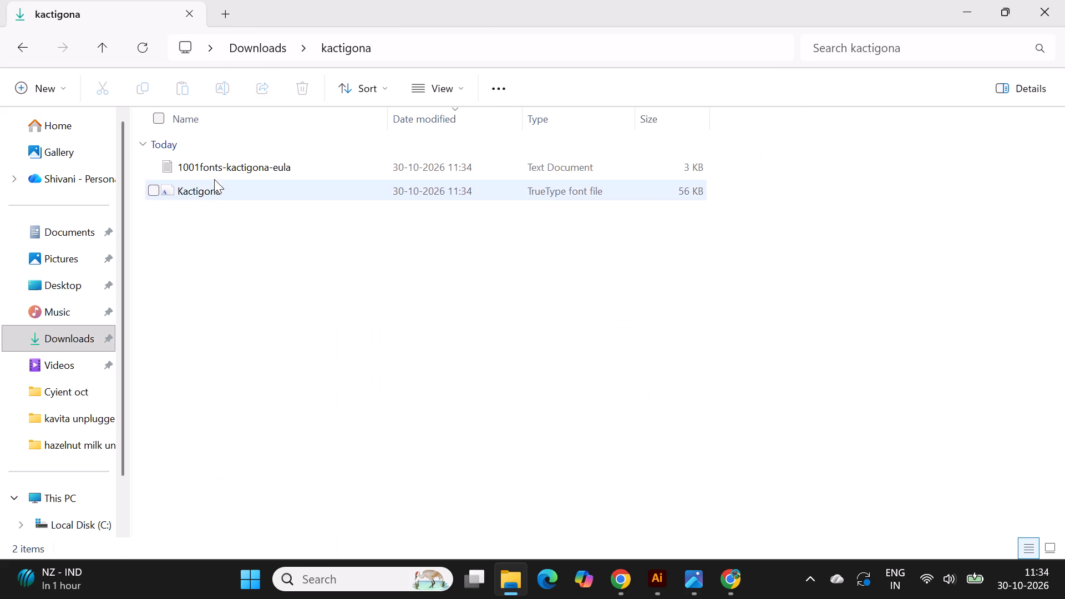
{"action": "double_click", "coordinate": [211, 193]}
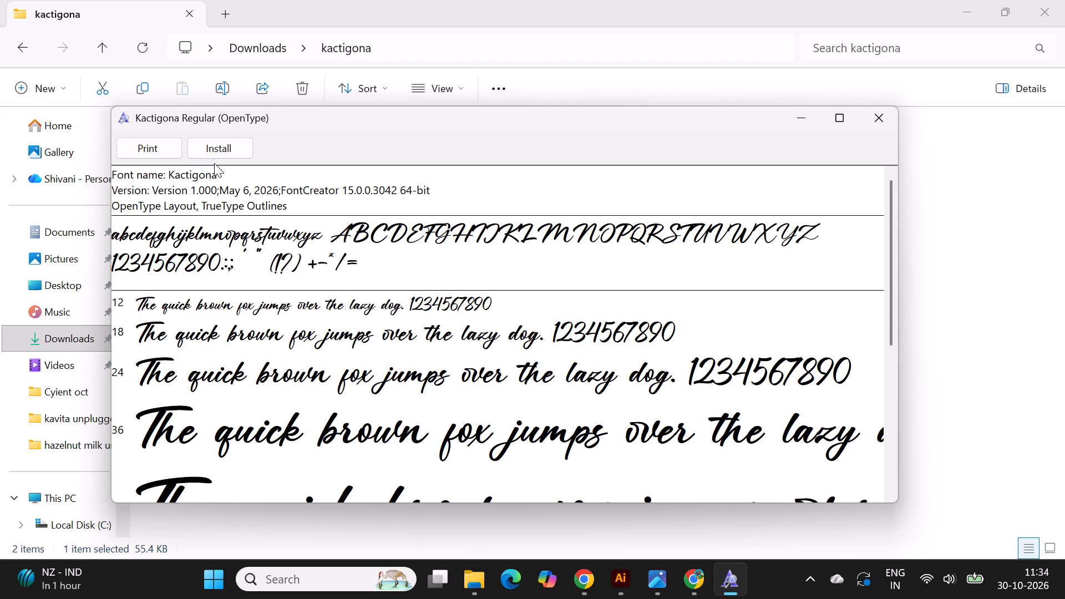
{"action": "left_click", "coordinate": [216, 145]}
{"action": "left_click", "coordinate": [599, 348]}
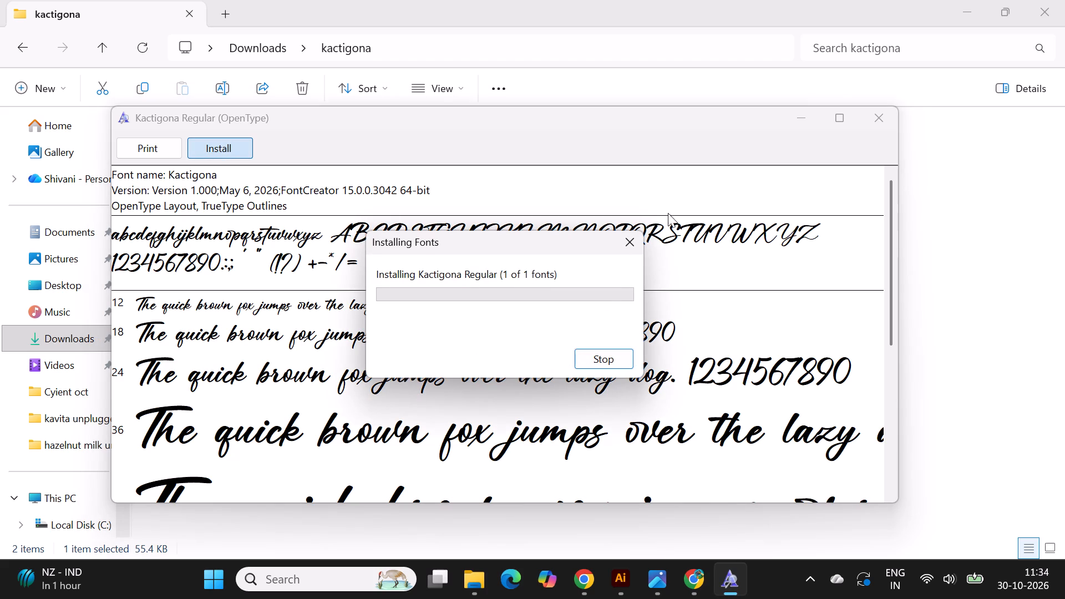
{"action": "left_click", "coordinate": [881, 113]}
{"action": "left_click", "coordinate": [35, 343]}
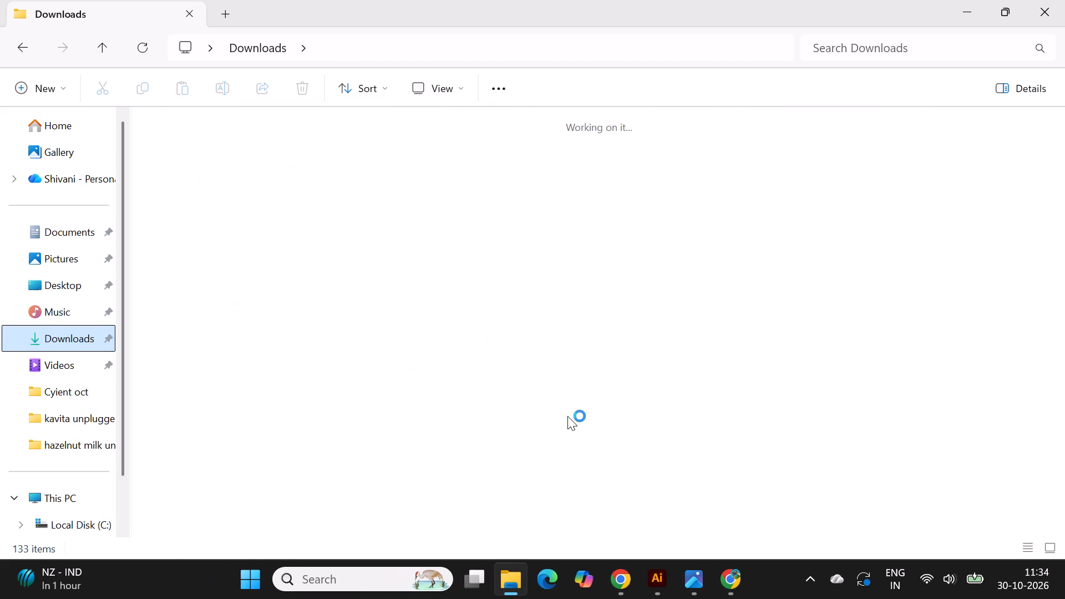
{"action": "scroll", "coordinate": [567, 416], "scroll_direction": "up", "scroll_amount": 3}
{"action": "scroll", "coordinate": [461, 355], "scroll_direction": "up", "scroll_amount": 2}
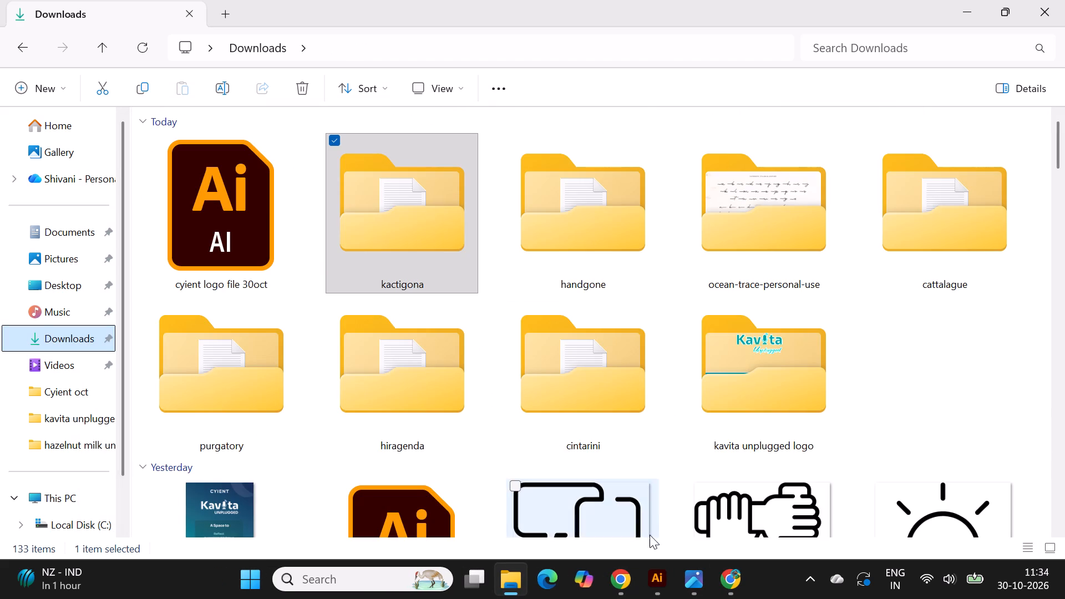
Switch to Illustrator and set the Unplugged text of the left KAVITA variant in the second row to Kactigona Regular.
{"action": "left_click", "coordinate": [658, 586]}
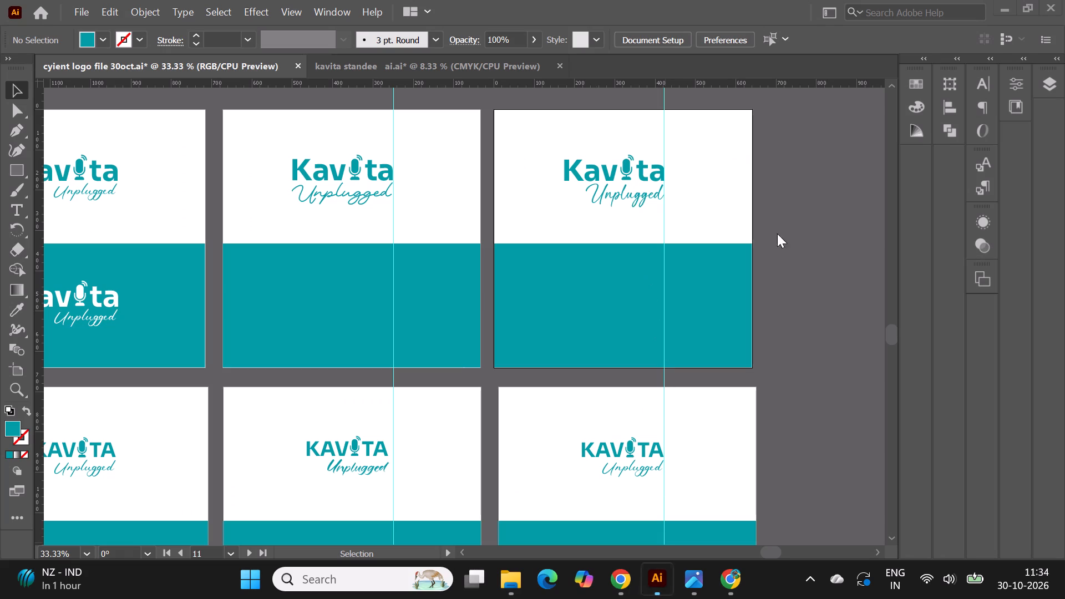
{"action": "scroll", "coordinate": [802, 242], "scroll_direction": "down", "scroll_amount": 3, "text": "alt"}
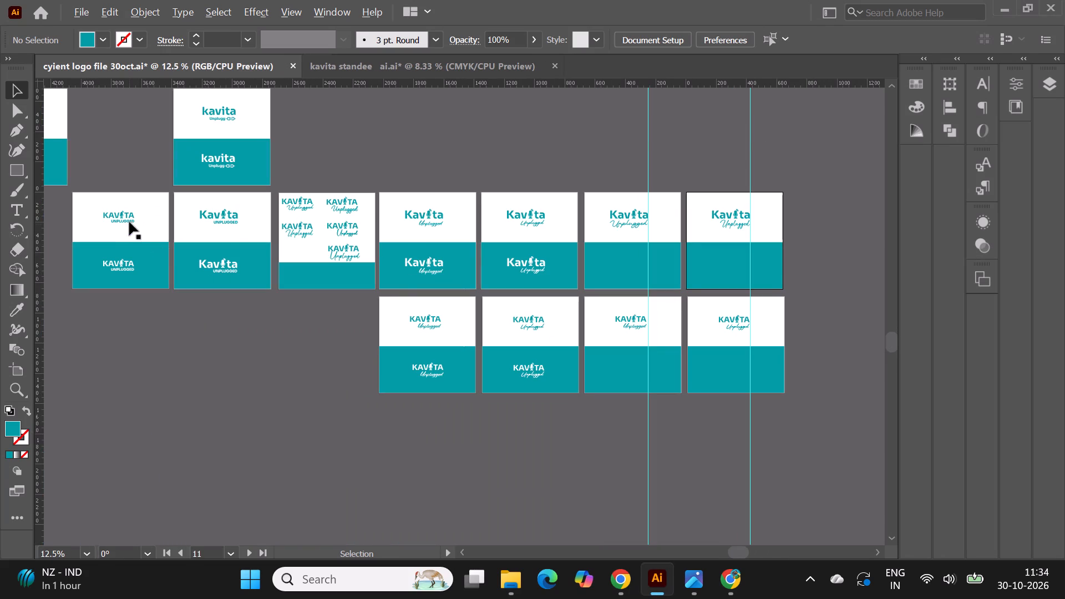
{"action": "scroll", "coordinate": [288, 214], "scroll_direction": "up", "scroll_amount": 4, "text": "alt"}
{"action": "left_click", "coordinate": [524, 195]}
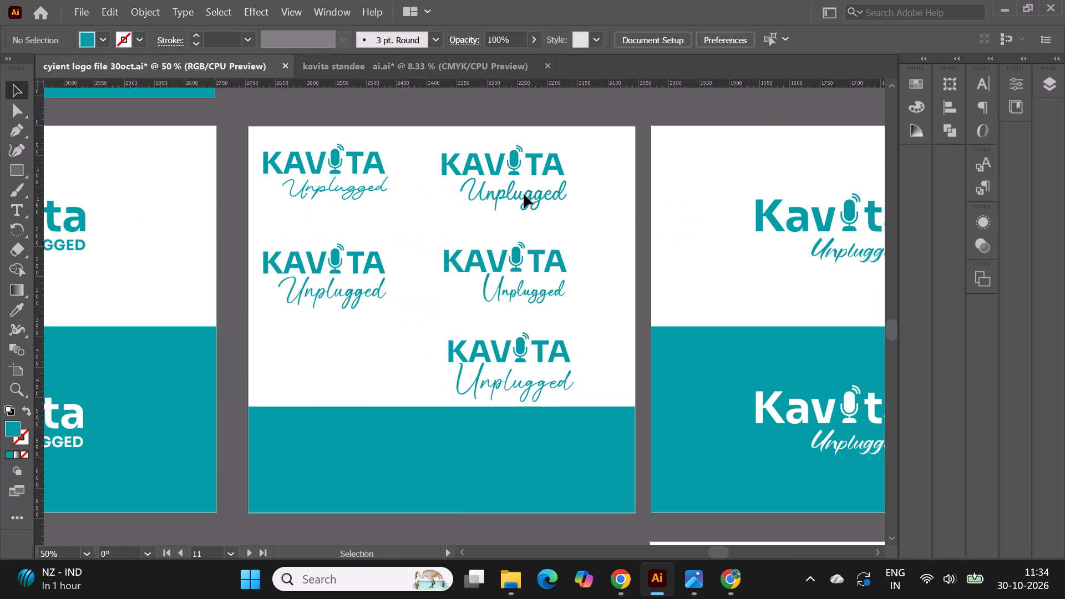
{"action": "scroll", "coordinate": [437, 288], "scroll_direction": "up", "scroll_amount": 1}
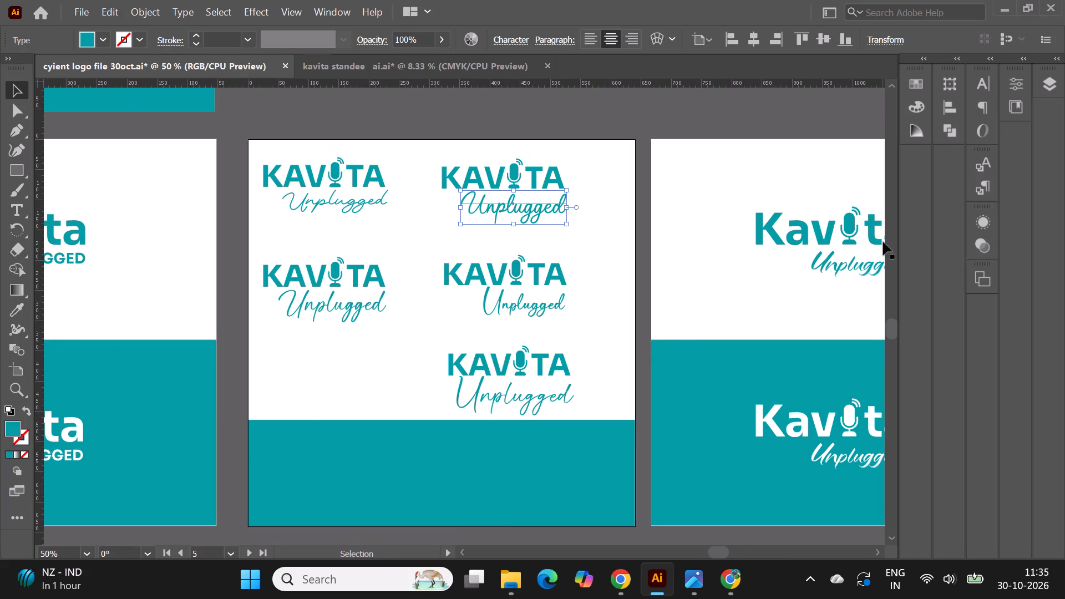
{"action": "left_click", "coordinate": [327, 305]}
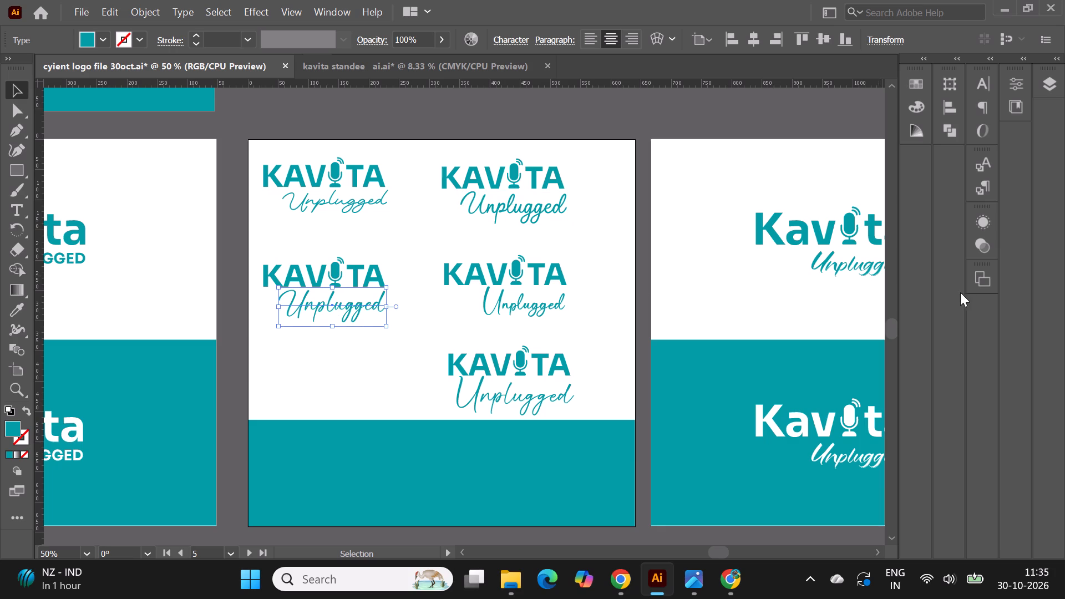
{"action": "left_click", "coordinate": [1007, 83]}
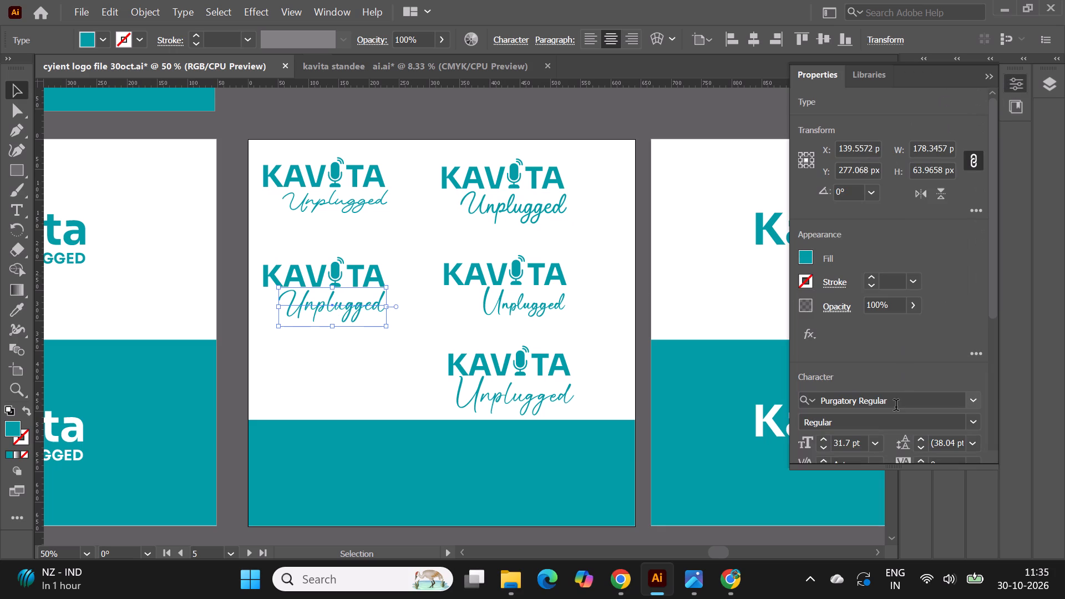
{"action": "left_click", "coordinate": [896, 407]}
{"action": "type", "text": "kaci"}
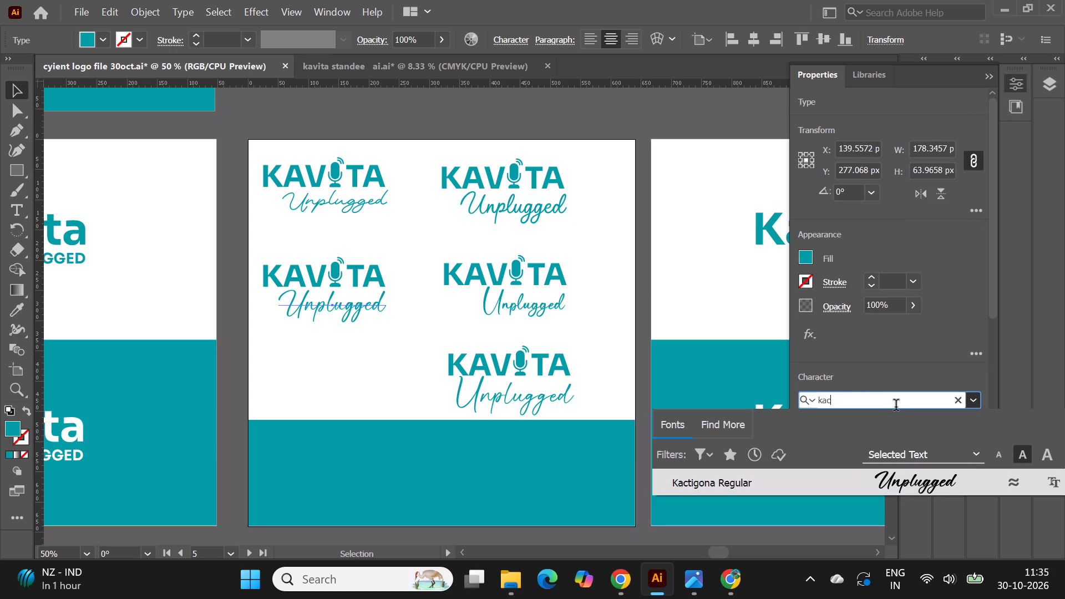
{"action": "key", "text": "BackSpace"}
{"action": "left_click", "coordinate": [912, 483]}
{"action": "left_click", "coordinate": [231, 308]}
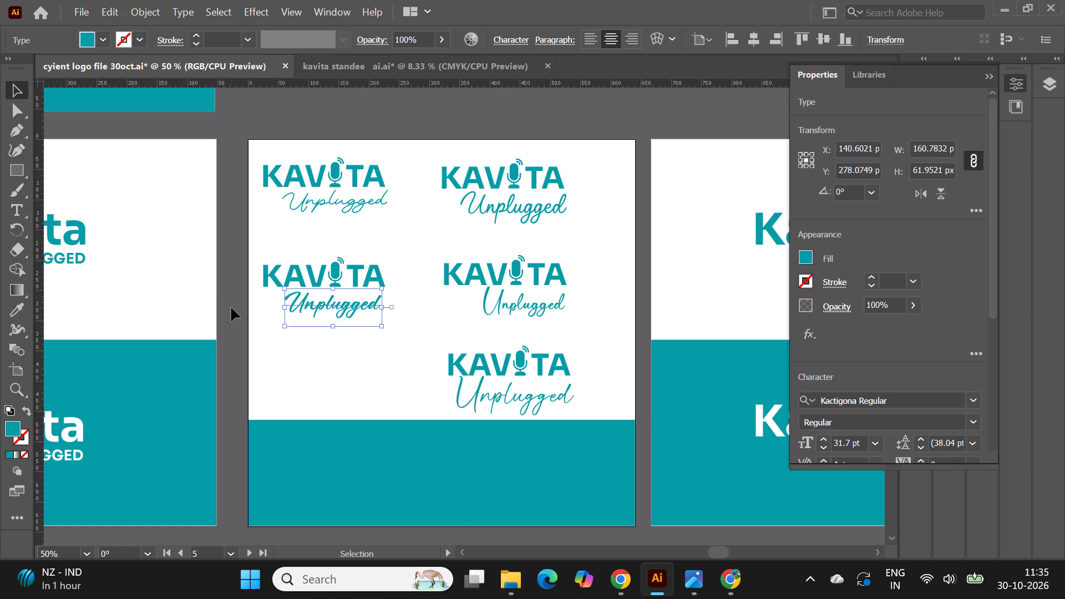
Nudge the Kactigona Unplugged text about 5 px right and 2 px up beneath its KAVITA wordmark.
{"action": "scroll", "coordinate": [319, 302], "scroll_direction": "up", "scroll_amount": 1, "text": "alt"}
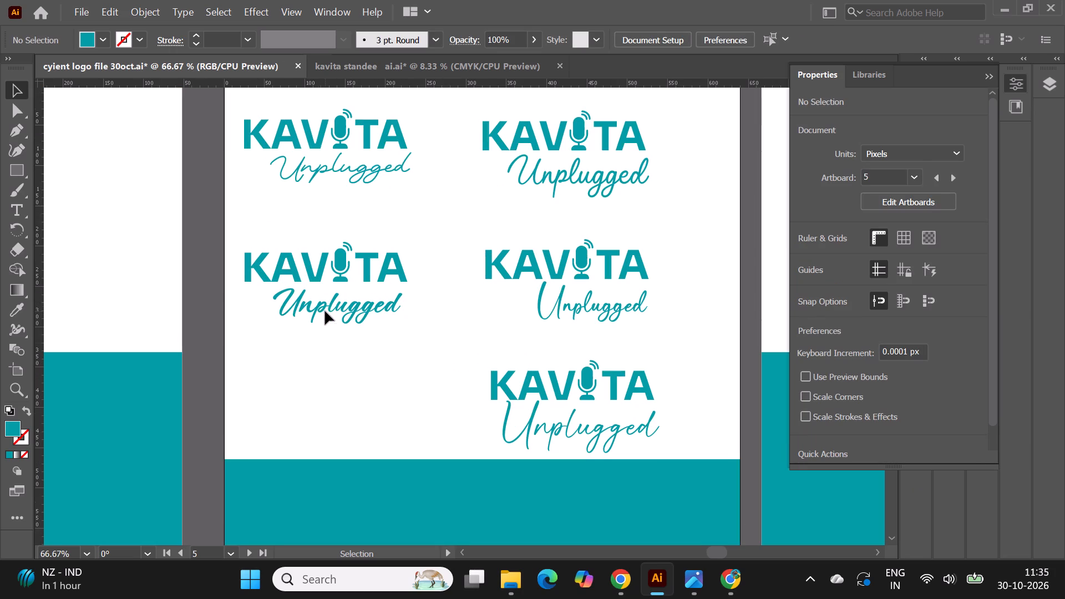
{"action": "left_click", "coordinate": [325, 311]}
{"action": "left_click", "coordinate": [369, 311]}
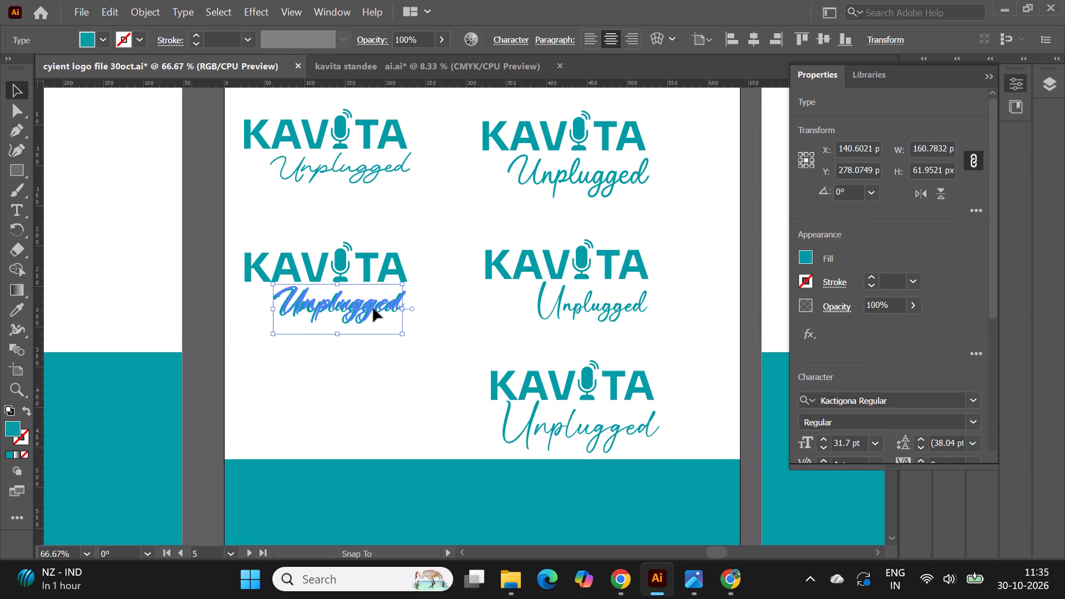
{"action": "left_click", "coordinate": [204, 306]}
Set the Unplugged text of the right KAVITA variant in the second row to the handgone font.
{"action": "scroll", "coordinate": [170, 243], "scroll_direction": "down", "scroll_amount": 1, "text": "alt"}
{"action": "scroll", "coordinate": [519, 260], "scroll_direction": "up", "scroll_amount": 1, "text": "alt"}
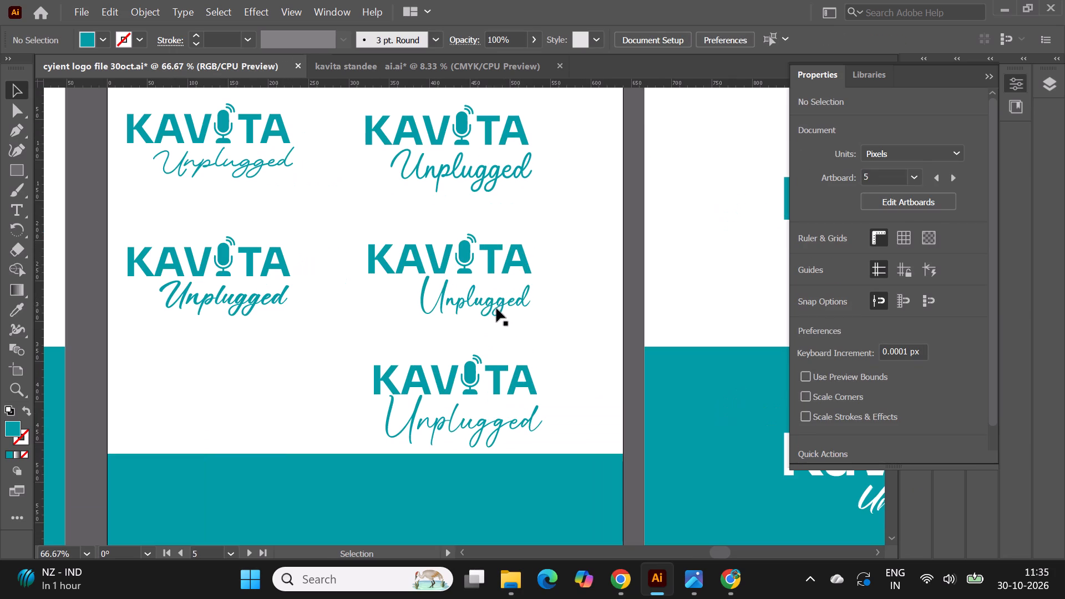
{"action": "left_click", "coordinate": [489, 307]}
{"action": "left_click", "coordinate": [894, 404]}
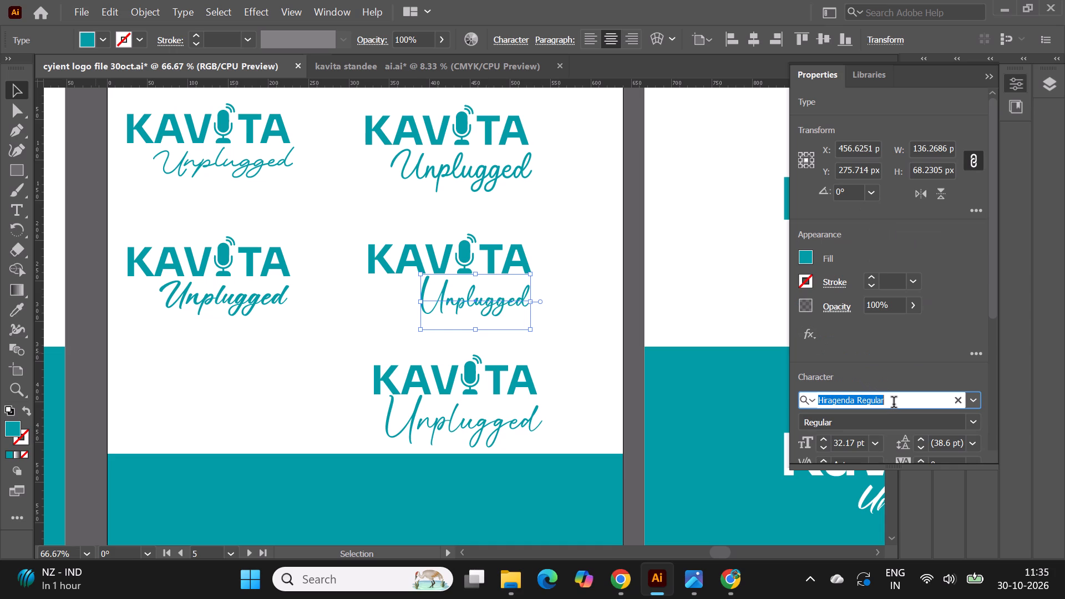
{"action": "type", "text": "hand"}
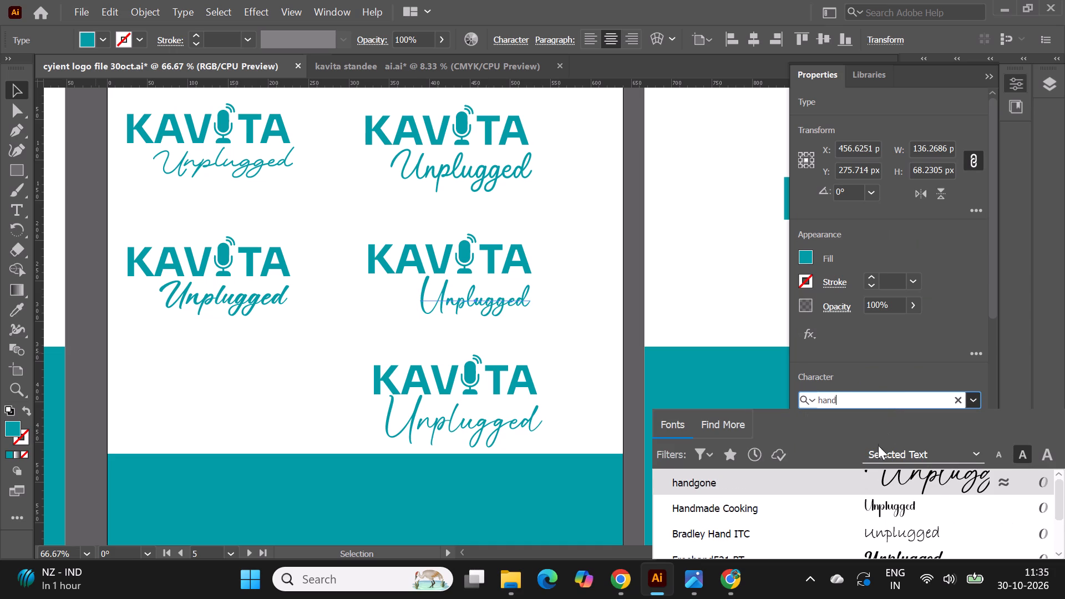
{"action": "left_click", "coordinate": [876, 480]}
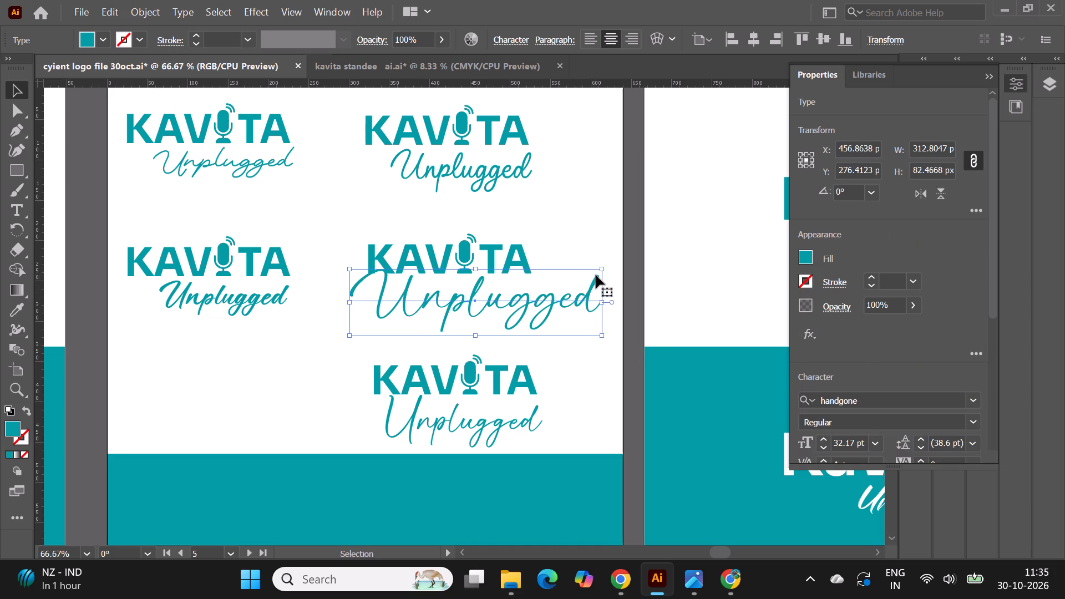
Scale the handgone Unplugged text down to about 198 px wide and fit it beneath its KAVITA wordmark.
{"action": "left_click_drag", "start_coordinate": [599, 270], "coordinate": [520, 293], "text": "shift"}
{"action": "left_click_drag", "start_coordinate": [466, 312], "coordinate": [476, 299]}
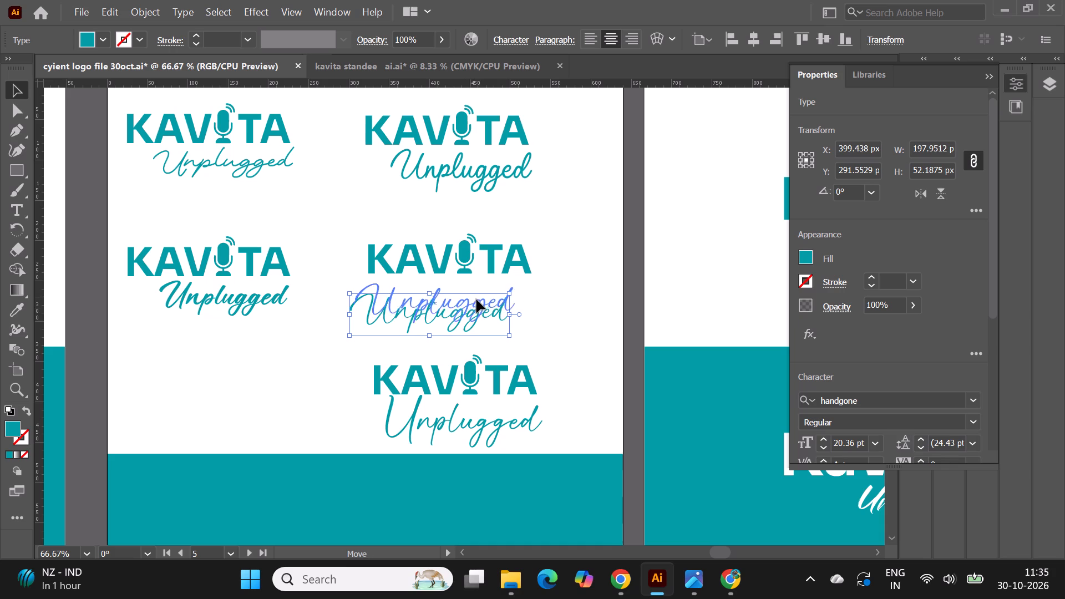
{"action": "left_click_drag", "start_coordinate": [476, 299], "coordinate": [486, 298]}
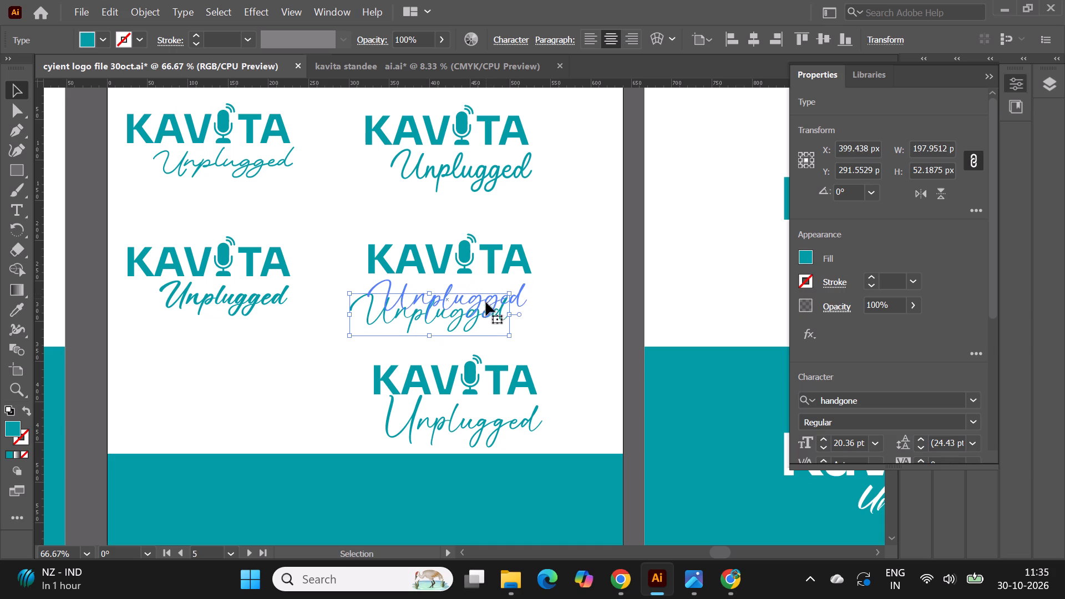
{"action": "left_click", "coordinate": [97, 299]}
Compare the KAVITA script variants with the other Kavita logo artboards and inspect the handgone and Kactigona texts.
{"action": "scroll", "coordinate": [200, 229], "scroll_direction": "down", "scroll_amount": 1, "text": "alt"}
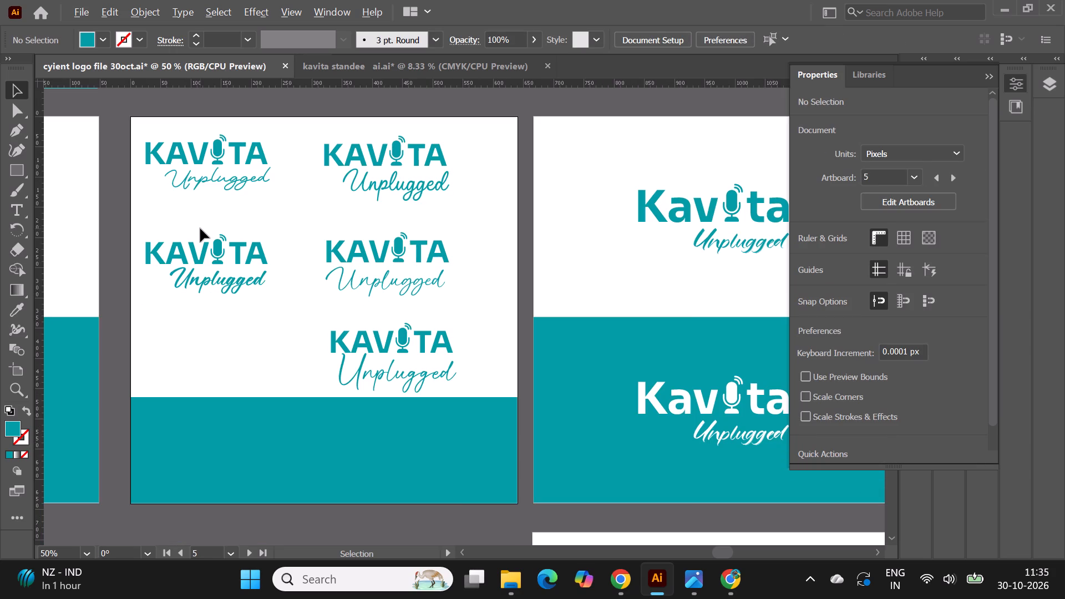
{"action": "scroll", "coordinate": [200, 228], "scroll_direction": "down", "scroll_amount": 1, "text": "alt"}
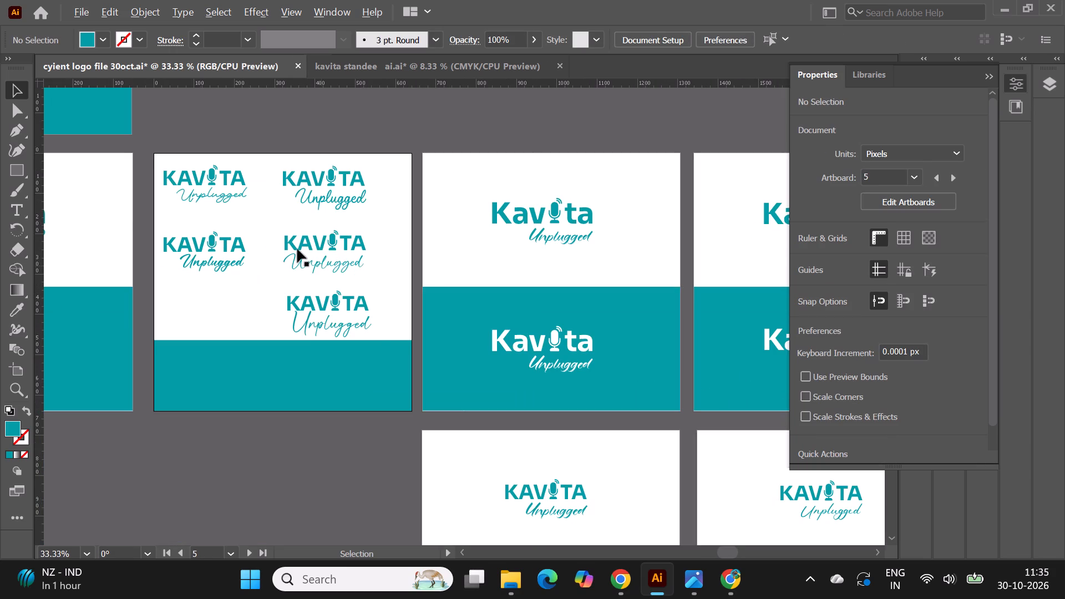
{"action": "scroll", "coordinate": [283, 246], "scroll_direction": "up", "scroll_amount": 2, "text": "alt"}
{"action": "scroll", "coordinate": [267, 255], "scroll_direction": "down", "scroll_amount": 1, "text": "alt"}
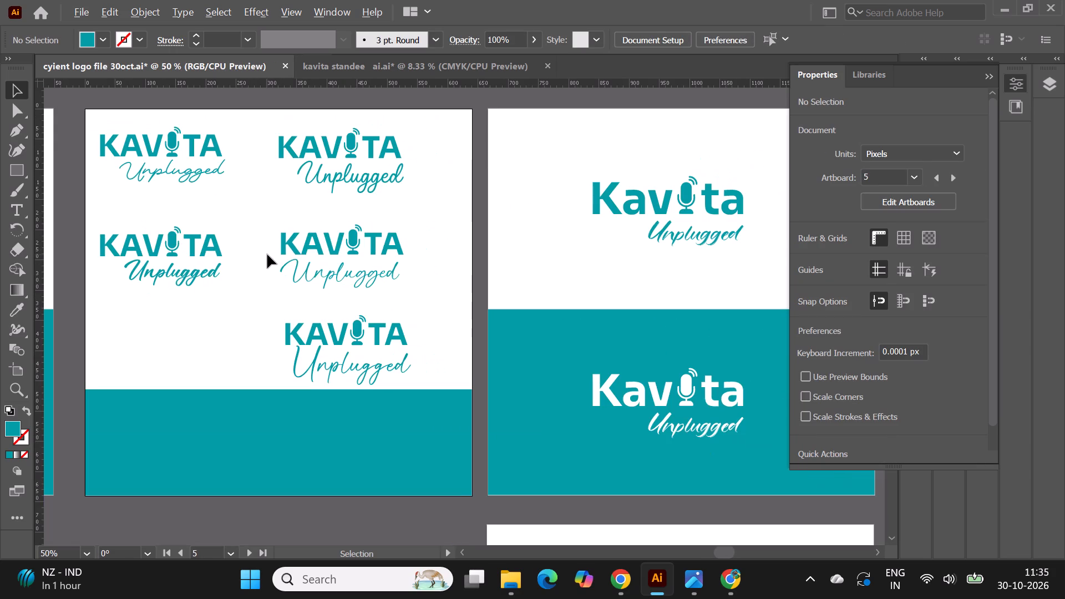
{"action": "scroll", "coordinate": [145, 207], "scroll_direction": "down", "scroll_amount": 3, "text": "alt"}
{"action": "scroll", "coordinate": [631, 179], "scroll_direction": "up", "scroll_amount": 2, "text": "alt"}
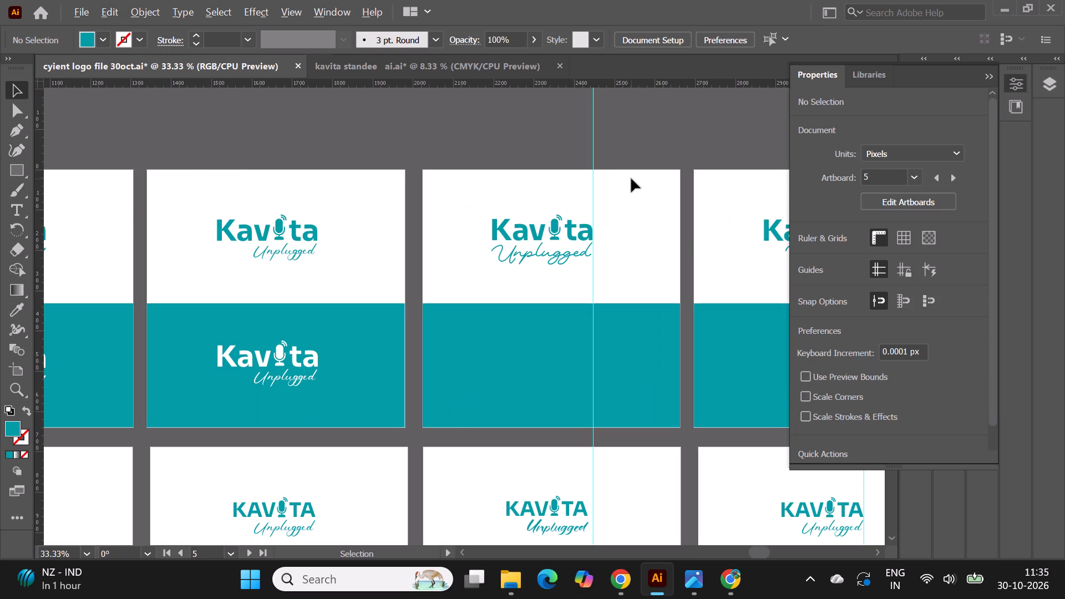
{"action": "scroll", "coordinate": [337, 177], "scroll_direction": "down", "scroll_amount": 1, "text": "alt"}
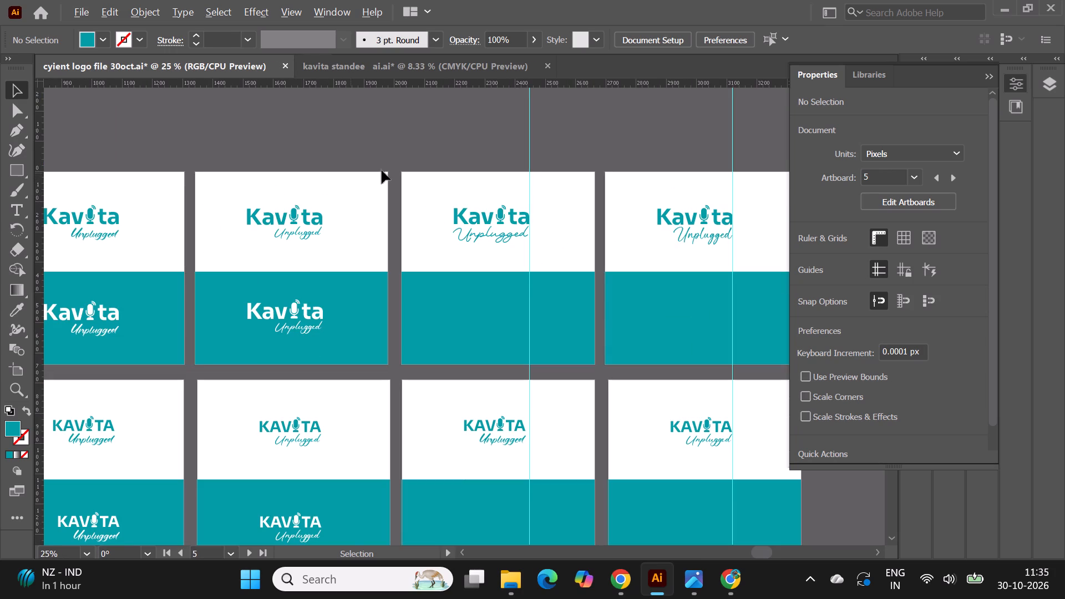
{"action": "scroll", "coordinate": [694, 144], "scroll_direction": "down", "scroll_amount": 1, "text": "alt"}
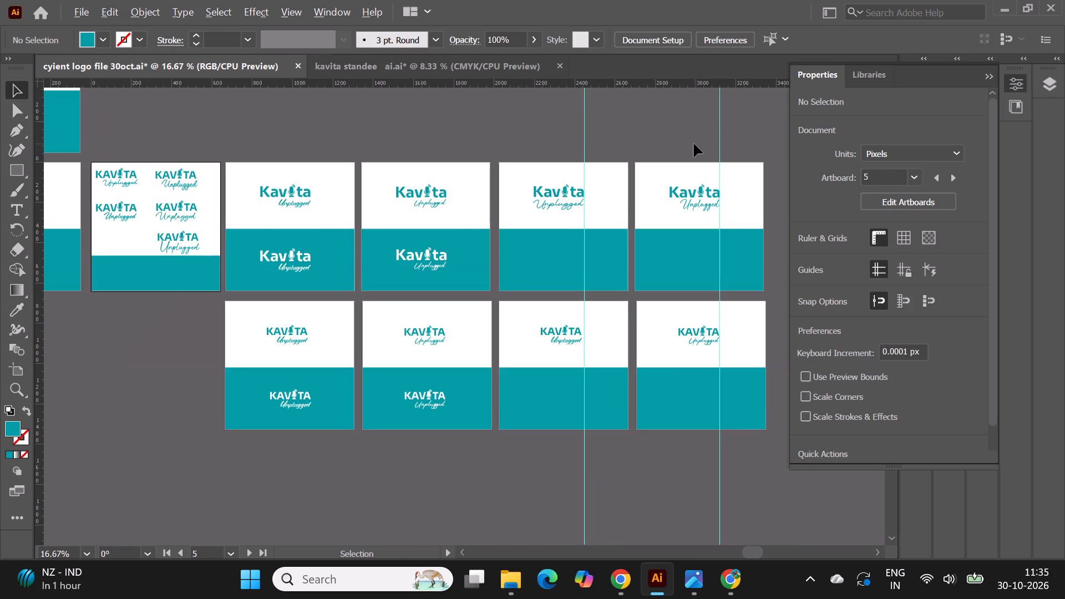
{"action": "scroll", "coordinate": [207, 221], "scroll_direction": "up", "scroll_amount": 1, "text": "alt"}
{"action": "scroll", "coordinate": [519, 169], "scroll_direction": "down", "scroll_amount": 1, "text": "alt"}
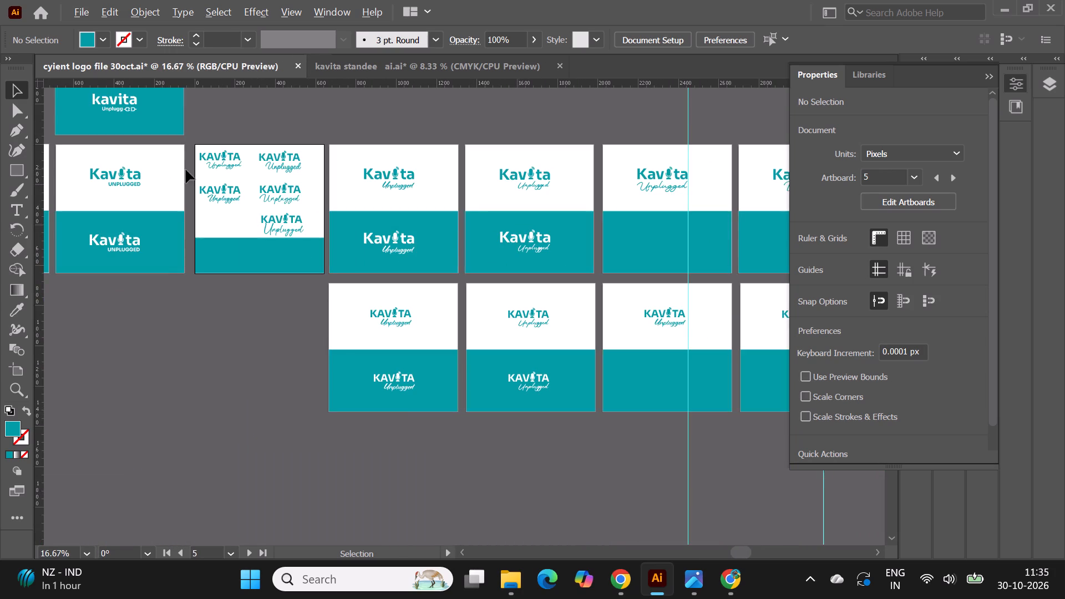
{"action": "scroll", "coordinate": [167, 170], "scroll_direction": "up", "scroll_amount": 3, "text": "alt"}
{"action": "scroll", "coordinate": [338, 115], "scroll_direction": "up", "scroll_amount": 1, "text": "alt"}
{"action": "scroll", "coordinate": [171, 169], "scroll_direction": "down", "scroll_amount": 1, "text": "alt"}
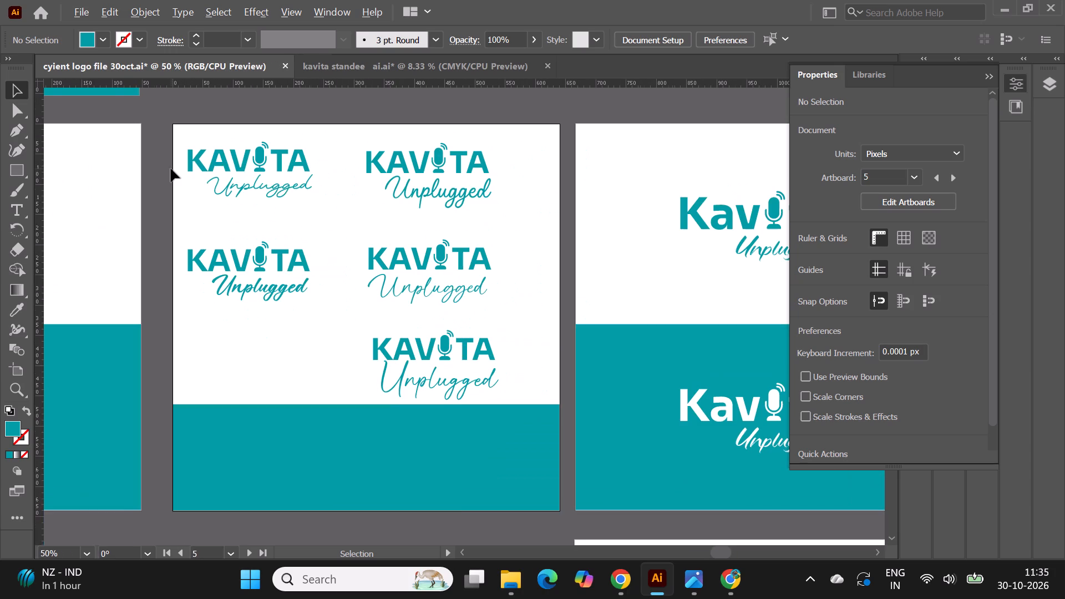
{"action": "scroll", "coordinate": [280, 176], "scroll_direction": "up", "scroll_amount": 1}
{"action": "scroll", "coordinate": [358, 185], "scroll_direction": "up", "scroll_amount": 1, "text": "alt"}
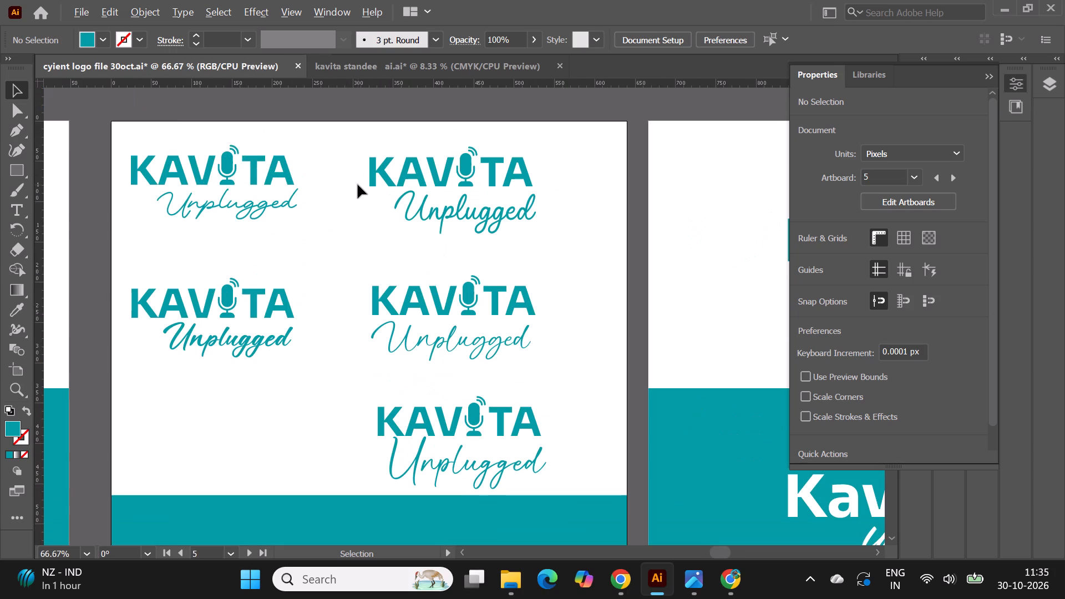
{"action": "left_click", "coordinate": [399, 330]}
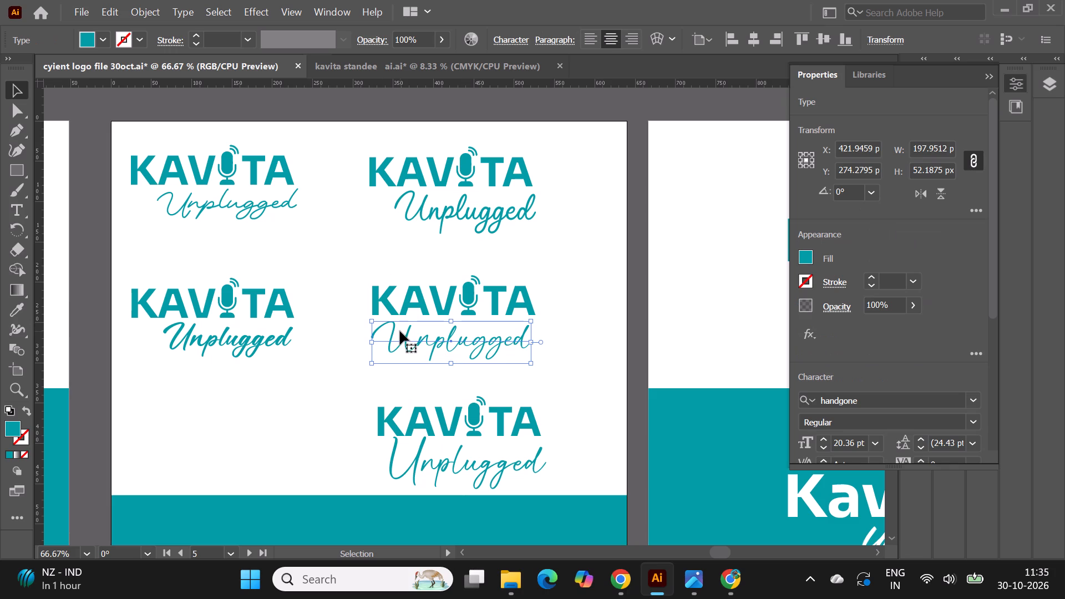
{"action": "left_click", "coordinate": [278, 341]}
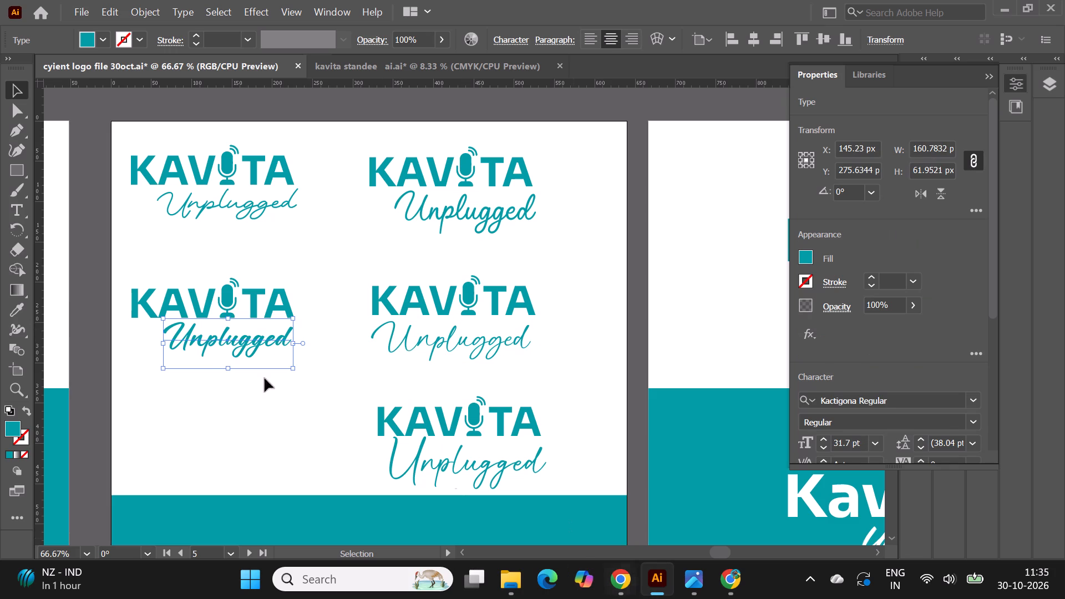
Change the capital U of the Kactigona Unplugged text in the second-row left KAVITA variant to a lowercase u.
{"action": "double_click", "coordinate": [195, 349]}
{"action": "key", "text": "BackSpace"}
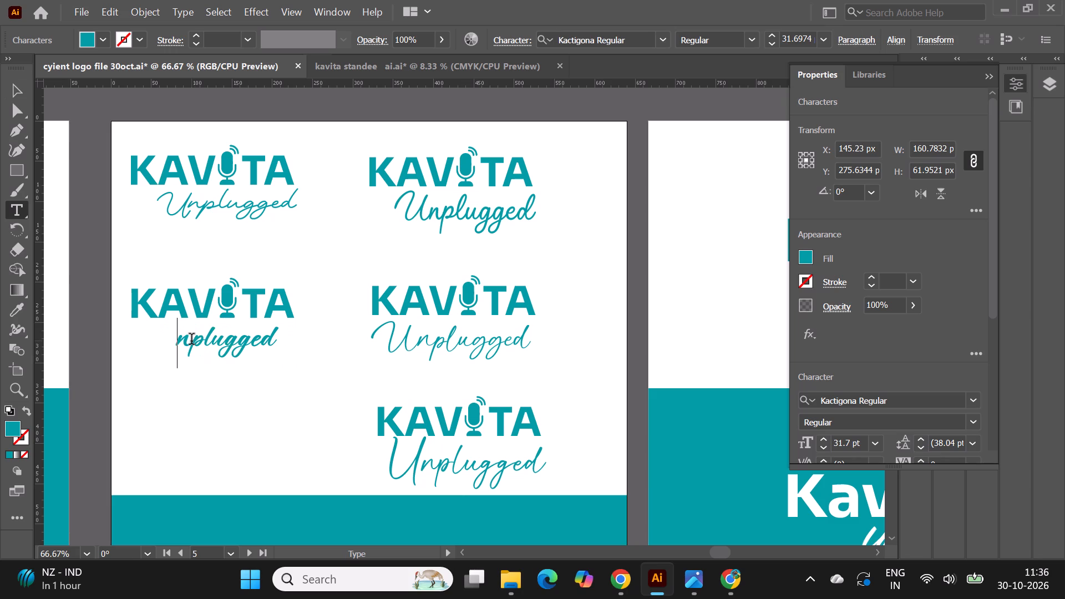
{"action": "key", "text": "u"}
{"action": "left_click", "coordinate": [7, 88]}
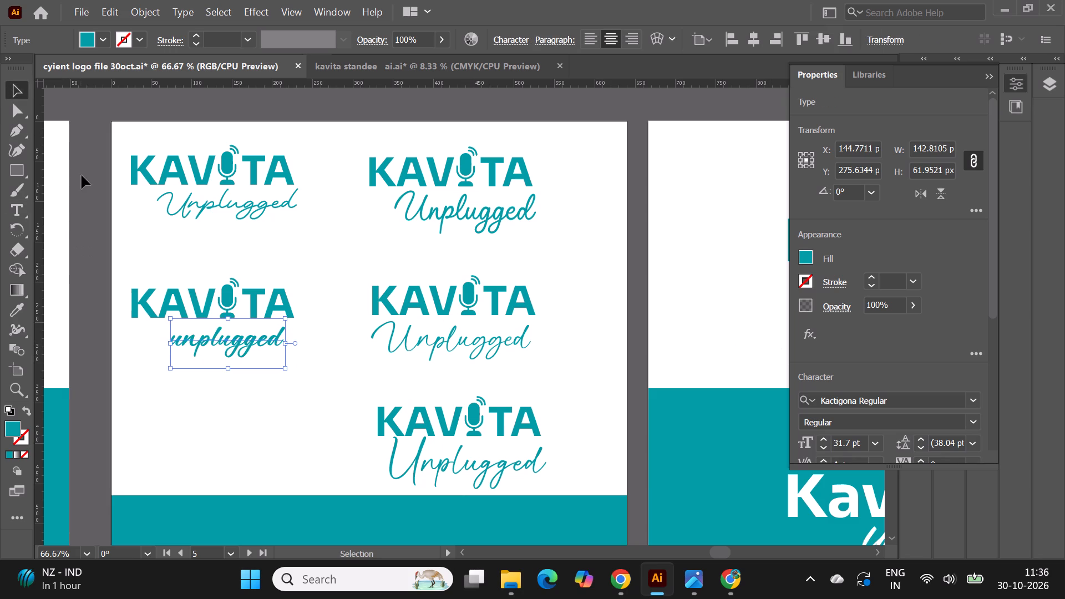
{"action": "left_click", "coordinate": [88, 215]}
Scale the lowercase Kactigona unplugged text up to about 155 px wide, ending near the KAVITA wordmark's right edge.
{"action": "scroll", "coordinate": [171, 340], "scroll_direction": "up", "scroll_amount": 1, "text": "alt"}
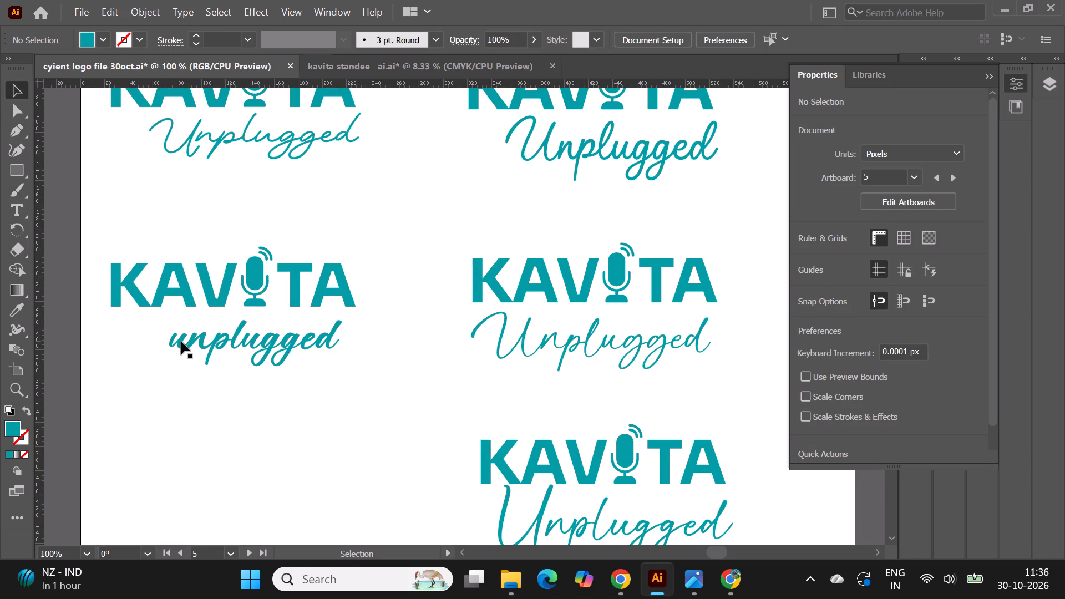
{"action": "left_click", "coordinate": [181, 341]}
{"action": "left_click_drag", "start_coordinate": [343, 346], "coordinate": [362, 344], "text": "shift"}
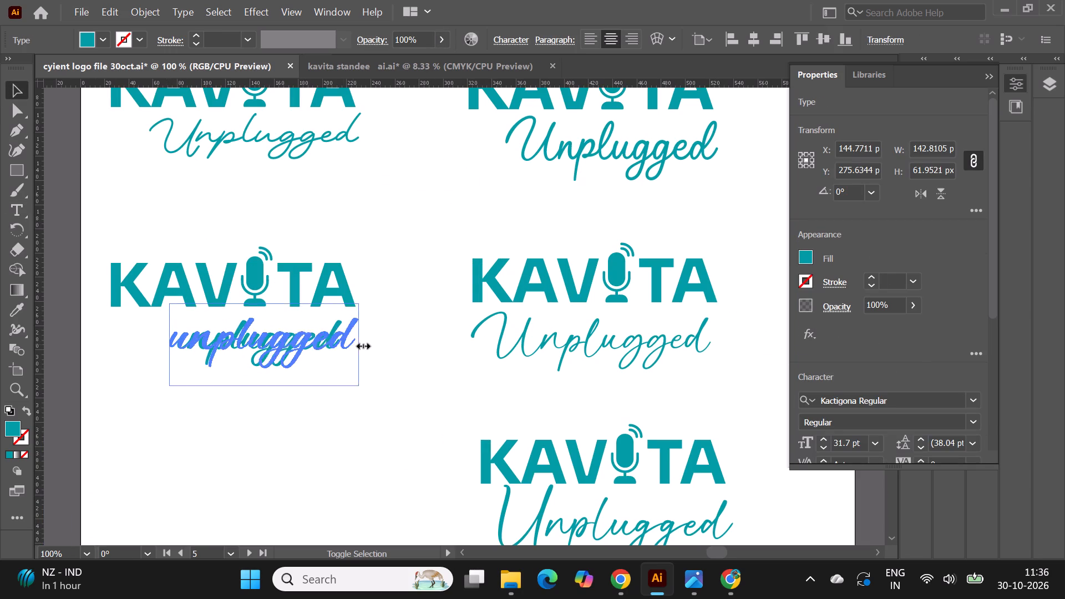
{"action": "left_click_drag", "start_coordinate": [362, 344], "coordinate": [357, 342], "text": "shift"}
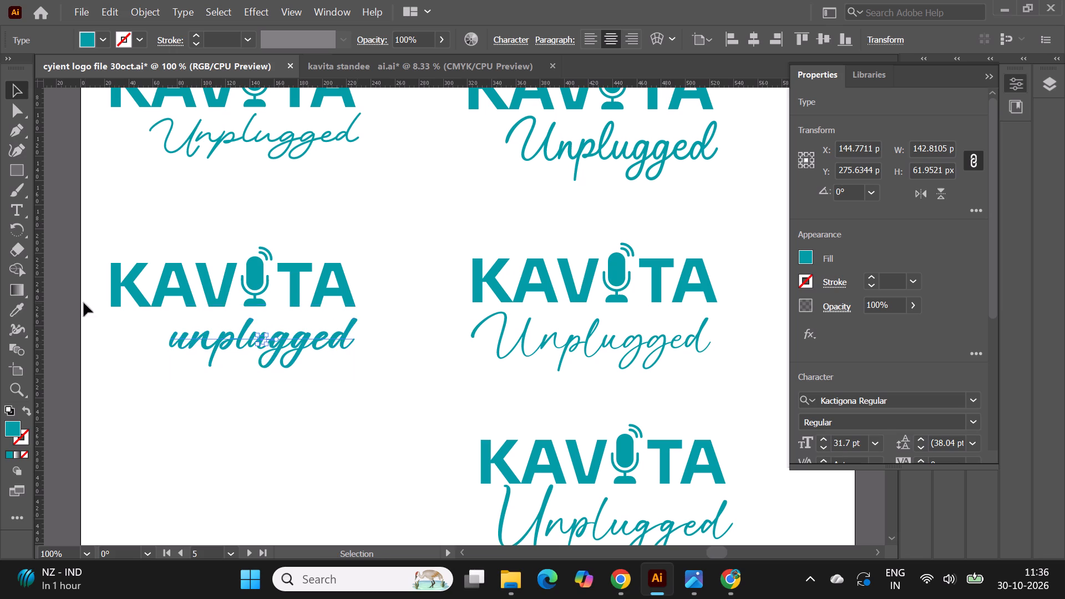
{"action": "left_click", "coordinate": [45, 295]}
{"action": "scroll", "coordinate": [366, 205], "scroll_direction": "down", "scroll_amount": 1, "text": "alt"}
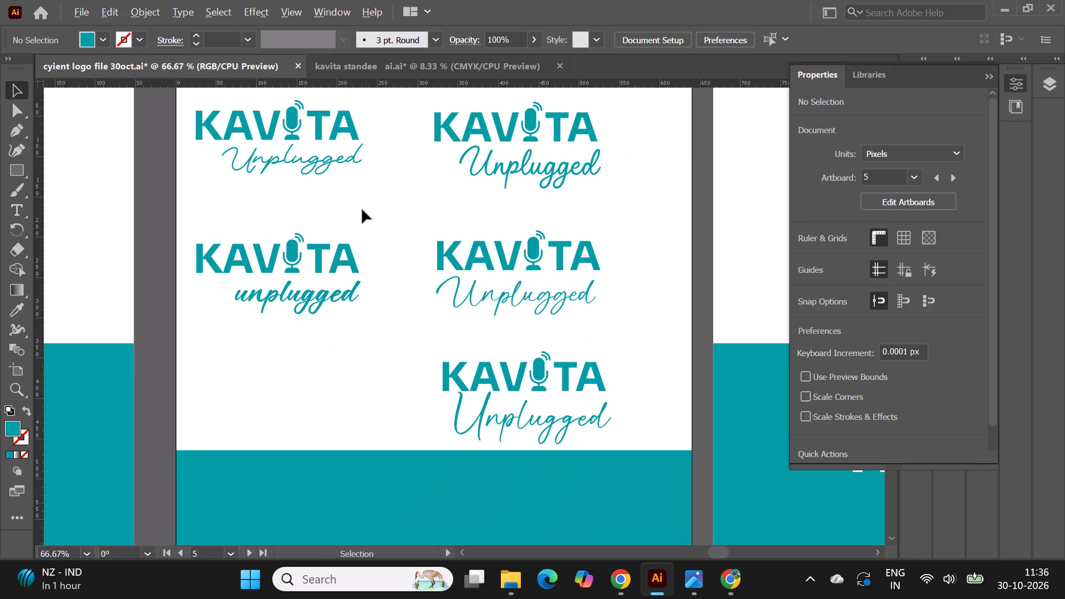
{"action": "left_click", "coordinate": [326, 299]}
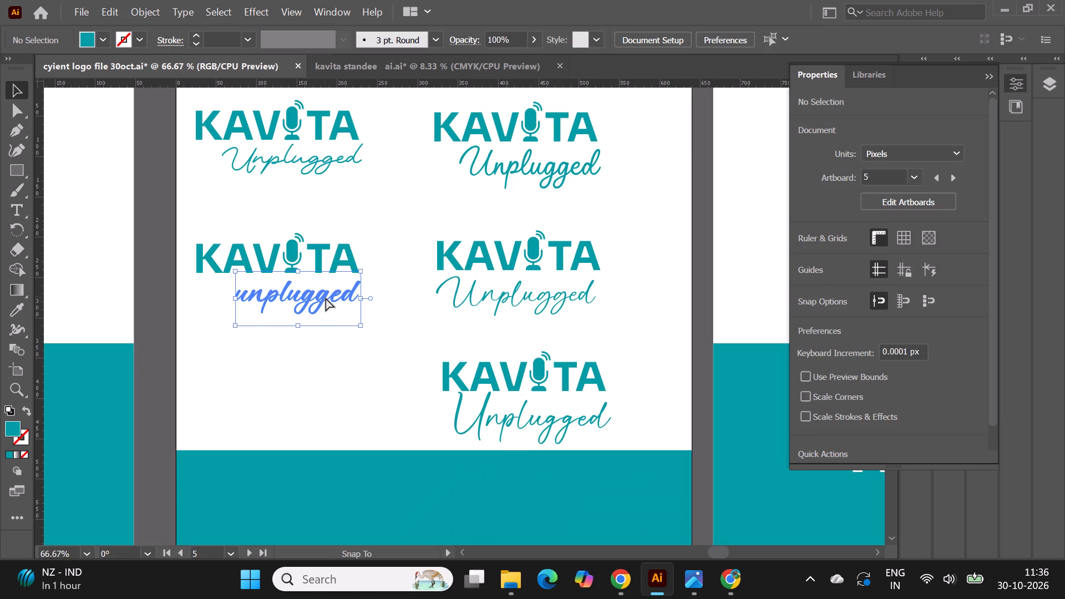
{"action": "left_click", "coordinate": [158, 306]}
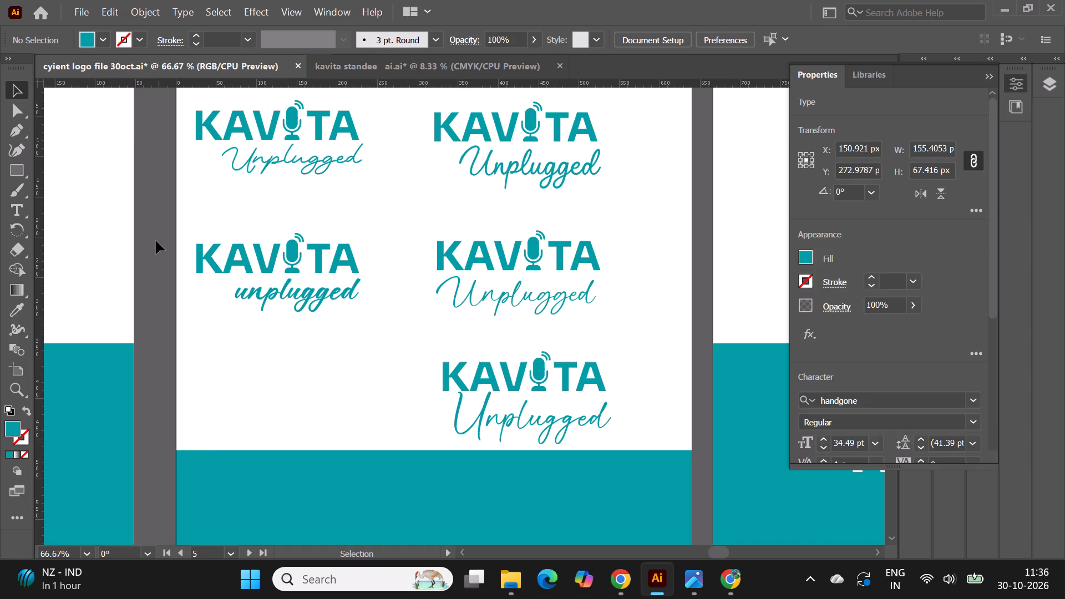
Delete the script Unplugged text beneath the title-case Kavita wordmark on artboard 11.
{"action": "scroll", "coordinate": [144, 232], "scroll_direction": "down", "scroll_amount": 1, "text": "alt"}
{"action": "scroll", "coordinate": [99, 235], "scroll_direction": "down", "scroll_amount": 4, "text": "alt"}
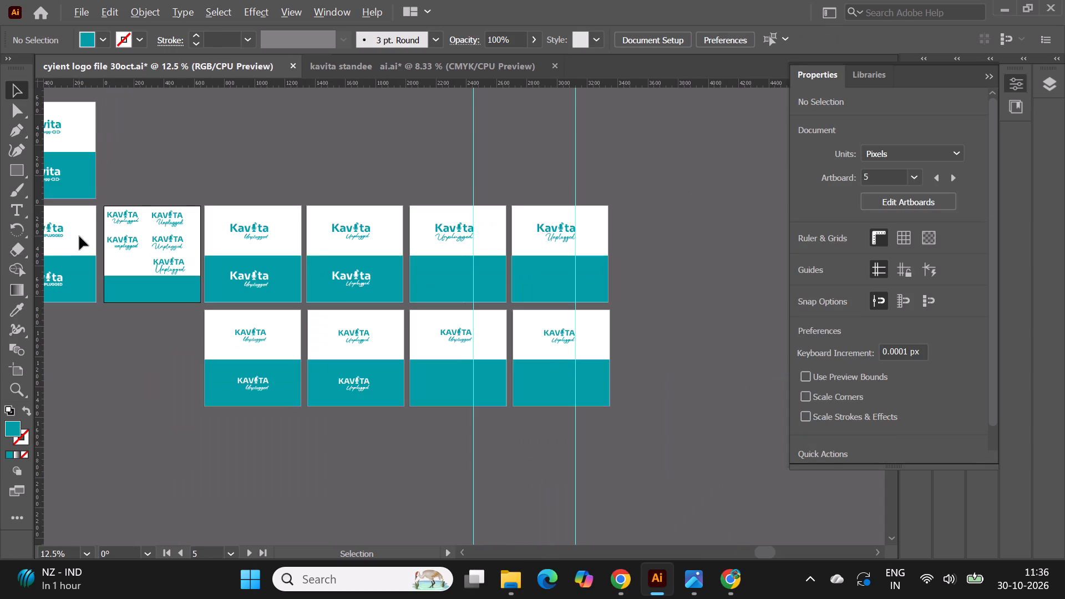
{"action": "scroll", "coordinate": [612, 253], "scroll_direction": "up", "scroll_amount": 1, "text": "alt"}
{"action": "scroll", "coordinate": [554, 235], "scroll_direction": "up", "scroll_amount": 3, "text": "alt"}
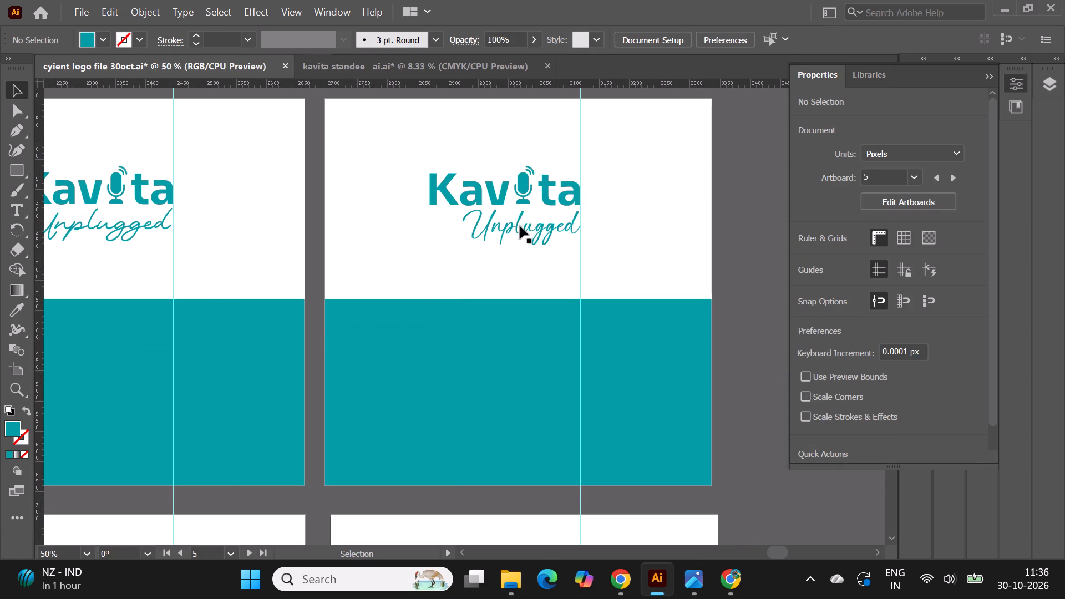
{"action": "left_click", "coordinate": [519, 219]}
{"action": "key", "text": "Delete"}
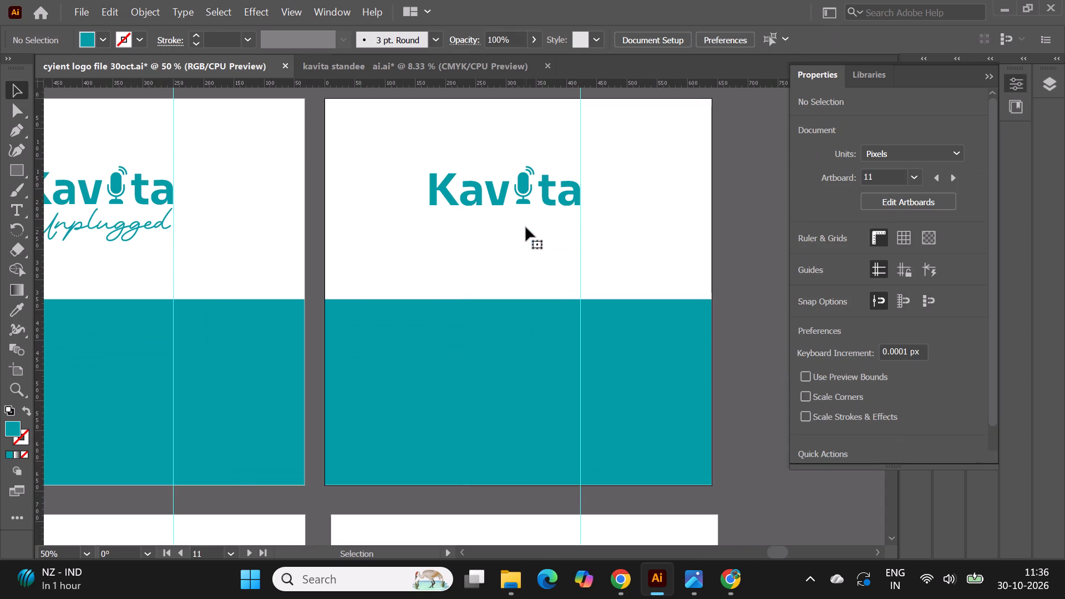
Copy the lowercase Kactigona unplugged text from artboard 5 to beneath the title-case Kavita wordmark on artboard 11.
{"action": "scroll", "coordinate": [546, 225], "scroll_direction": "down", "scroll_amount": 3, "text": "alt"}
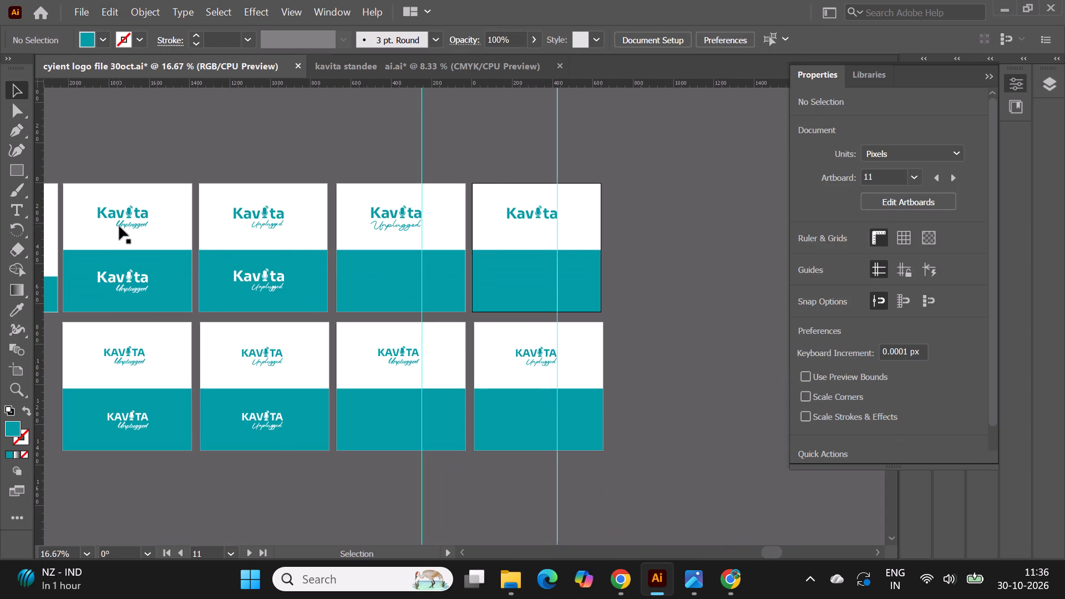
{"action": "scroll", "coordinate": [575, 249], "scroll_direction": "down", "scroll_amount": 2, "text": "alt"}
{"action": "scroll", "coordinate": [274, 237], "scroll_direction": "up", "scroll_amount": 1, "text": "alt"}
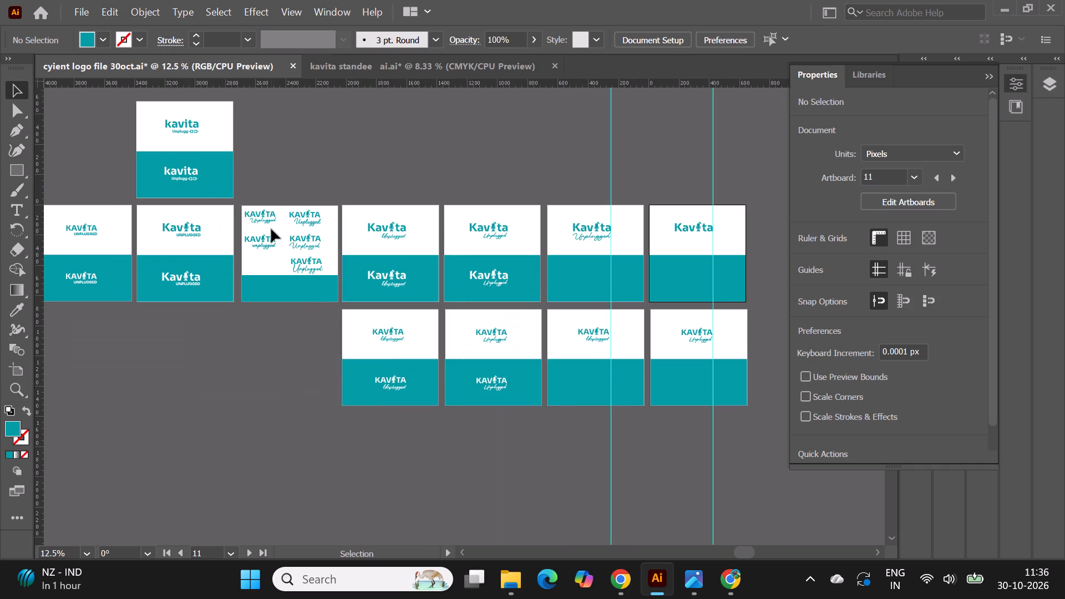
{"action": "left_click", "coordinate": [270, 222]}
{"action": "left_click", "coordinate": [268, 247]}
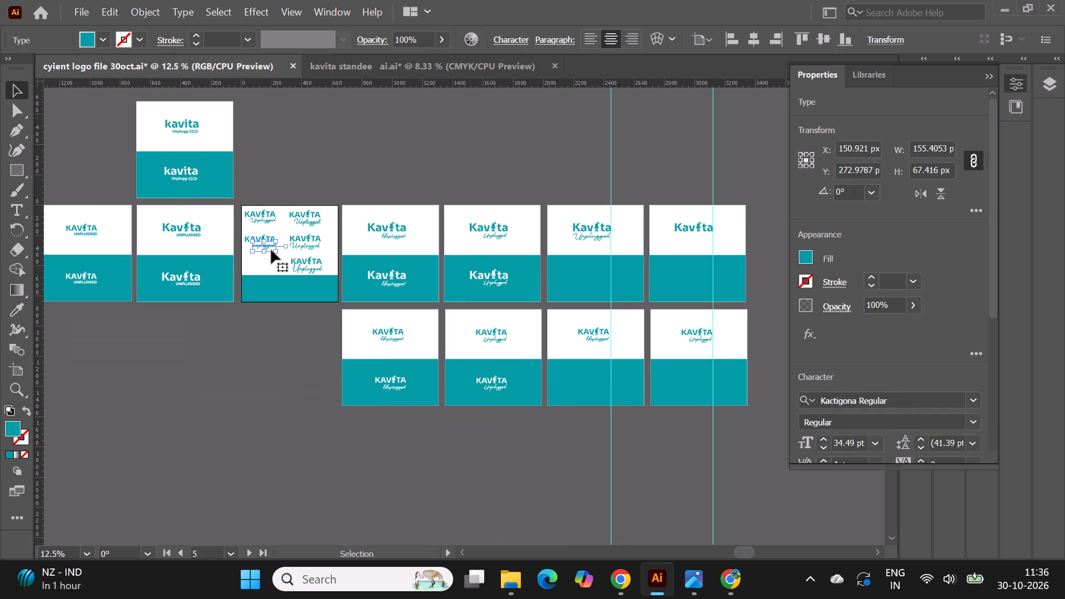
{"action": "left_click_drag", "start_coordinate": [271, 247], "coordinate": [696, 240], "text": "alt"}
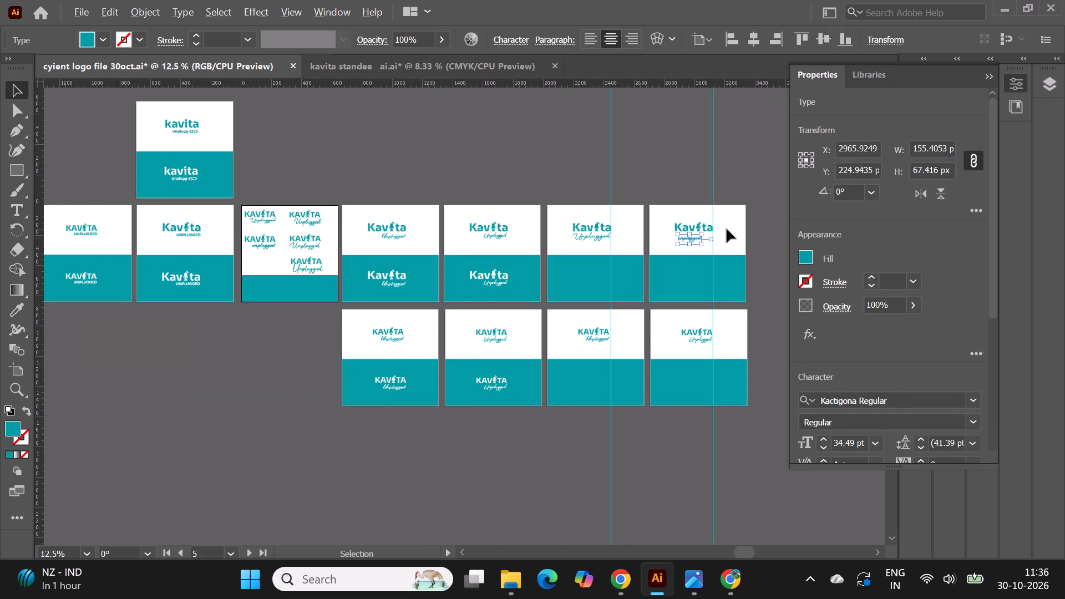
Align the copied unplugged text's right edge to the guide, scale it to about 195 px wide and fit it closely beneath Kavita.
{"action": "scroll", "coordinate": [727, 229], "scroll_direction": "up", "scroll_amount": 6, "text": "alt"}
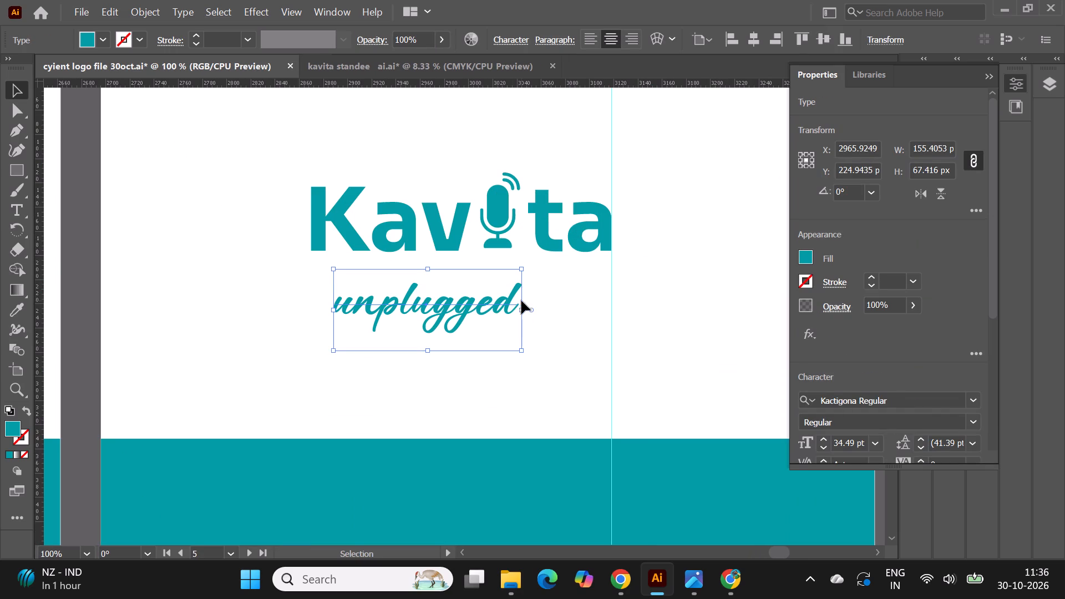
{"action": "left_click_drag", "start_coordinate": [513, 299], "coordinate": [603, 280]}
{"action": "left_click_drag", "start_coordinate": [423, 330], "coordinate": [363, 330], "text": "shift"}
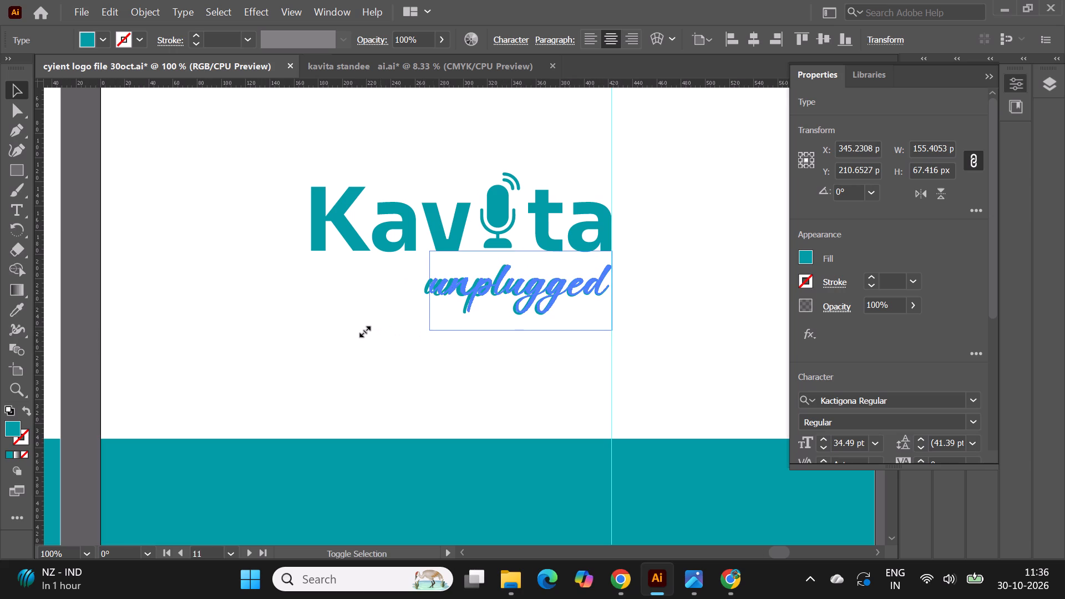
{"action": "left_click_drag", "start_coordinate": [363, 330], "coordinate": [350, 330], "text": "shift"}
{"action": "left_click", "coordinate": [413, 331], "text": "shift"}
{"action": "left_click_drag", "start_coordinate": [430, 329], "coordinate": [412, 331], "text": "shift"}
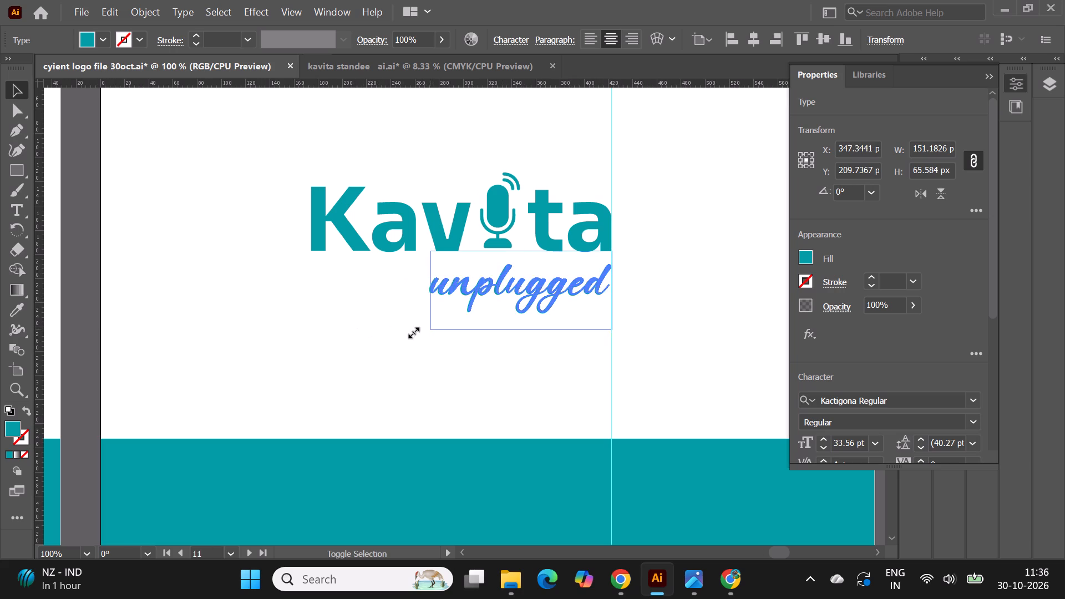
{"action": "left_click_drag", "start_coordinate": [412, 331], "coordinate": [327, 353], "text": "shift"}
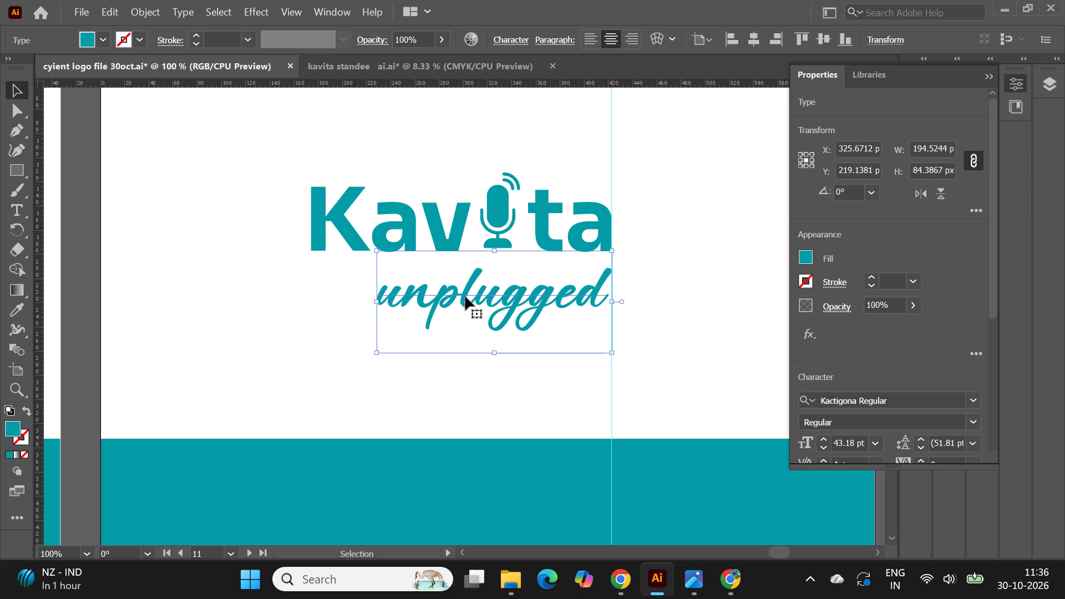
{"action": "left_click_drag", "start_coordinate": [468, 292], "coordinate": [468, 285]}
{"action": "scroll", "coordinate": [251, 216], "scroll_direction": "down", "scroll_amount": 1, "text": "alt"}
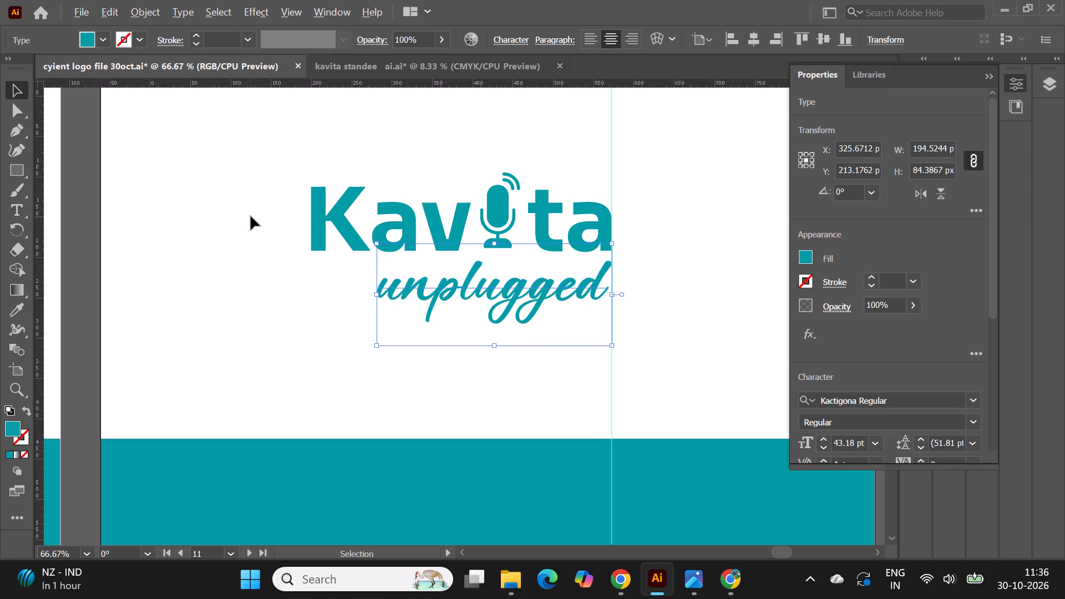
{"action": "left_click", "coordinate": [696, 274]}
Compare the Kavita unplugged logo on artboard 11 with the neighbouring logo artboards, checking the script text's size and fit.
{"action": "scroll", "coordinate": [696, 274], "scroll_direction": "down", "scroll_amount": 1, "text": "alt"}
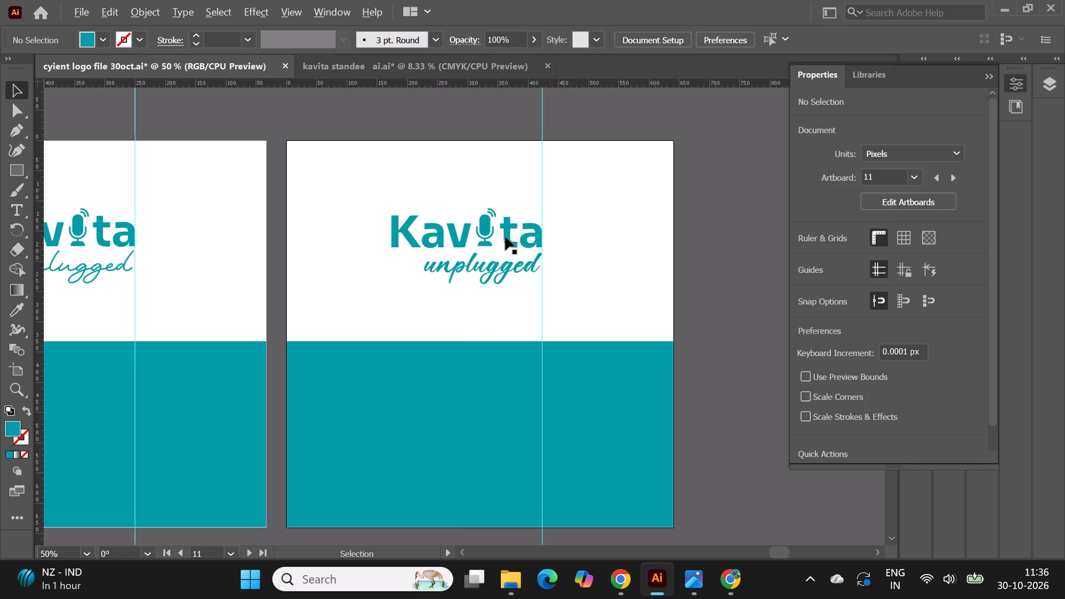
{"action": "scroll", "coordinate": [648, 236], "scroll_direction": "down", "scroll_amount": 1, "text": "alt"}
{"action": "scroll", "coordinate": [551, 232], "scroll_direction": "up", "scroll_amount": 1, "text": "alt"}
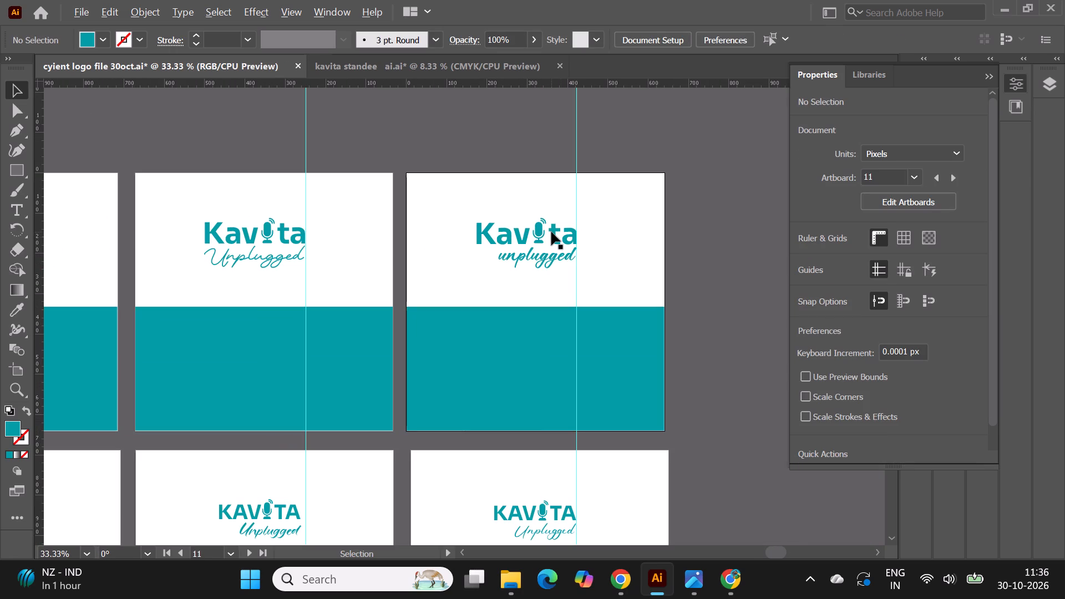
{"action": "scroll", "coordinate": [551, 233], "scroll_direction": "up", "scroll_amount": 1, "text": "alt"}
{"action": "left_click", "coordinate": [508, 272]}
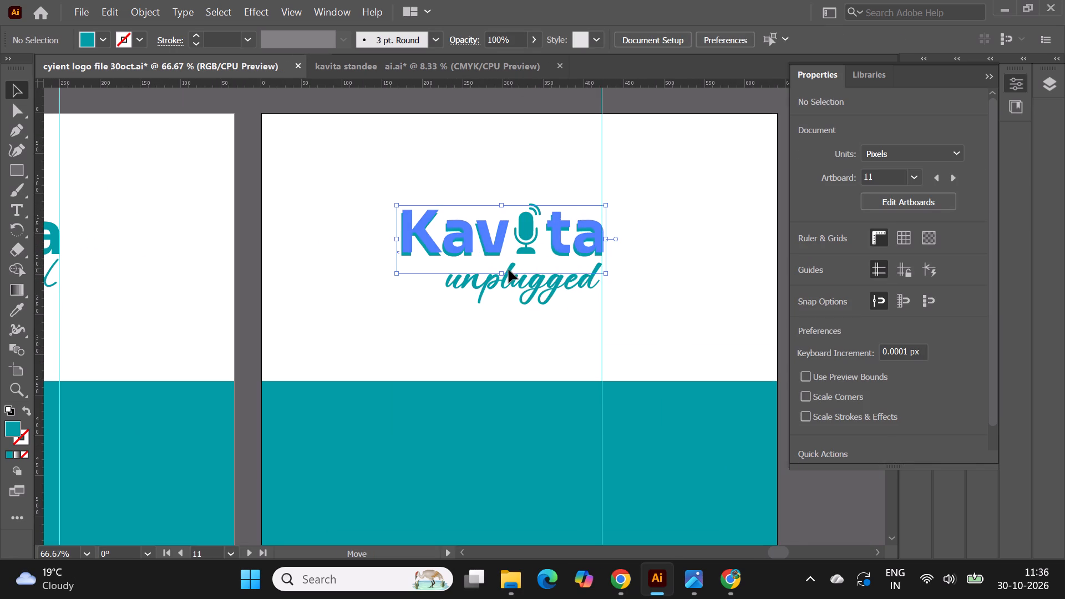
{"action": "key", "text": "ctrl+z"}
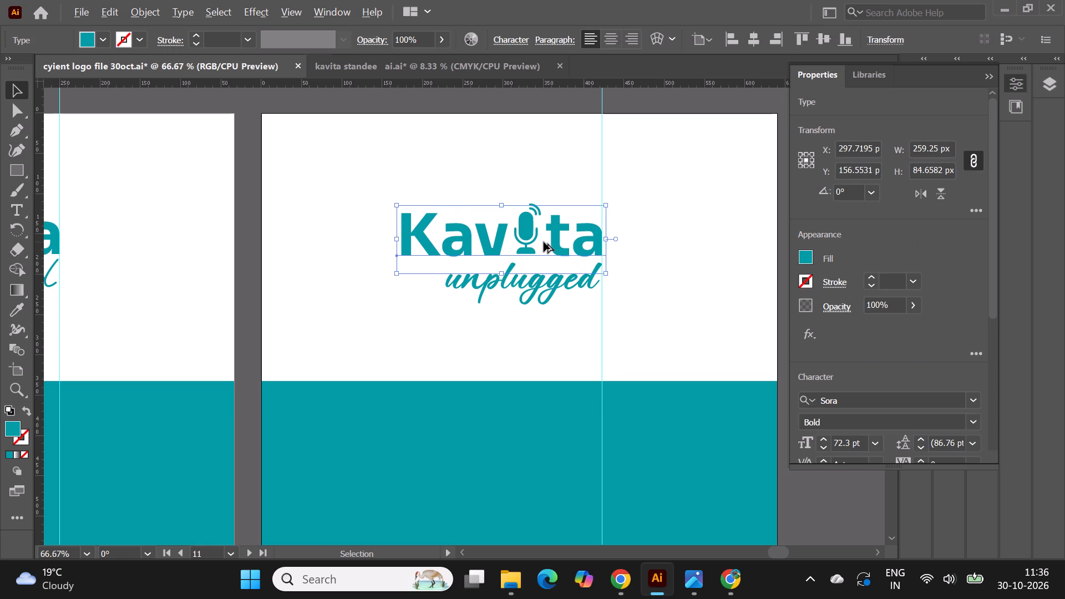
{"action": "scroll", "coordinate": [541, 207], "scroll_direction": "down", "scroll_amount": 1, "text": "alt"}
{"action": "left_click", "coordinate": [747, 246]}
{"action": "scroll", "coordinate": [747, 246], "scroll_direction": "down", "scroll_amount": 1, "text": "alt"}
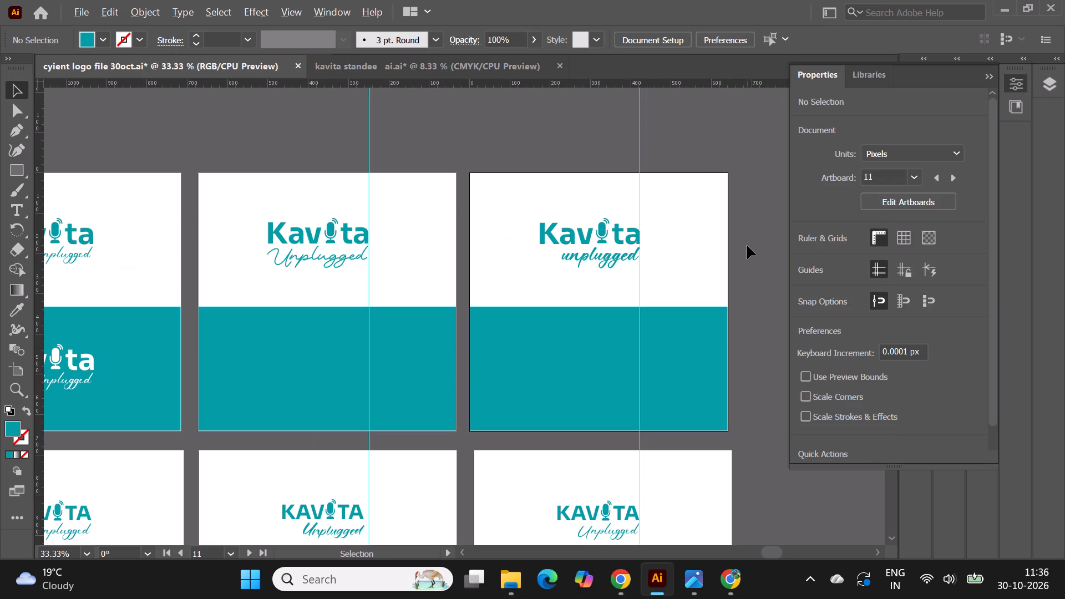
{"action": "scroll", "coordinate": [747, 246], "scroll_direction": "up", "scroll_amount": 1, "text": "alt"}
{"action": "scroll", "coordinate": [568, 232], "scroll_direction": "up", "scroll_amount": 1, "text": "alt"}
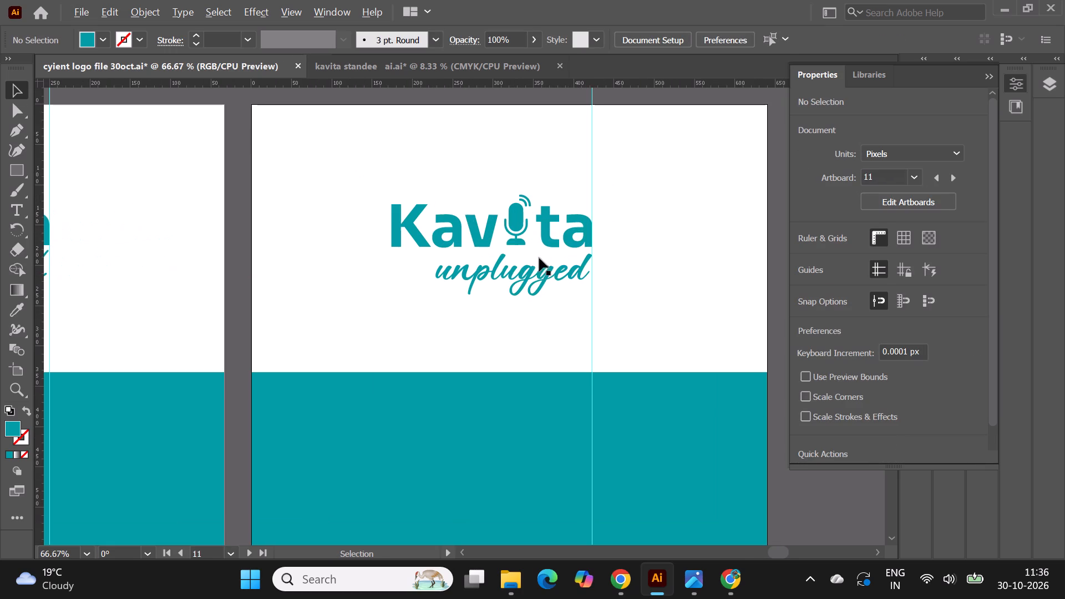
{"action": "scroll", "coordinate": [430, 181], "scroll_direction": "down", "scroll_amount": 1, "text": "alt"}
{"action": "left_click", "coordinate": [716, 247]}
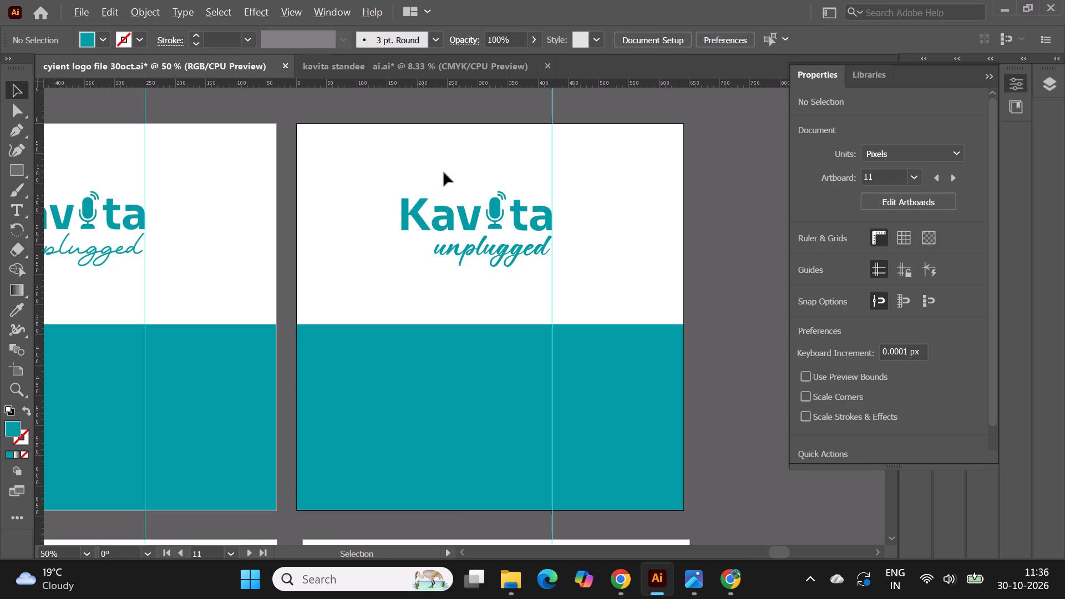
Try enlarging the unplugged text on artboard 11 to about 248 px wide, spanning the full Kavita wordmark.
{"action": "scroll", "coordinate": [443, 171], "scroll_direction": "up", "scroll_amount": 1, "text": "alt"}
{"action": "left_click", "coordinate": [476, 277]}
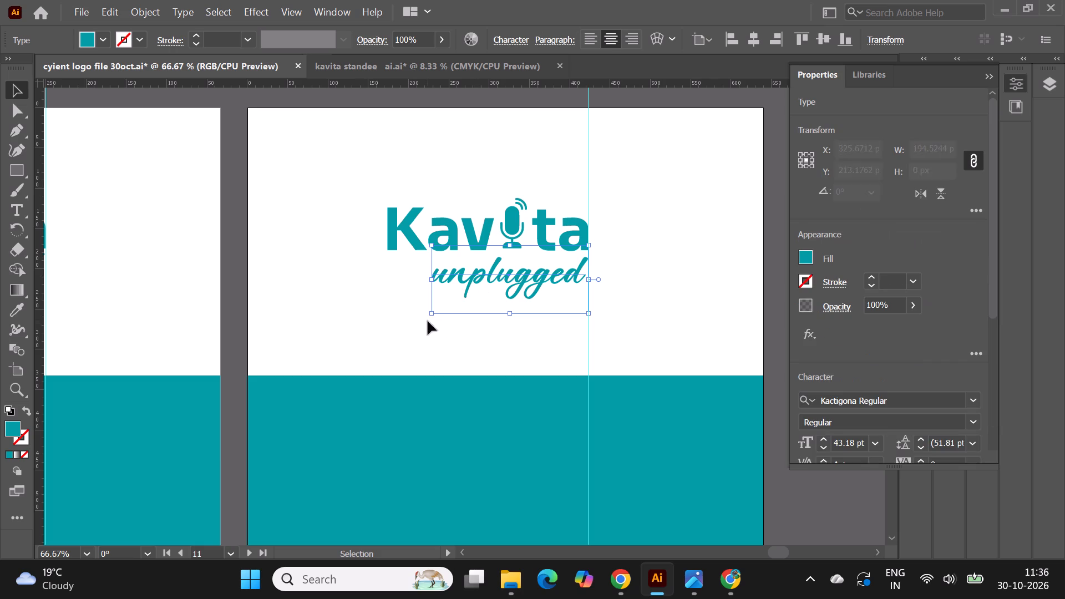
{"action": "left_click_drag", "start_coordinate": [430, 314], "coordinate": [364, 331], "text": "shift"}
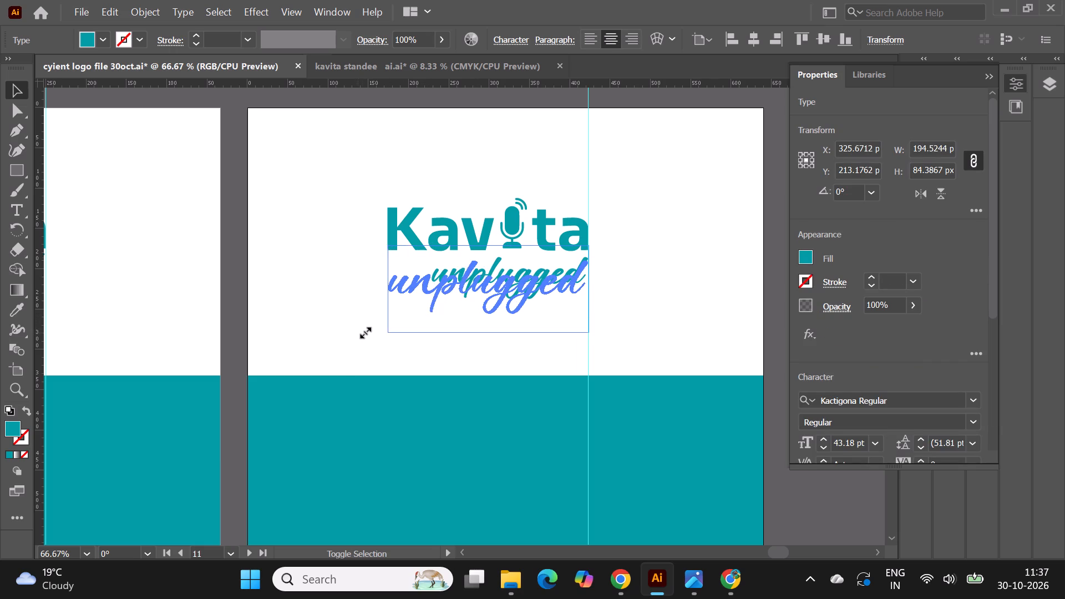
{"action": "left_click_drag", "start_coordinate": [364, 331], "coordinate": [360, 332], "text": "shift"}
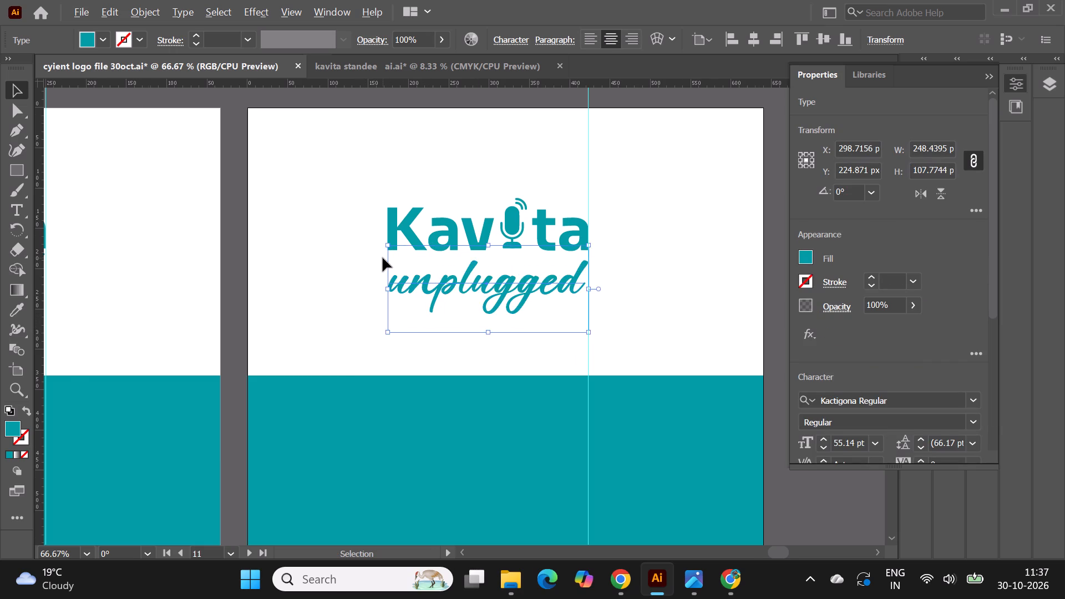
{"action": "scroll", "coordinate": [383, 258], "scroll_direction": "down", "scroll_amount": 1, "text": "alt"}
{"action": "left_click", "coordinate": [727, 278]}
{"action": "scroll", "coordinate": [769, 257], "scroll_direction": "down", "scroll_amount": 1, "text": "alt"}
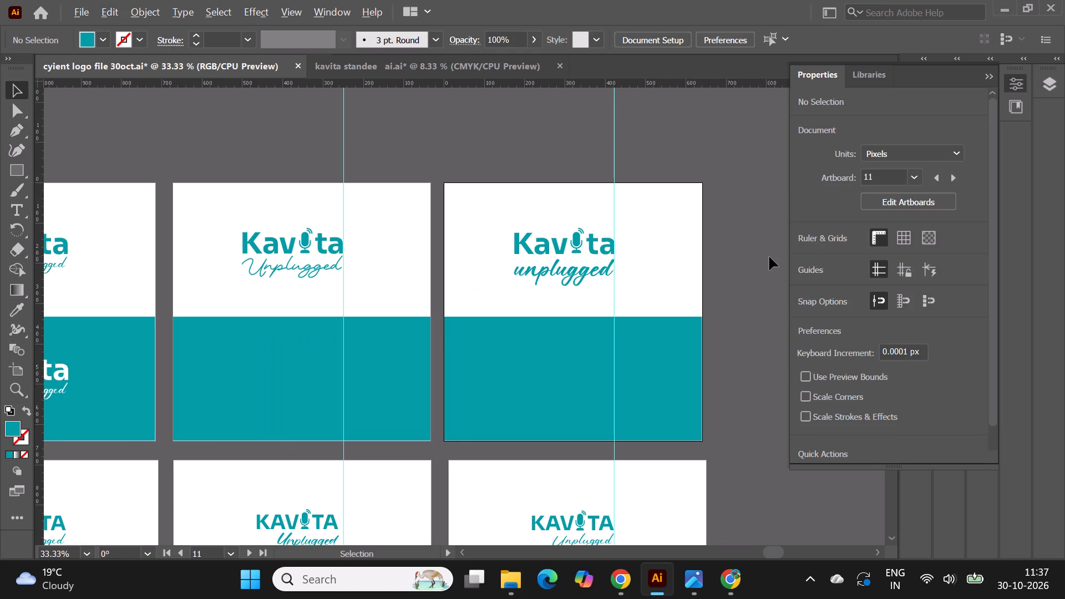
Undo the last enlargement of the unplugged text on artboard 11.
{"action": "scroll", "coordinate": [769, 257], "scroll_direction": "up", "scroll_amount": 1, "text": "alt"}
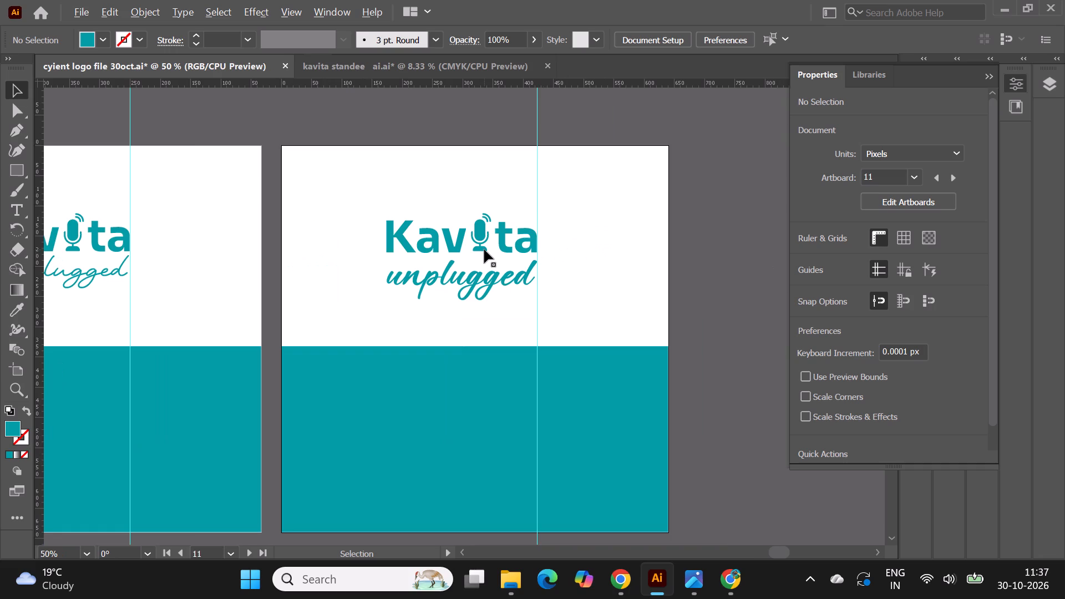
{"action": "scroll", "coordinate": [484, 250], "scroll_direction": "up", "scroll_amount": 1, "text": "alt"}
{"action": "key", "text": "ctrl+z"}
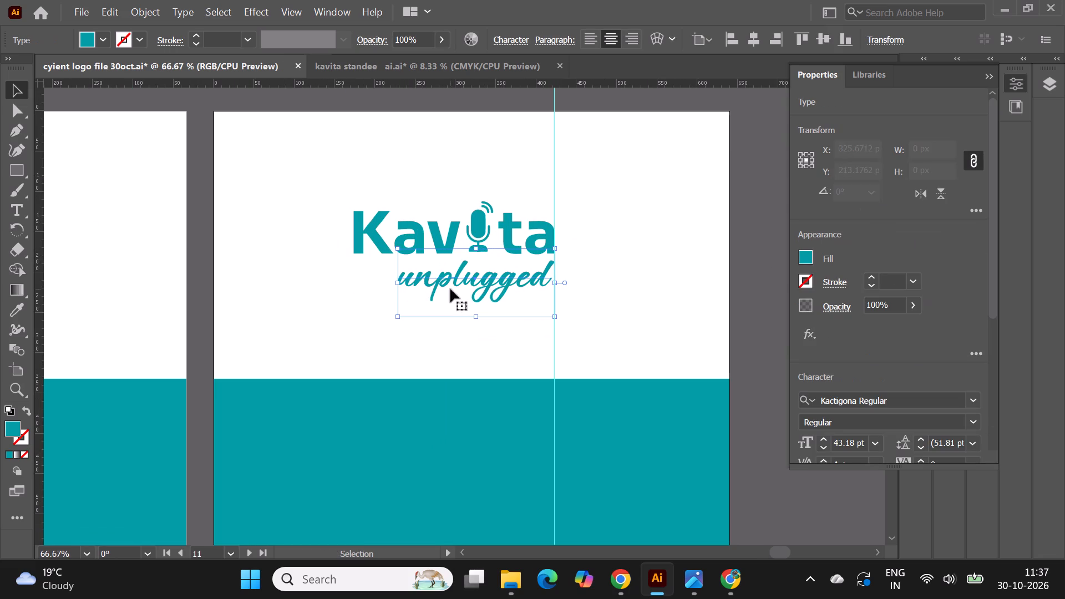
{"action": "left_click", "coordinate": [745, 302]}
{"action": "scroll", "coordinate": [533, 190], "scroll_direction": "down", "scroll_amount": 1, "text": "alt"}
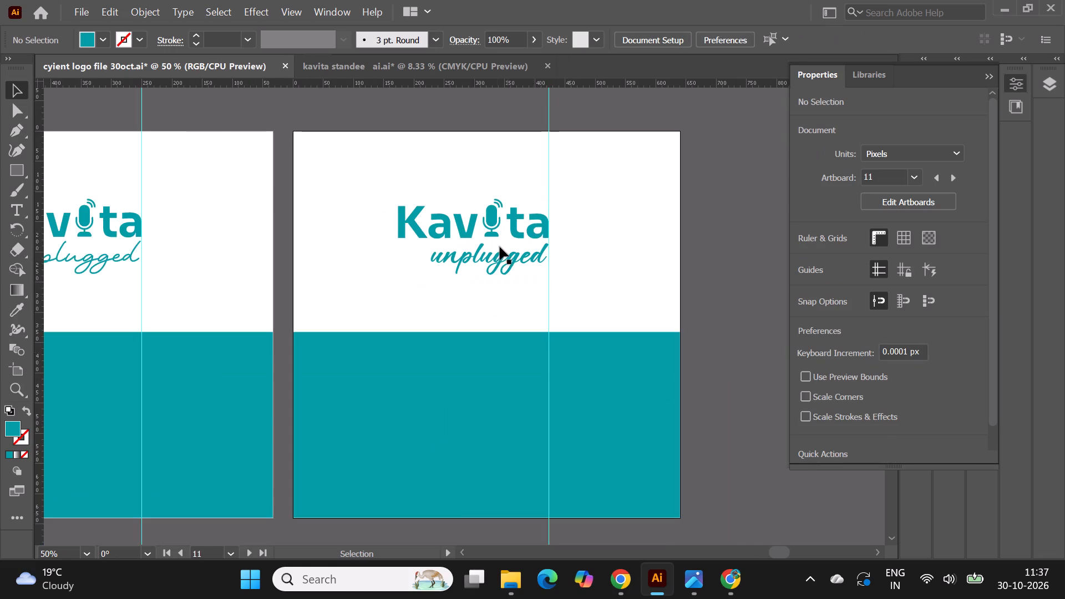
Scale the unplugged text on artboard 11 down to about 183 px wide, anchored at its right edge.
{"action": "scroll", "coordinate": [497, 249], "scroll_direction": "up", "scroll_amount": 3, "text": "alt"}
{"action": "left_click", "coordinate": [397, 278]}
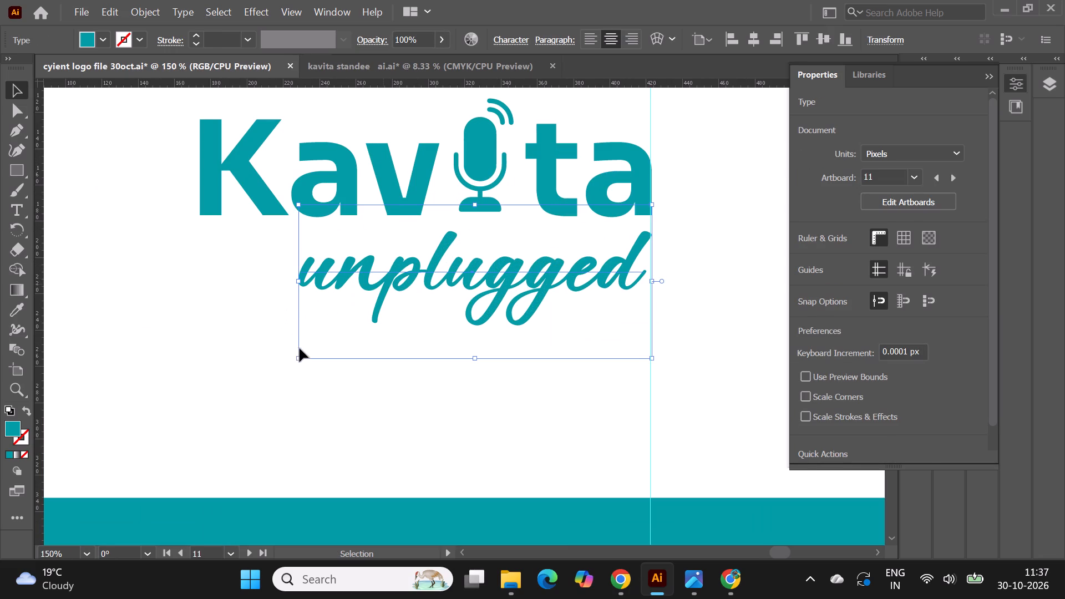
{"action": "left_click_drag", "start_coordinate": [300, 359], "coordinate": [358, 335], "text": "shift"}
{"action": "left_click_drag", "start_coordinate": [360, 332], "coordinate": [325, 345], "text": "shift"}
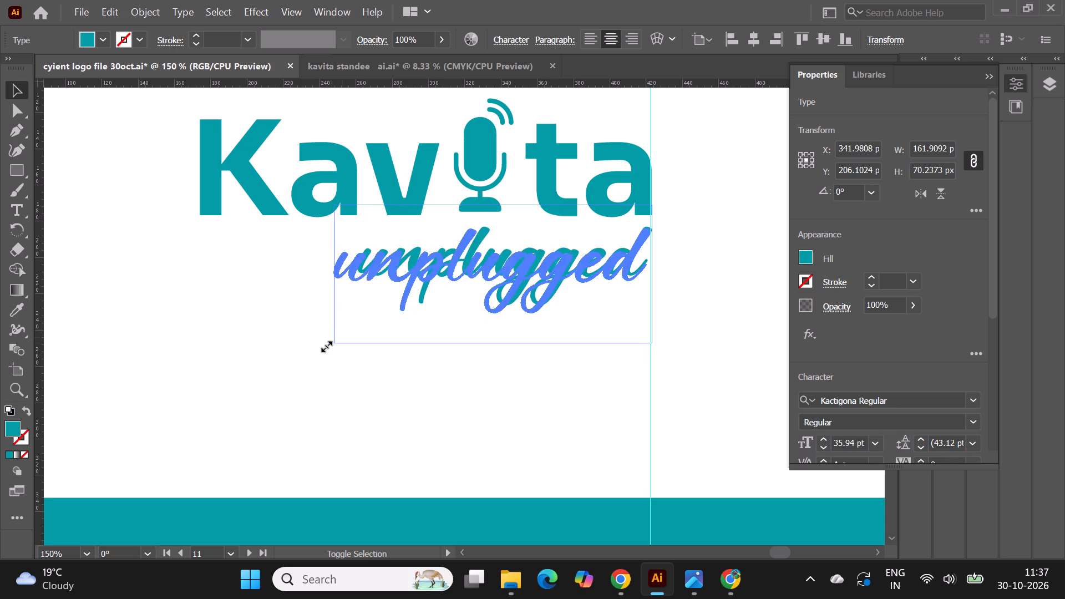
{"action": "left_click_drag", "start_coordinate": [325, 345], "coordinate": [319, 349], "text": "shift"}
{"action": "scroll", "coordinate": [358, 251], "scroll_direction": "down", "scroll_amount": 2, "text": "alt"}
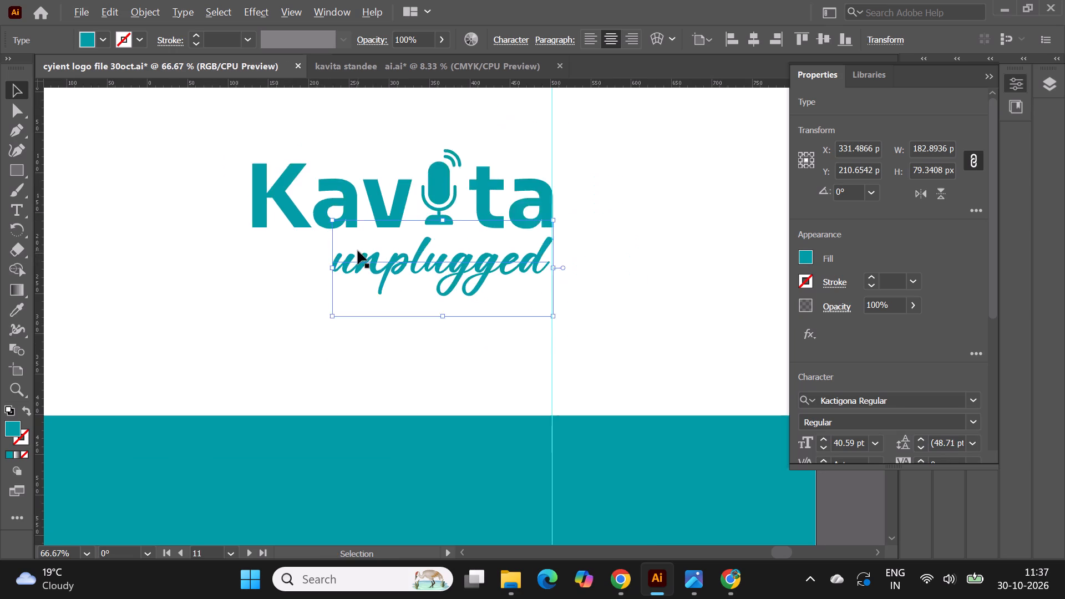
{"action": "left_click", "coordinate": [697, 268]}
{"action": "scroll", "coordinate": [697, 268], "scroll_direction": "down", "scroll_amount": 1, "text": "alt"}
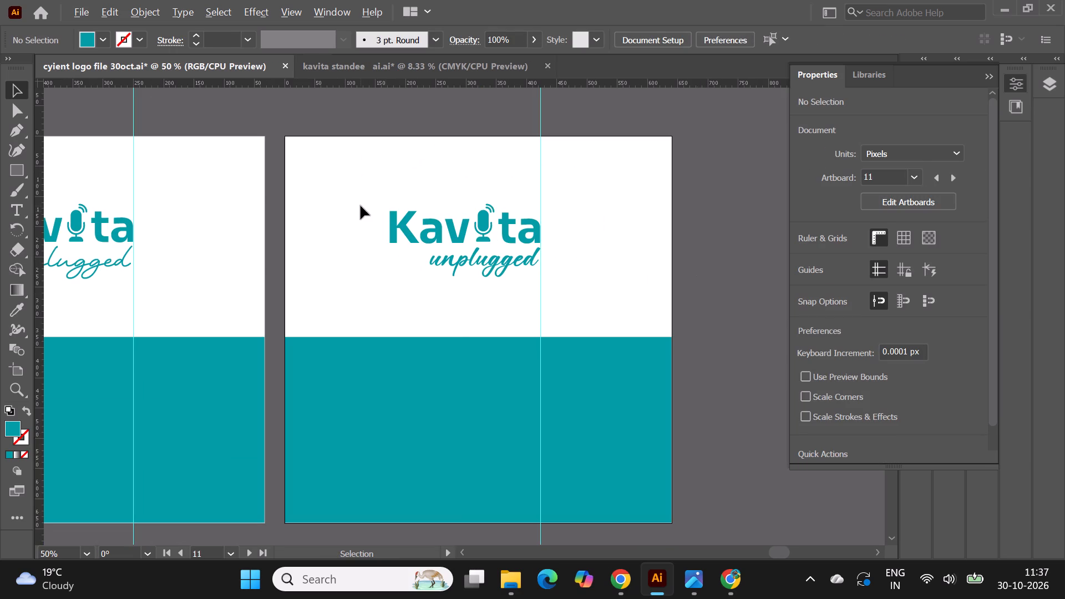
Nudge the unplugged text about 1.4 px left and 0.7 px down so its right edge meets the vertical guide.
{"action": "scroll", "coordinate": [361, 206], "scroll_direction": "up", "scroll_amount": 1, "text": "alt"}
{"action": "left_click", "coordinate": [492, 283]}
{"action": "left_click", "coordinate": [490, 283]}
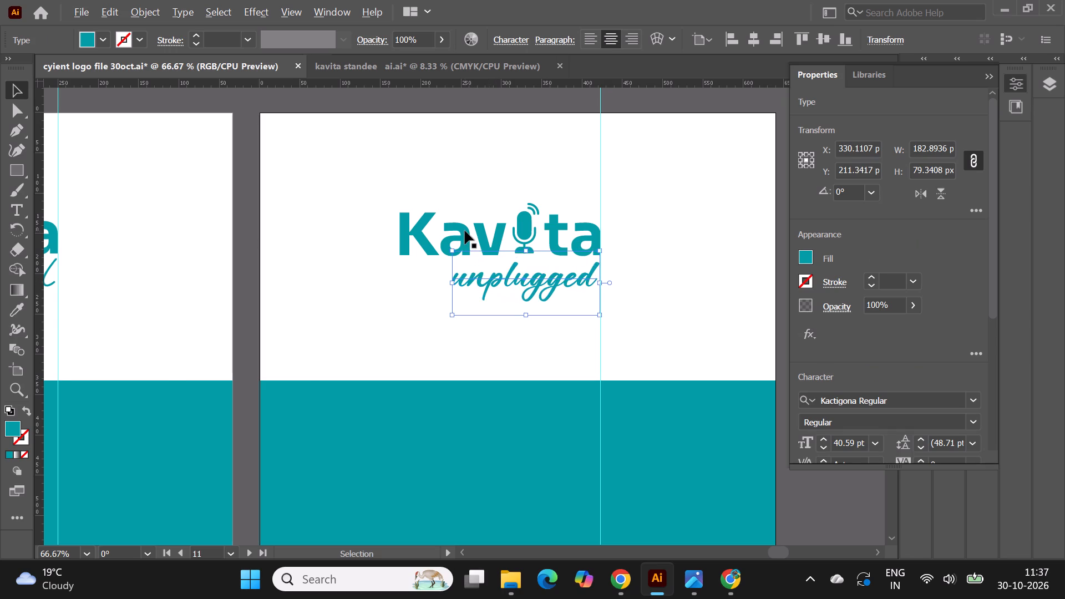
{"action": "scroll", "coordinate": [465, 231], "scroll_direction": "down", "scroll_amount": 1, "text": "alt"}
{"action": "left_click", "coordinate": [760, 232]}
Enlarge the unplugged text on artboard 11 to about 196 px wide, keeping its right edge on the guide.
{"action": "scroll", "coordinate": [761, 199], "scroll_direction": "down", "scroll_amount": 2, "text": "alt"}
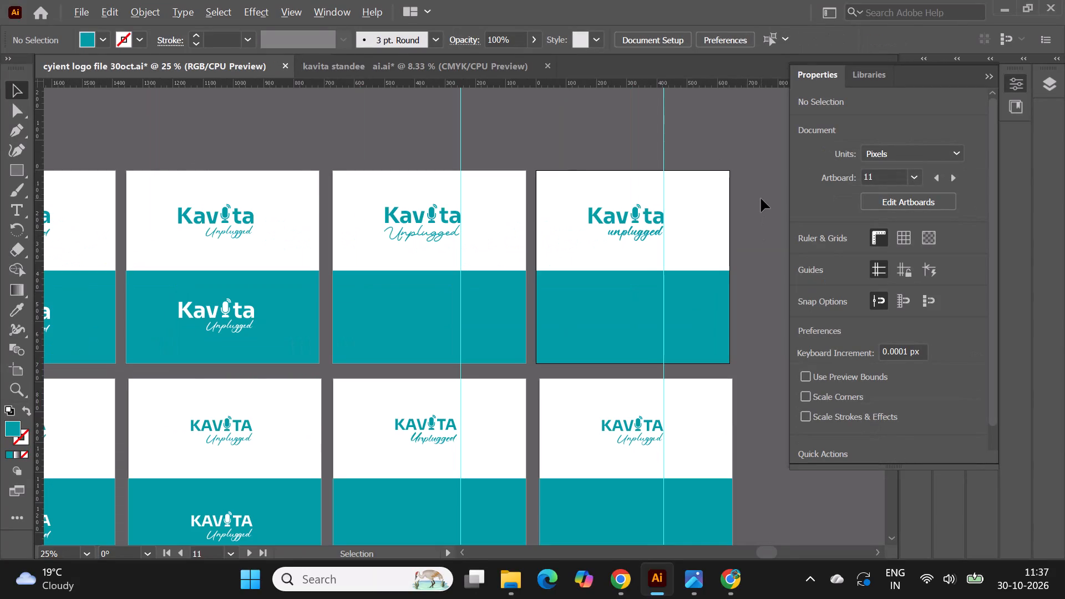
{"action": "scroll", "coordinate": [761, 199], "scroll_direction": "up", "scroll_amount": 1, "text": "alt"}
{"action": "scroll", "coordinate": [761, 199], "scroll_direction": "down", "scroll_amount": 2}
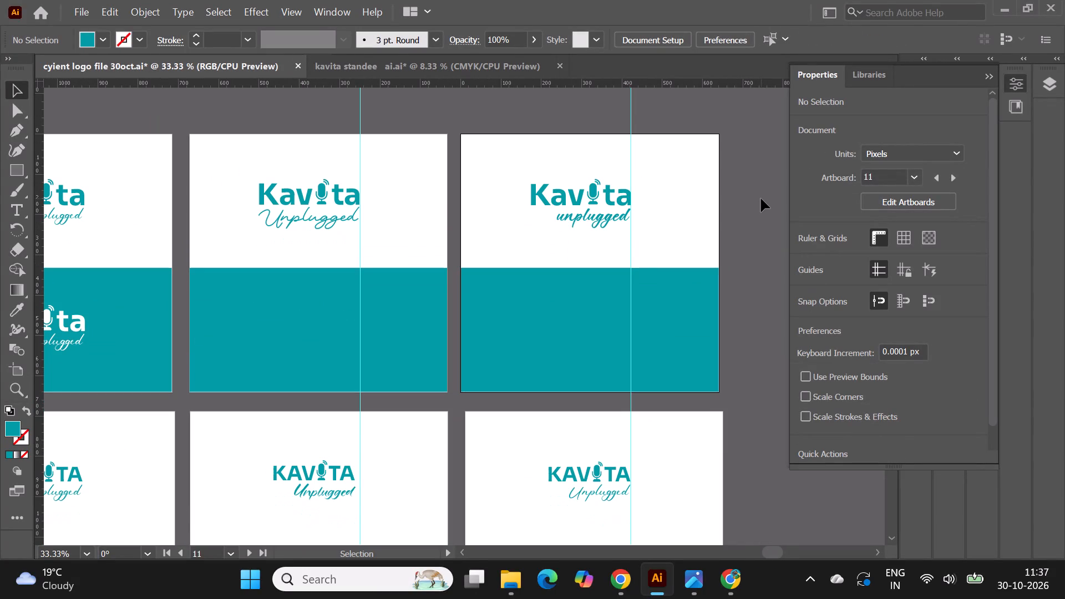
{"action": "scroll", "coordinate": [752, 206], "scroll_direction": "up", "scroll_amount": 1, "text": "alt"}
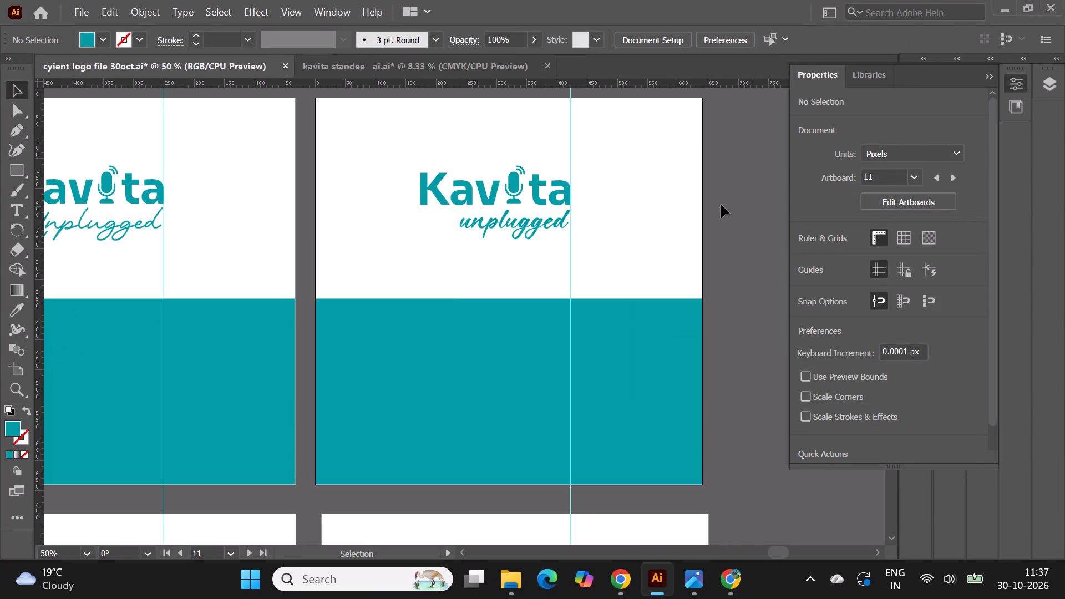
{"action": "scroll", "coordinate": [494, 155], "scroll_direction": "up", "scroll_amount": 2, "text": "alt"}
{"action": "left_click", "coordinate": [481, 298]}
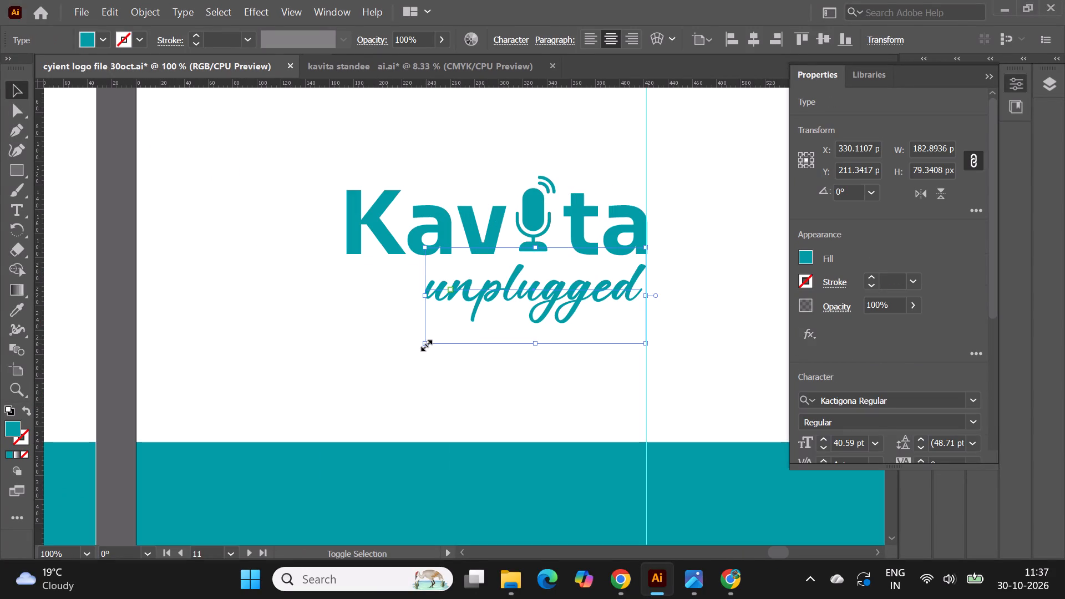
{"action": "left_click_drag", "start_coordinate": [424, 344], "coordinate": [407, 354], "text": "shift"}
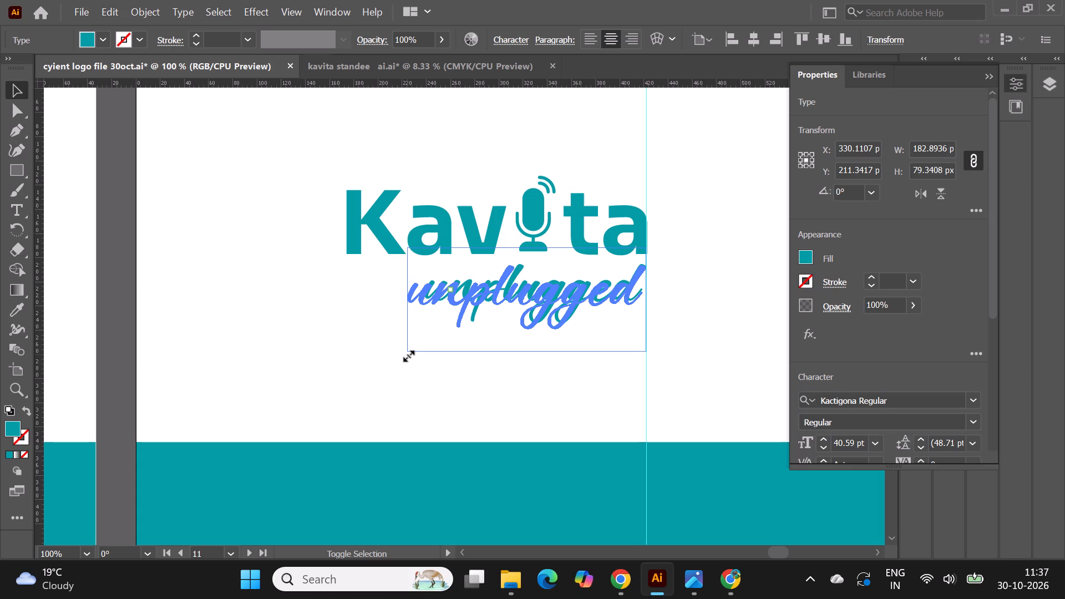
{"action": "left_click_drag", "start_coordinate": [407, 354], "coordinate": [408, 354], "text": "shift"}
{"action": "scroll", "coordinate": [417, 225], "scroll_direction": "down", "scroll_amount": 2, "text": "alt"}
{"action": "left_click", "coordinate": [701, 263]}
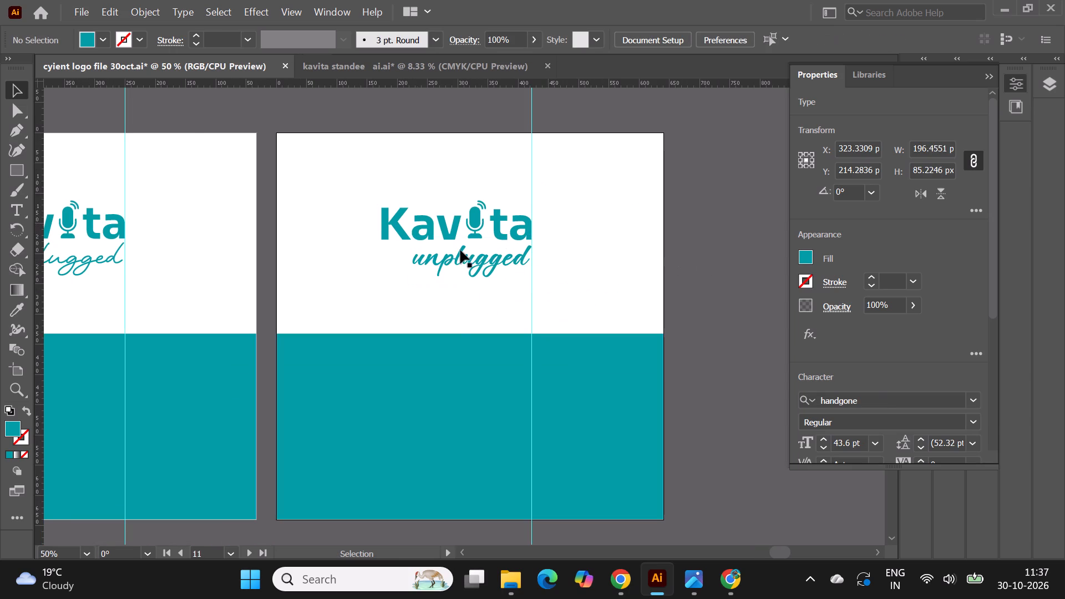
Move the unplugged text on artboard 11 up about 2 px, closer beneath the Kavita wordmark.
{"action": "scroll", "coordinate": [460, 250], "scroll_direction": "up", "scroll_amount": 2, "text": "alt"}
{"action": "left_click", "coordinate": [459, 261]}
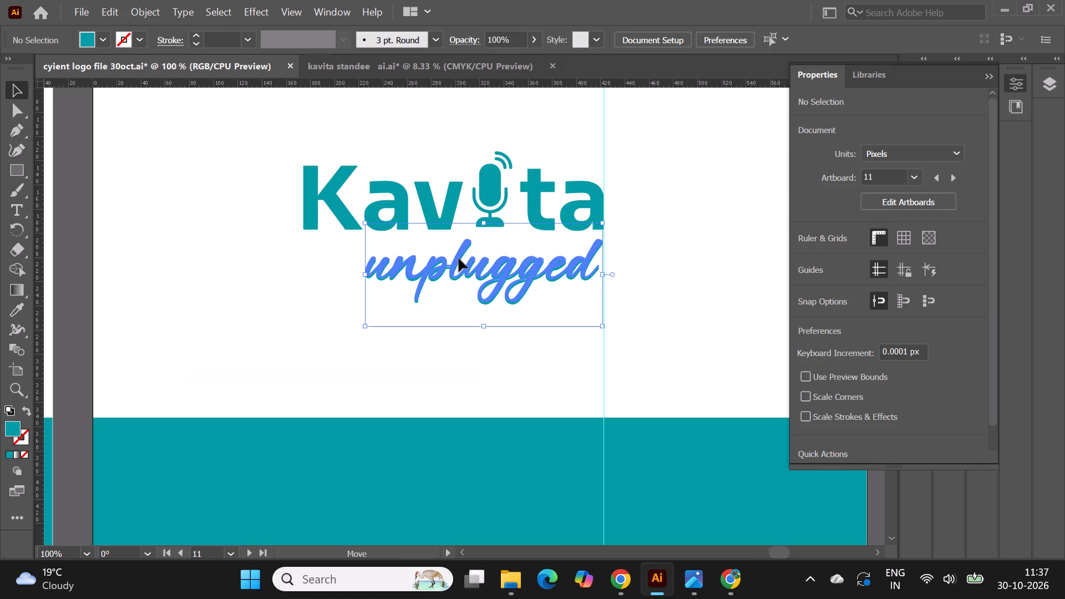
{"action": "scroll", "coordinate": [476, 200], "scroll_direction": "down", "scroll_amount": 3, "text": "alt"}
{"action": "left_click", "coordinate": [654, 240]}
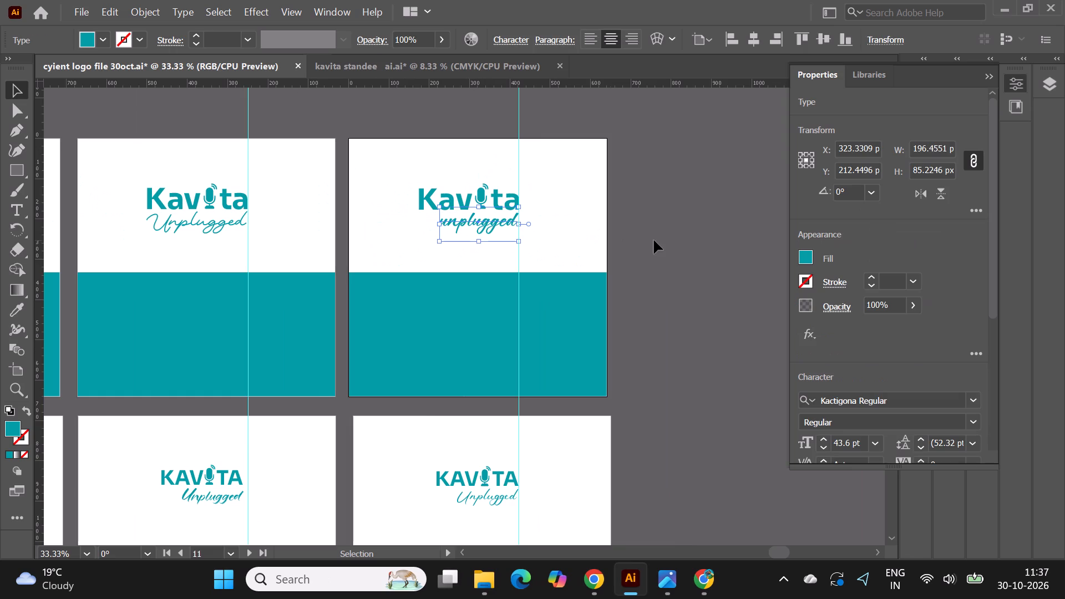
{"action": "scroll", "coordinate": [714, 204], "scroll_direction": "down", "scroll_amount": 1, "text": "alt"}
{"action": "scroll", "coordinate": [460, 209], "scroll_direction": "up", "scroll_amount": 1, "text": "alt"}
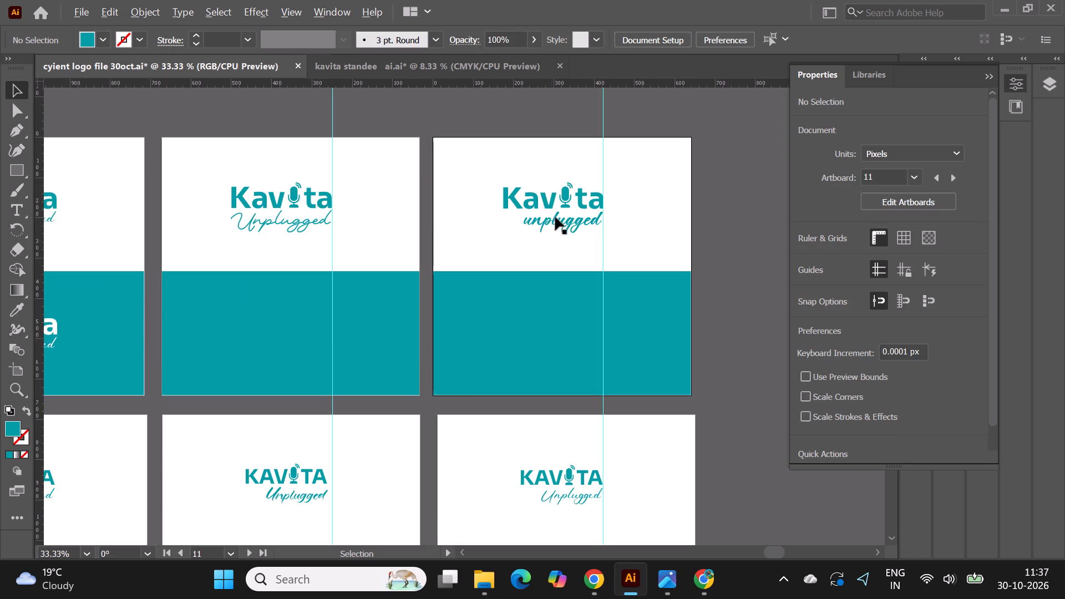
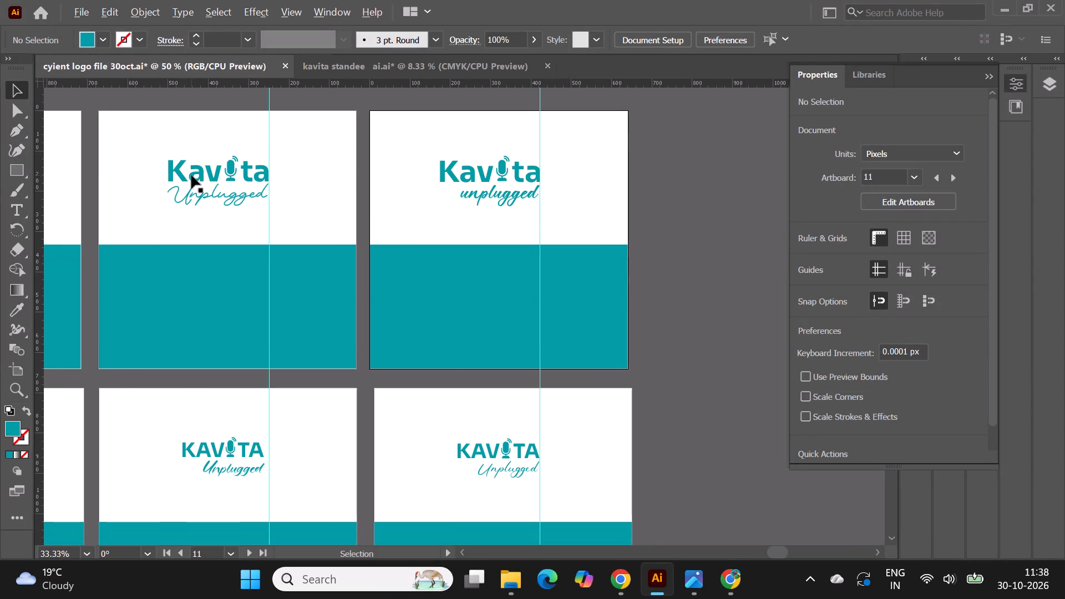
Compare the unplugged lettering on artboard 11 with the neighbouring Kavita logo variants, including those in the row below.
{"action": "scroll", "coordinate": [191, 175], "scroll_direction": "up", "scroll_amount": 2, "text": "alt"}
{"action": "scroll", "coordinate": [384, 176], "scroll_direction": "down", "scroll_amount": 2, "text": "alt"}
{"action": "scroll", "coordinate": [283, 182], "scroll_direction": "down", "scroll_amount": 1, "text": "alt"}
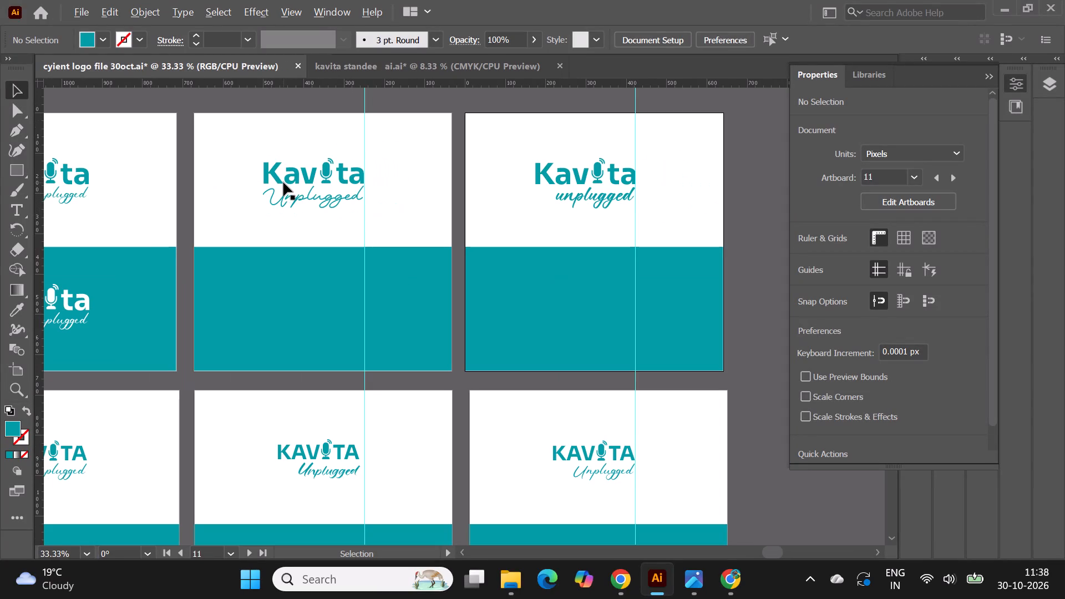
{"action": "scroll", "coordinate": [283, 182], "scroll_direction": "down", "scroll_amount": 5}
{"action": "scroll", "coordinate": [283, 182], "scroll_direction": "down", "scroll_amount": 1, "text": "alt"}
{"action": "scroll", "coordinate": [290, 126], "scroll_direction": "up", "scroll_amount": 1, "text": "alt"}
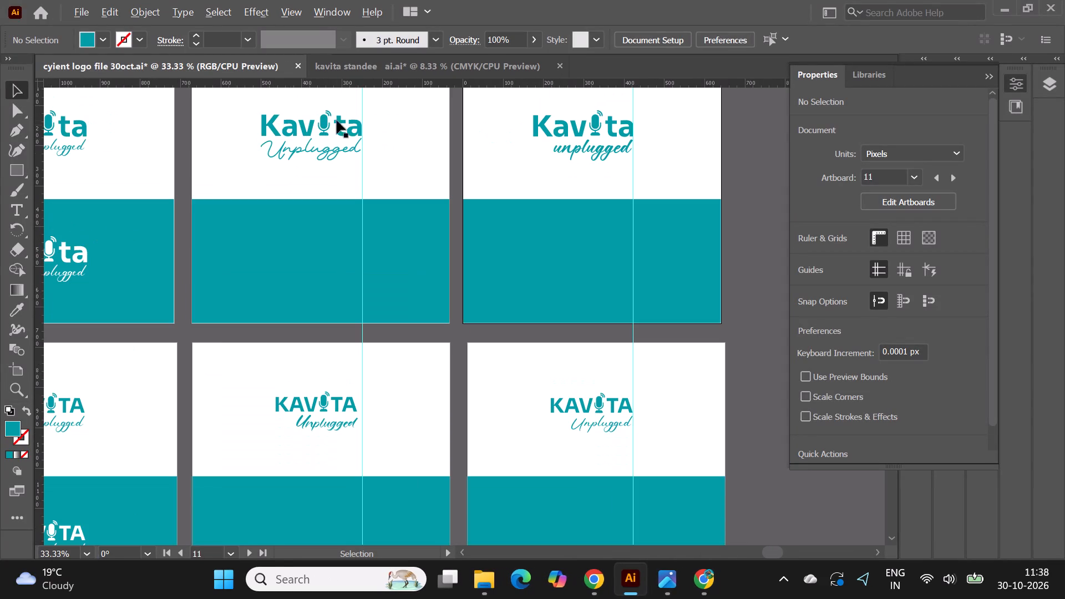
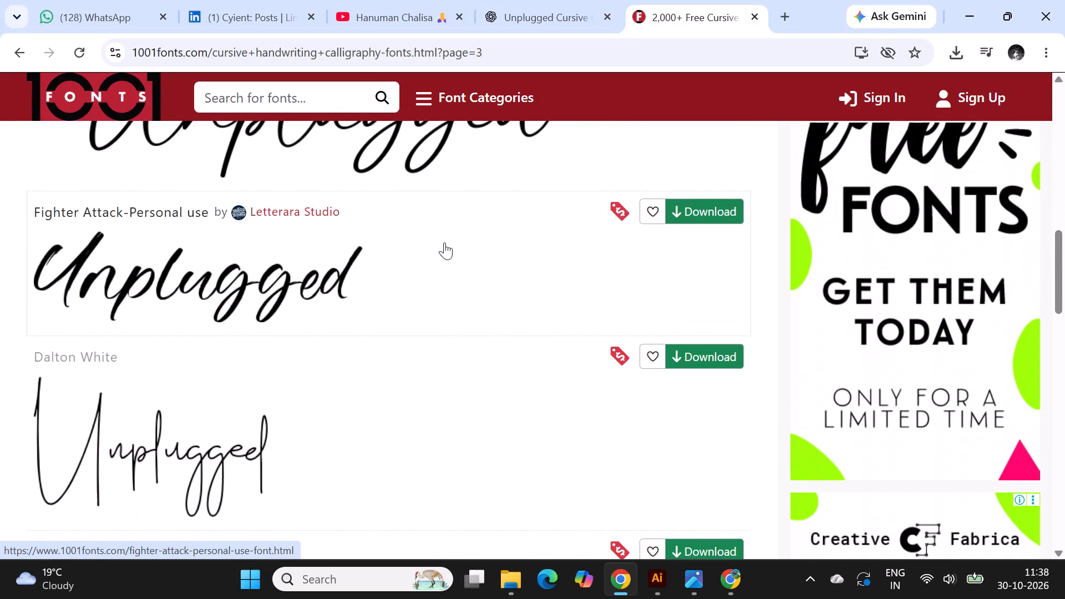
Look through the Unplugged previews on page 3 of the cursive handwriting calligraphy fonts and go on to page 4.
{"action": "scroll", "coordinate": [444, 242], "scroll_direction": "down", "scroll_amount": 4}
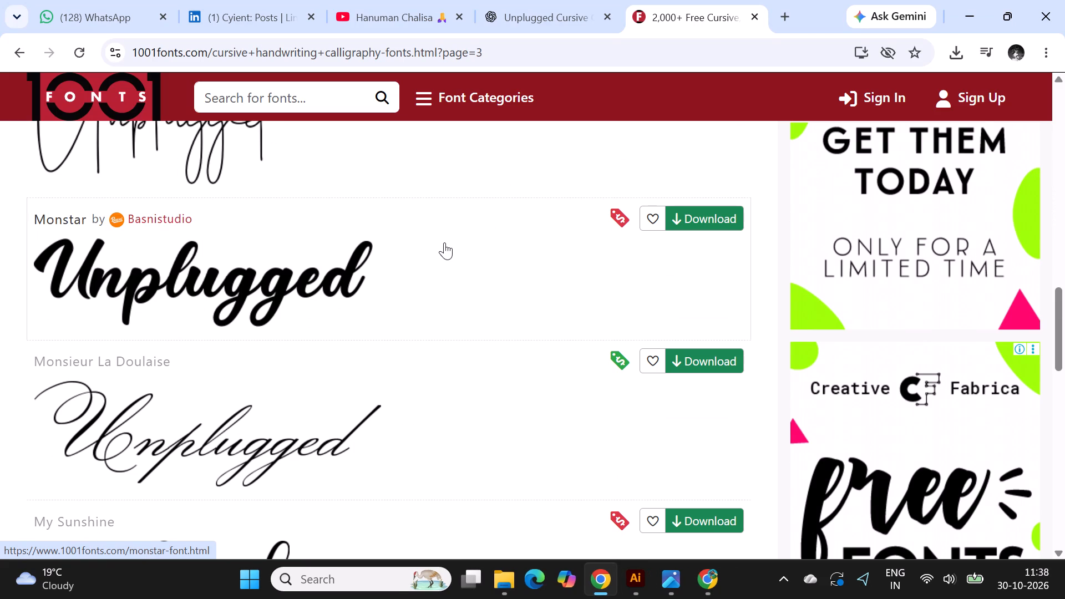
{"action": "scroll", "coordinate": [444, 242], "scroll_direction": "down", "scroll_amount": 9}
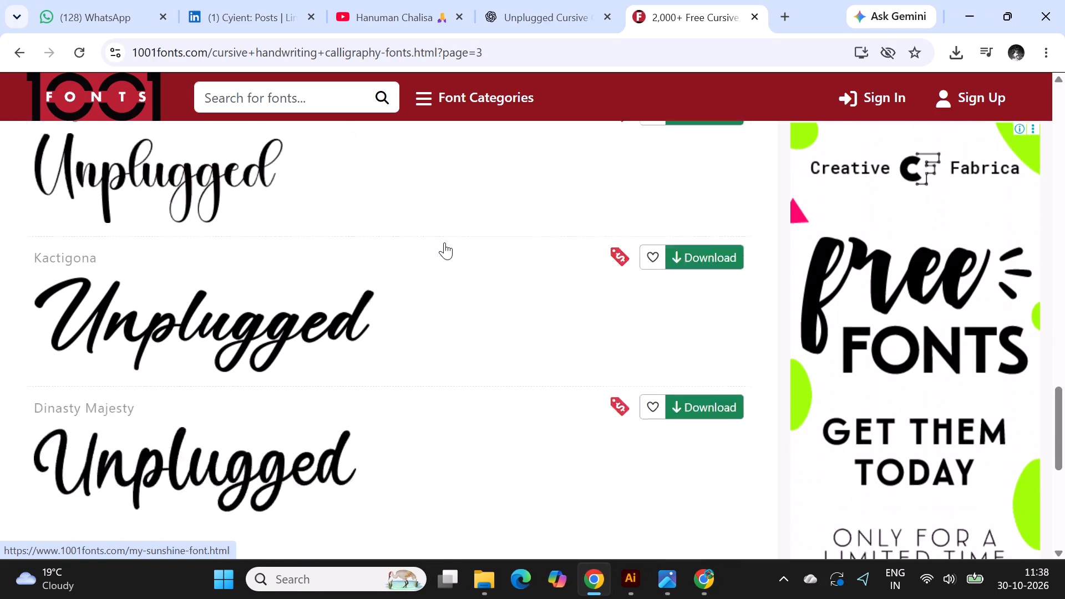
{"action": "scroll", "coordinate": [444, 242], "scroll_direction": "up", "scroll_amount": 2}
{"action": "scroll", "coordinate": [444, 242], "scroll_direction": "down", "scroll_amount": 3}
{"action": "left_click", "coordinate": [379, 322]}
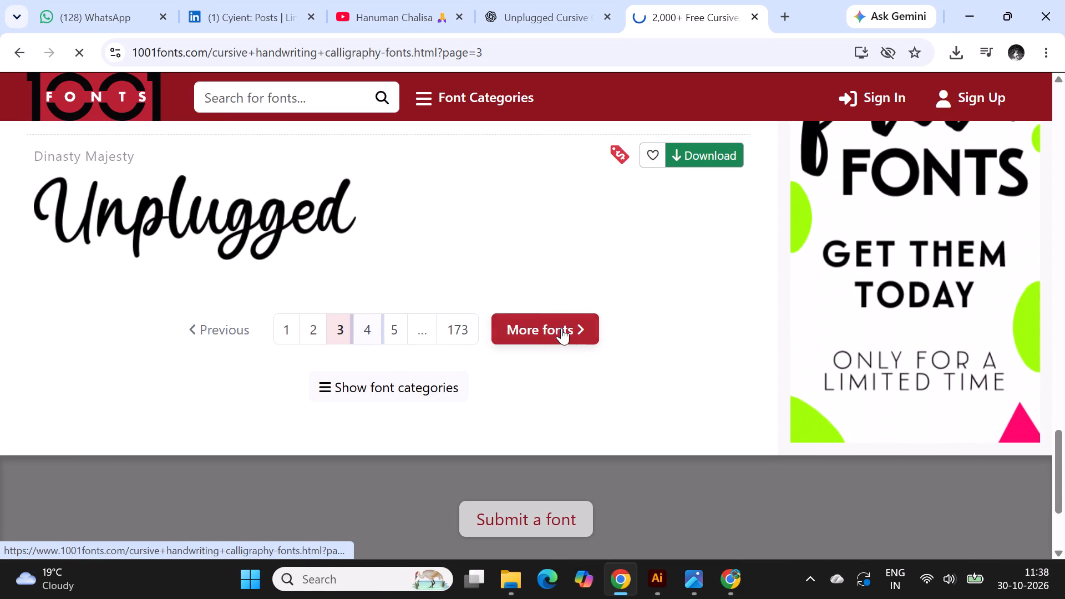
Browse the Unplugged previews on page 4 of the font results and download the Bentagone font.
{"action": "scroll", "coordinate": [638, 261], "scroll_direction": "down", "scroll_amount": 3}
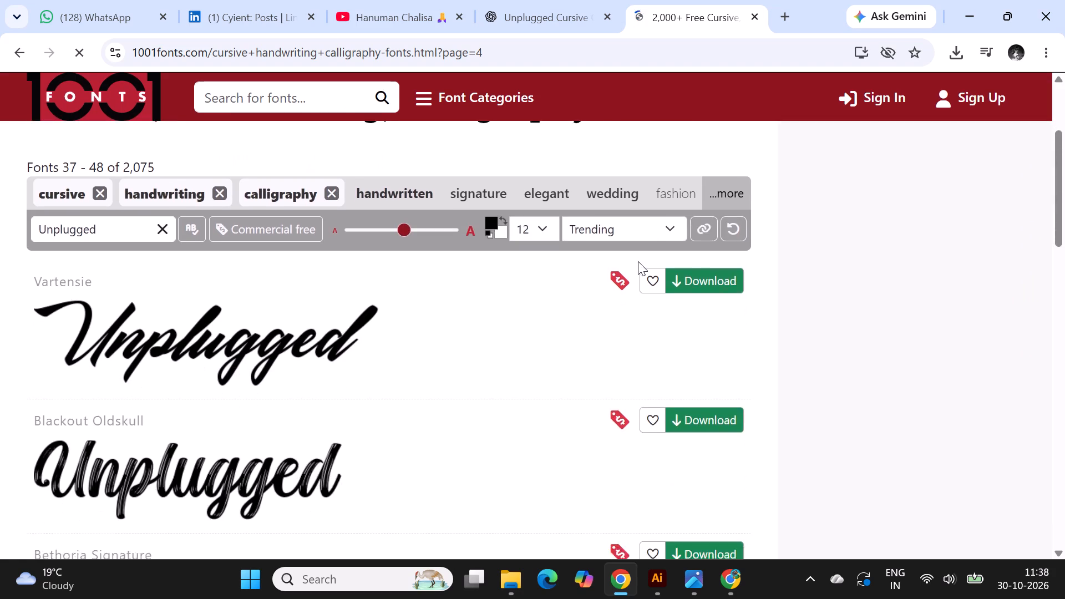
{"action": "scroll", "coordinate": [638, 261], "scroll_direction": "down", "scroll_amount": 7}
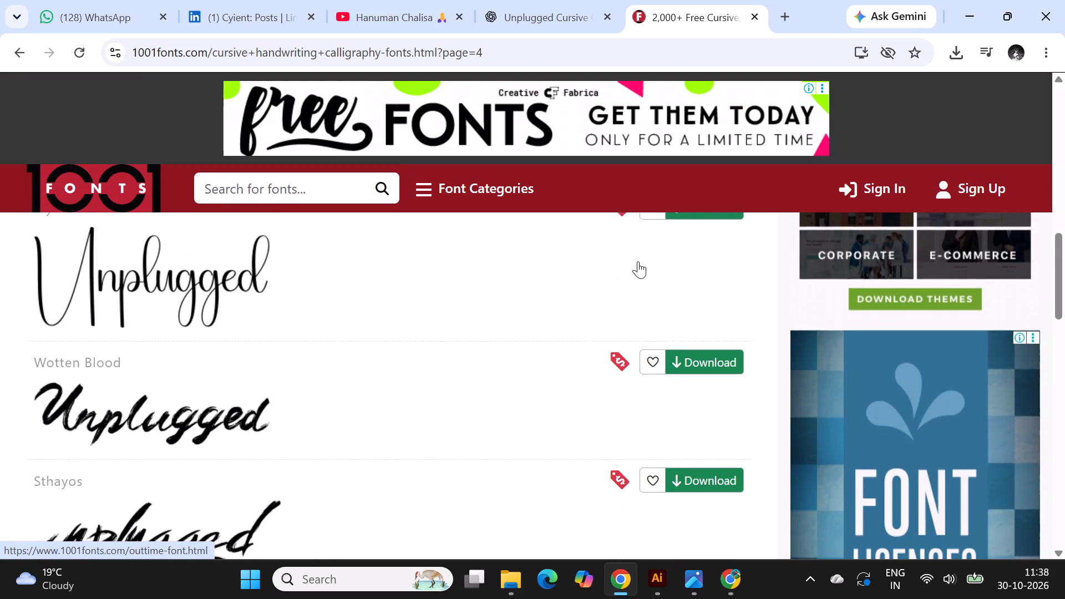
{"action": "scroll", "coordinate": [486, 271], "scroll_direction": "down", "scroll_amount": 8}
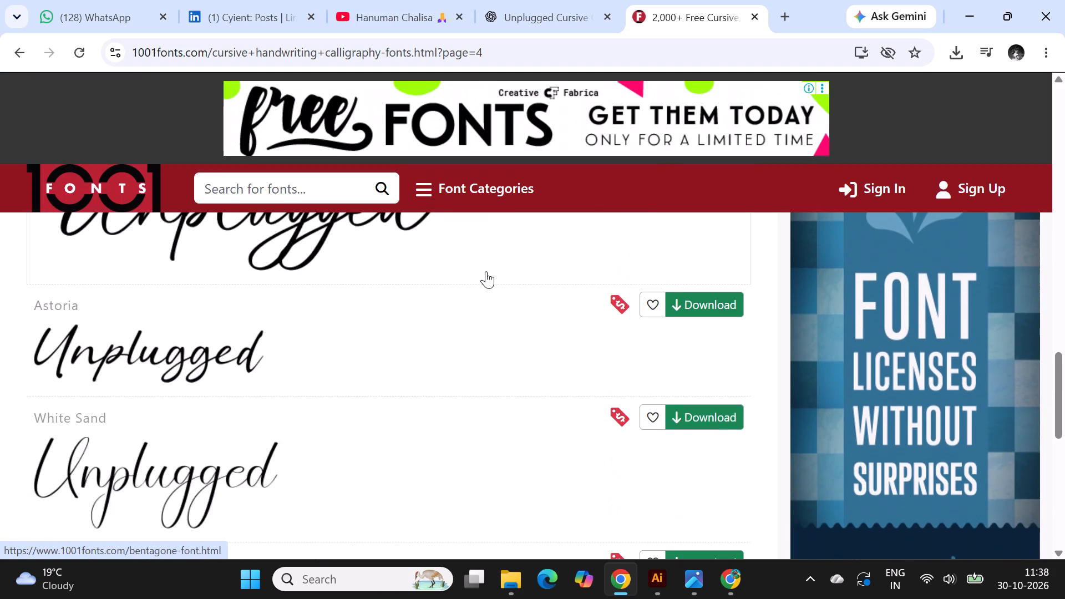
{"action": "scroll", "coordinate": [486, 271], "scroll_direction": "up", "scroll_amount": 2}
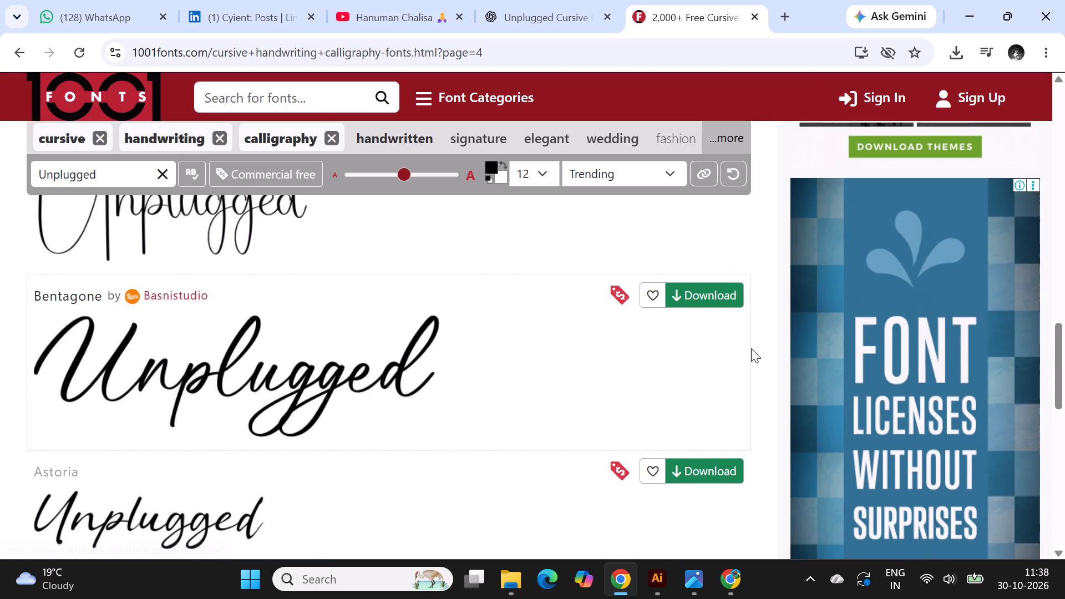
{"action": "left_click", "coordinate": [698, 294]}
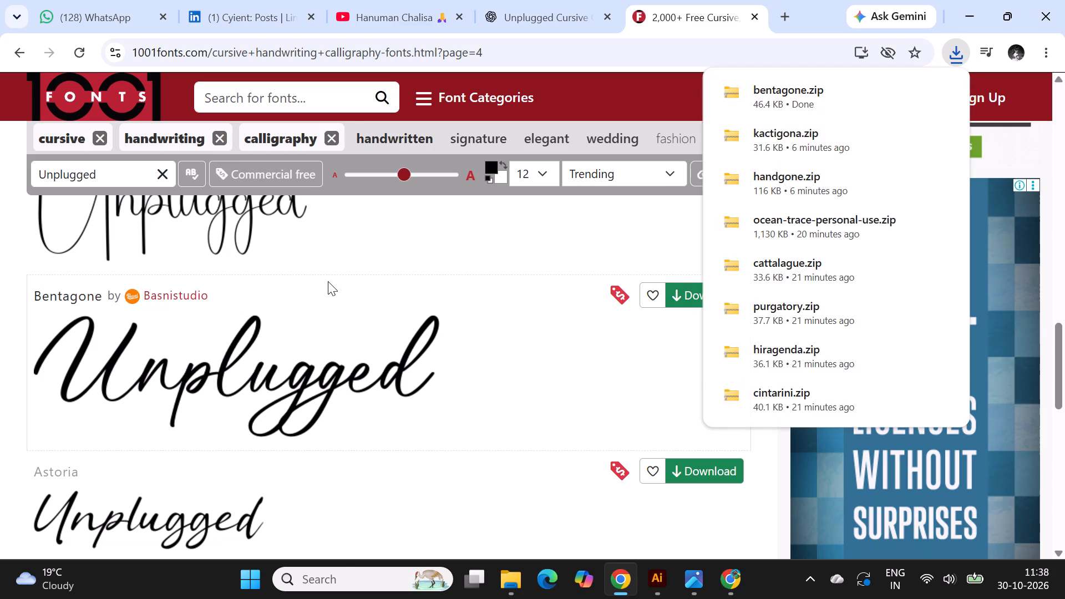
Browse the remaining Unplugged previews on page 4 of the font results and download the White Sand font.
{"action": "scroll", "coordinate": [328, 281], "scroll_direction": "down", "scroll_amount": 4}
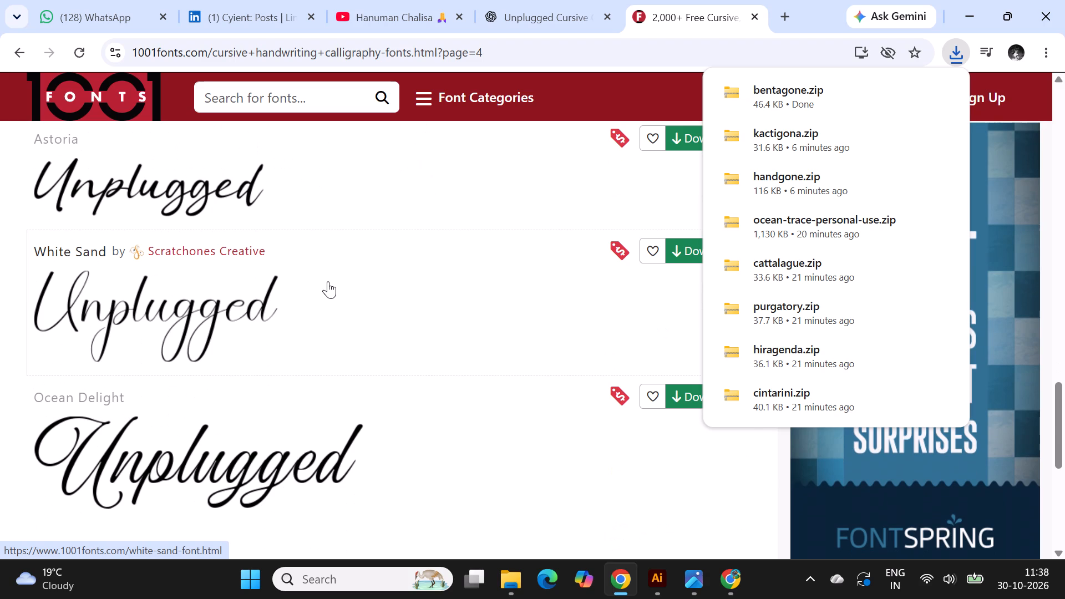
{"action": "scroll", "coordinate": [479, 280], "scroll_direction": "down", "scroll_amount": 1}
{"action": "left_click", "coordinate": [680, 164]}
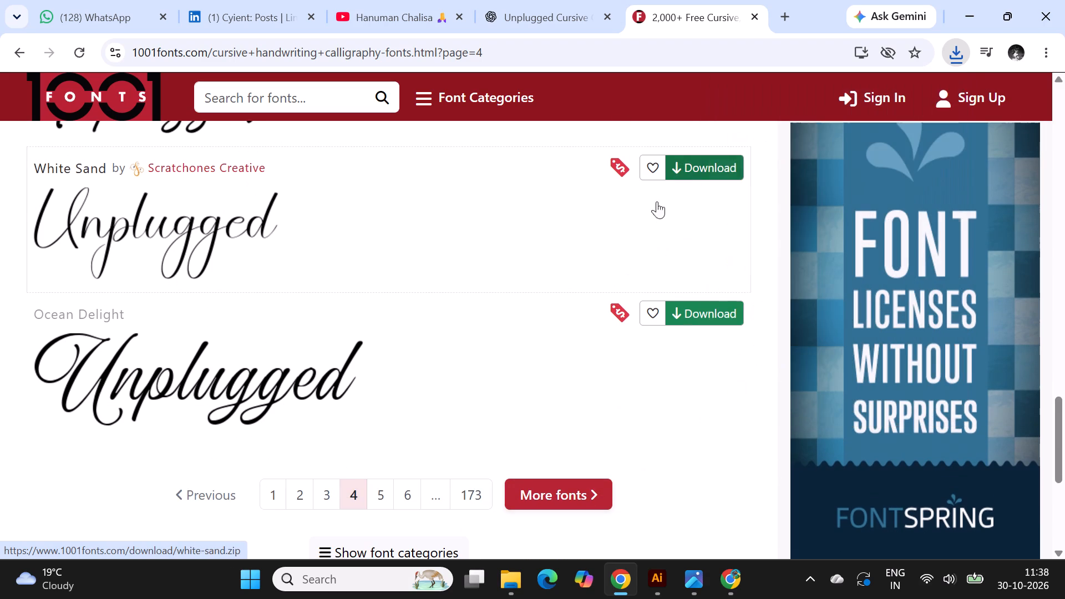
Go on to page 5 of the cursive handwriting calligraphy fonts and look through its Unplugged previews.
{"action": "left_click", "coordinate": [372, 494]}
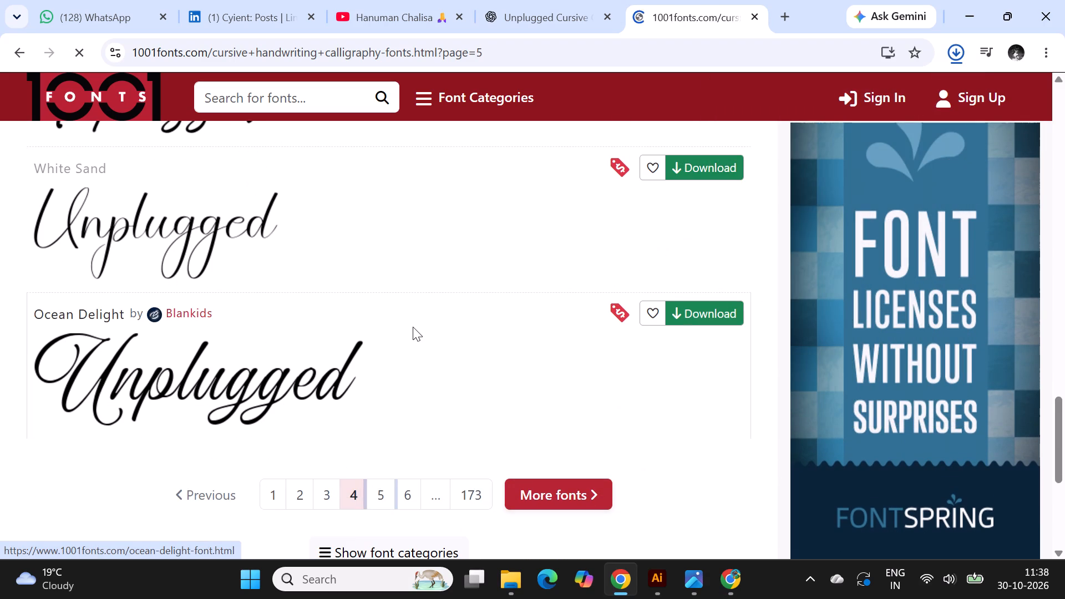
{"action": "scroll", "coordinate": [413, 327], "scroll_direction": "down", "scroll_amount": 8}
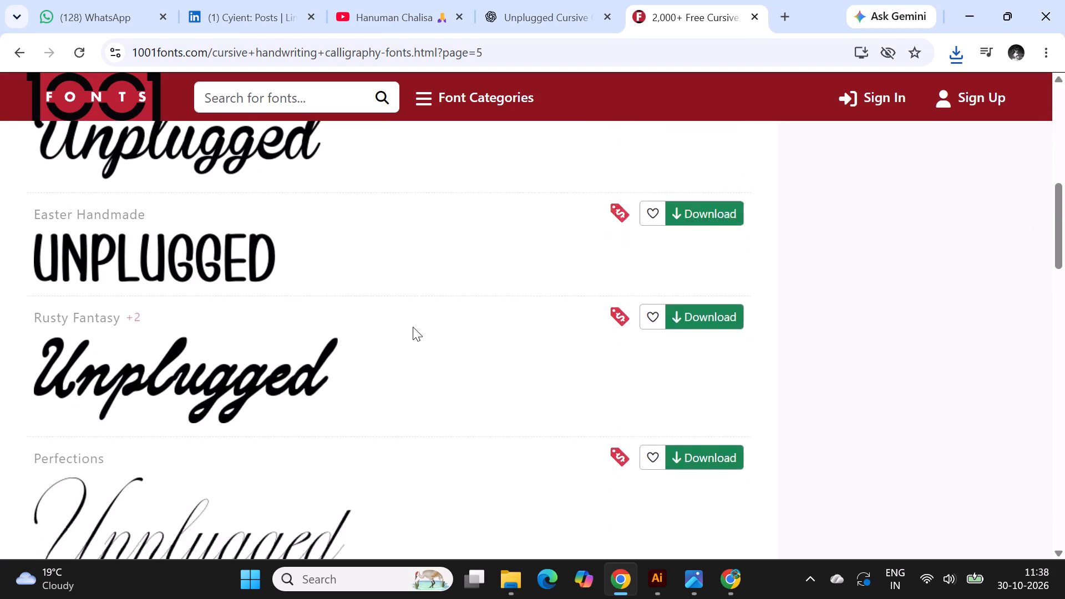
{"action": "scroll", "coordinate": [413, 327], "scroll_direction": "down", "scroll_amount": 4}
{"action": "scroll", "coordinate": [433, 432], "scroll_direction": "down", "scroll_amount": 4}
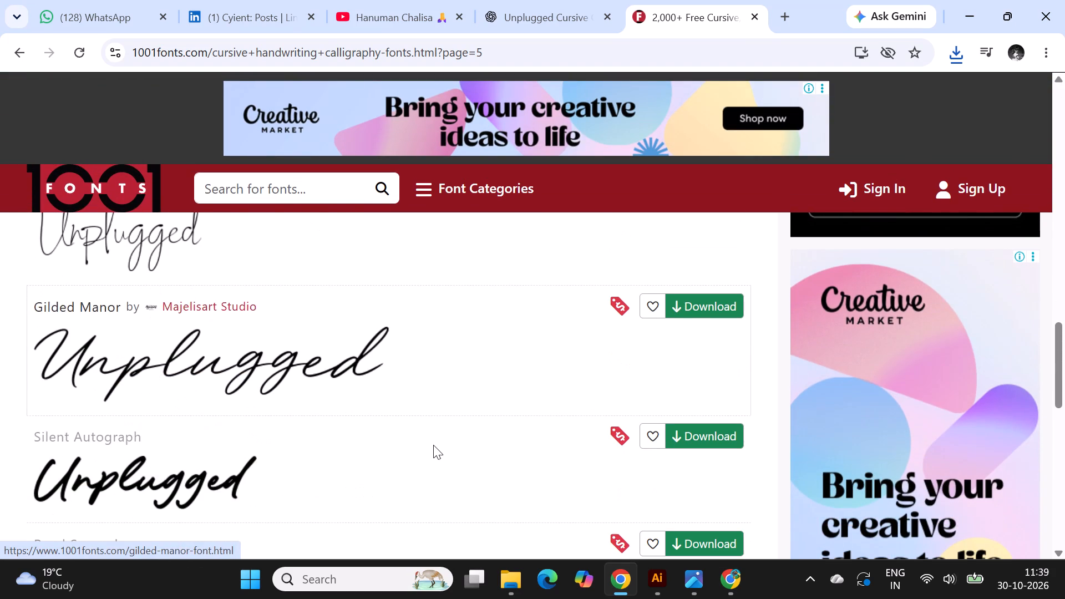
{"action": "scroll", "coordinate": [468, 433], "scroll_direction": "down", "scroll_amount": 2}
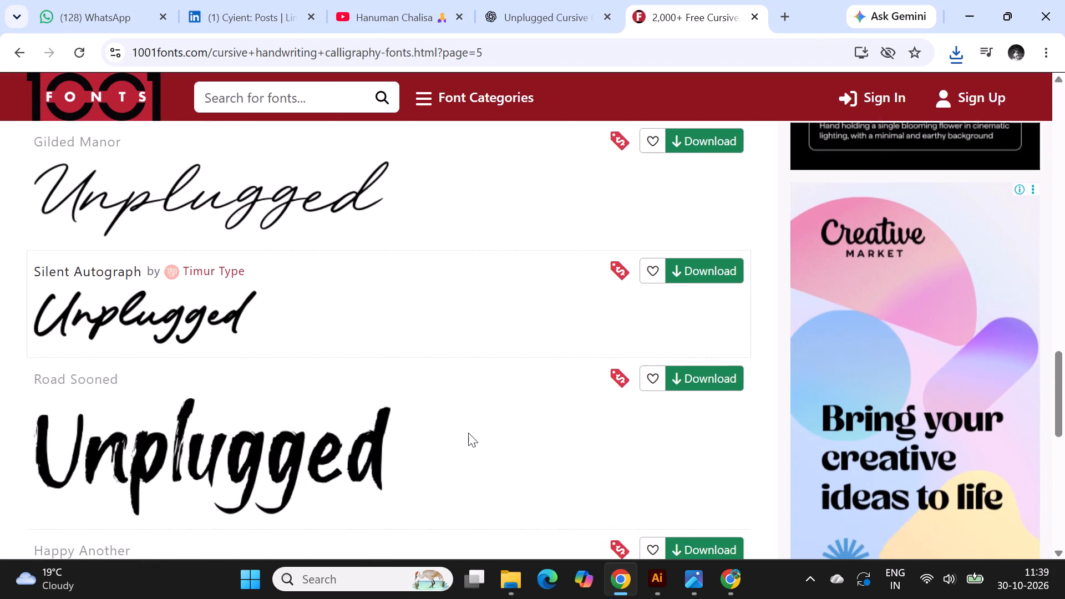
{"action": "scroll", "coordinate": [468, 433], "scroll_direction": "down", "scroll_amount": 4}
In File Explorer's Downloads folder, extract the bentagone archive into a bentagone folder and delete its zip file.
{"action": "left_click", "coordinate": [510, 577]}
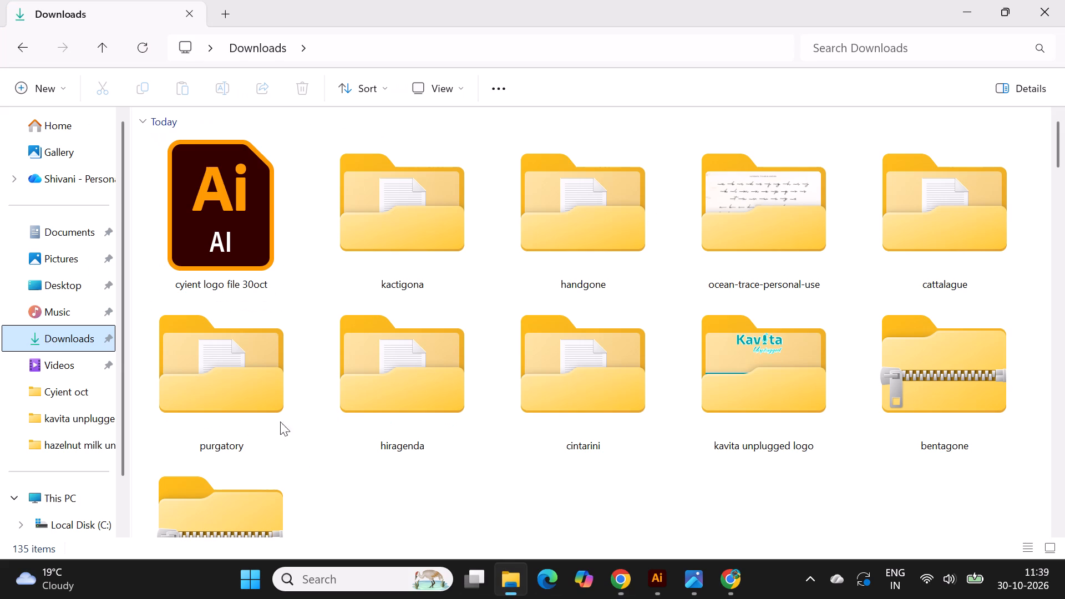
{"action": "left_click", "coordinate": [49, 344]}
{"action": "scroll", "coordinate": [506, 366], "scroll_direction": "up", "scroll_amount": 3}
{"action": "right_click", "coordinate": [394, 210]}
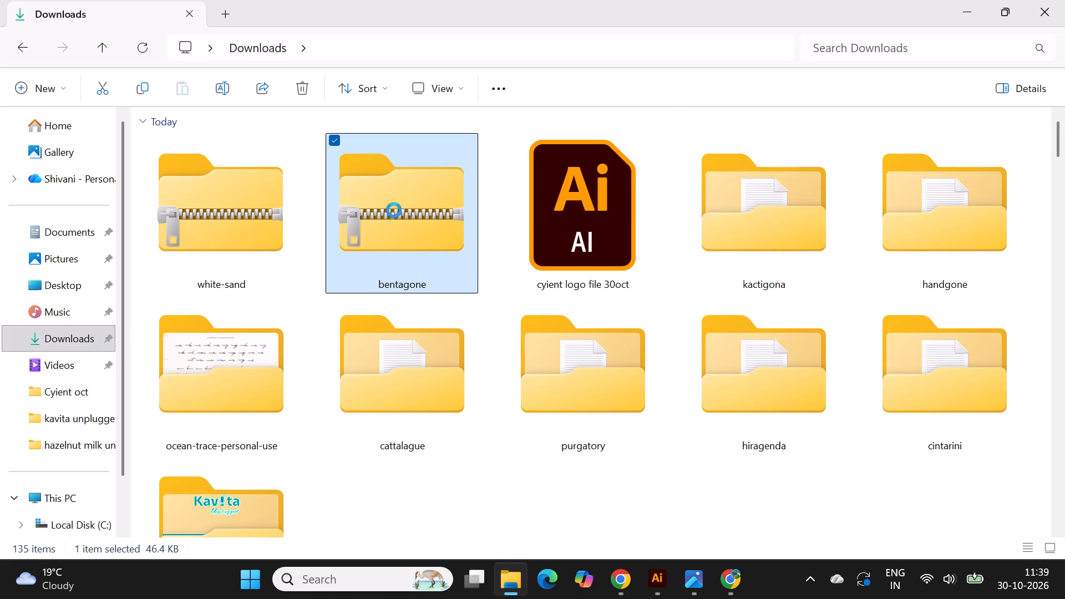
{"action": "left_click", "coordinate": [475, 233]}
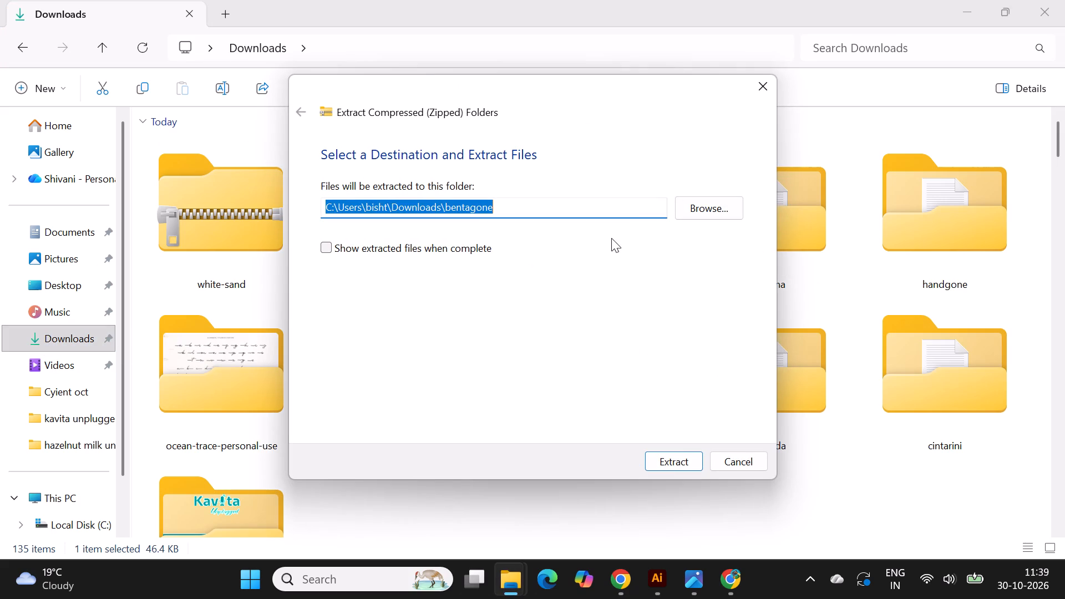
{"action": "left_click", "coordinate": [666, 464]}
{"action": "left_click", "coordinate": [716, 499]}
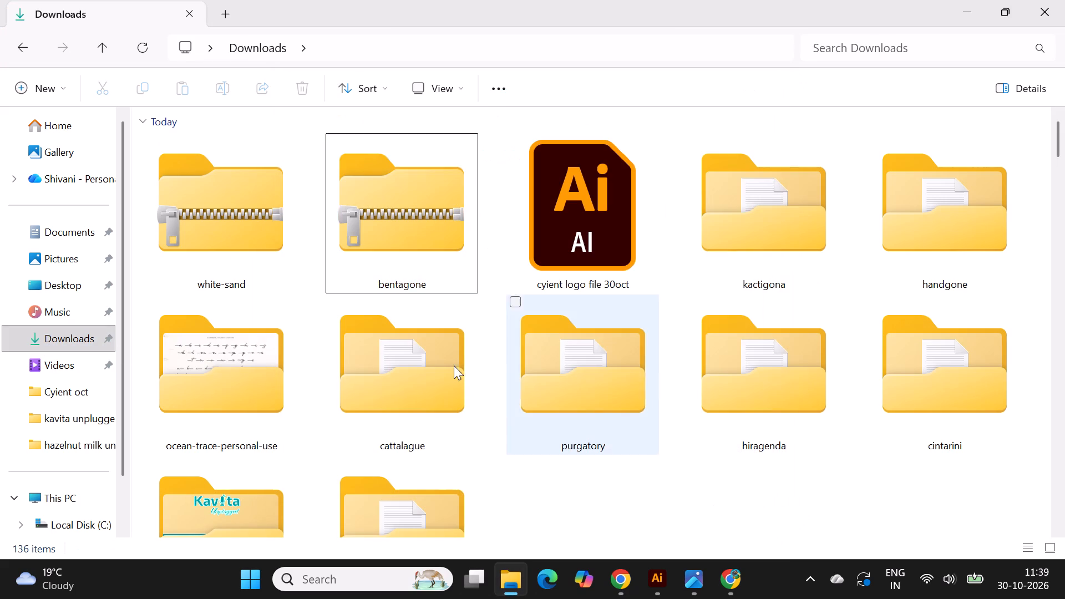
{"action": "left_click", "coordinate": [395, 217]}
{"action": "key", "text": "Delete"}
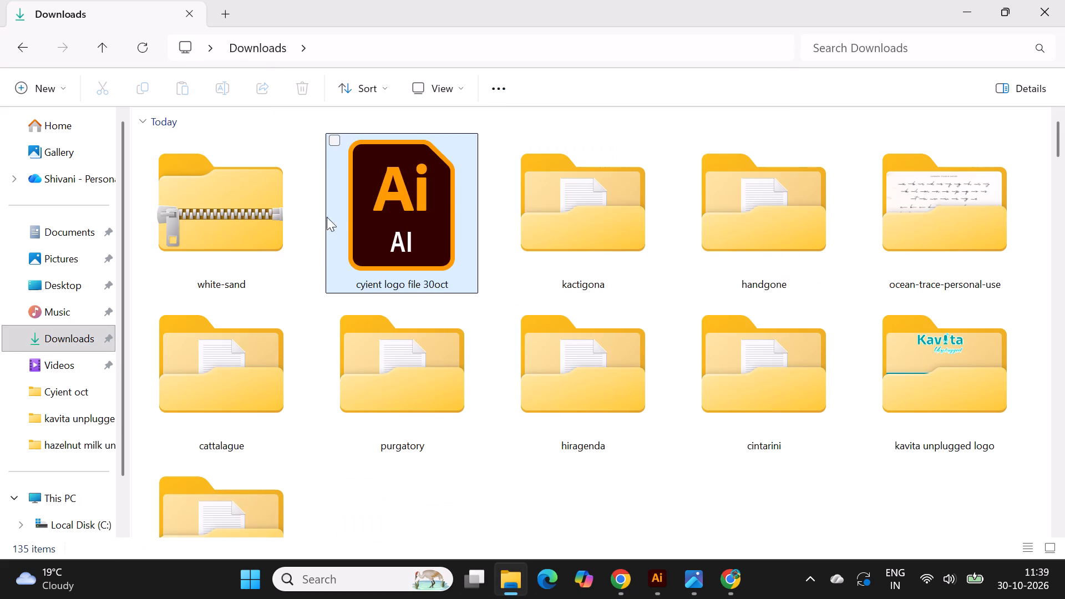
Extract the white-sand archive into a white-sand folder in Downloads and delete its zip file.
{"action": "left_click", "coordinate": [251, 202]}
{"action": "right_click", "coordinate": [251, 202]}
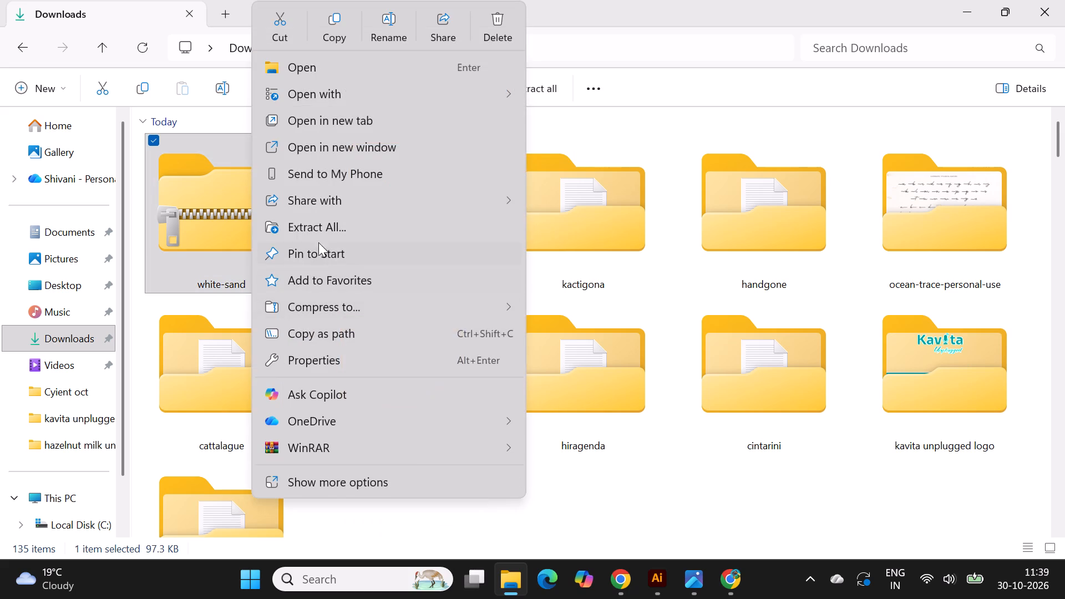
{"action": "left_click", "coordinate": [324, 216]}
{"action": "left_click", "coordinate": [653, 465]}
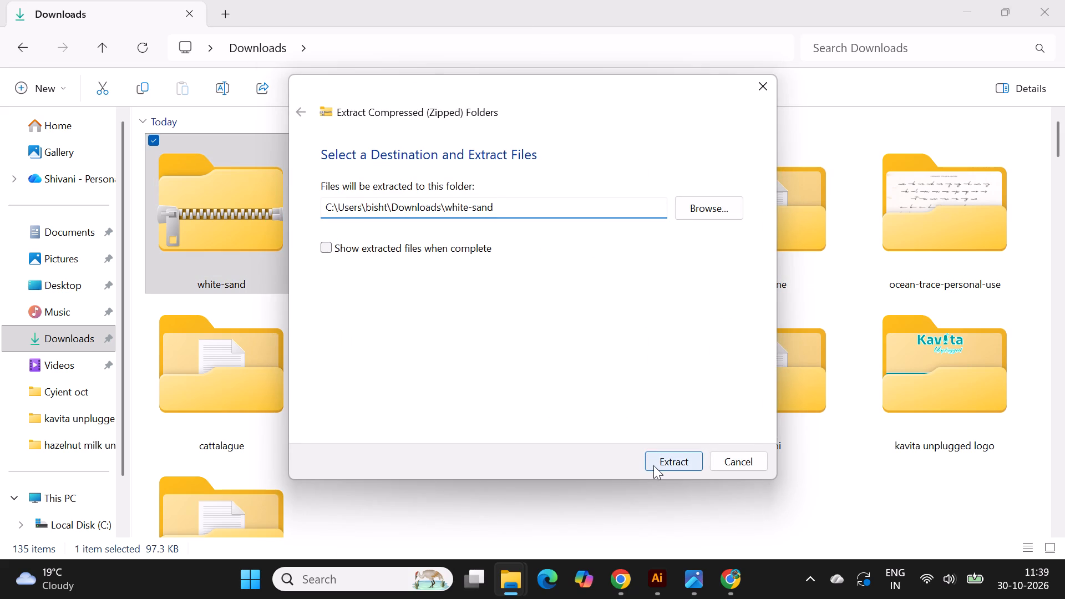
{"action": "left_click", "coordinate": [711, 504]}
{"action": "left_click", "coordinate": [192, 230]}
{"action": "key", "text": "Delete"}
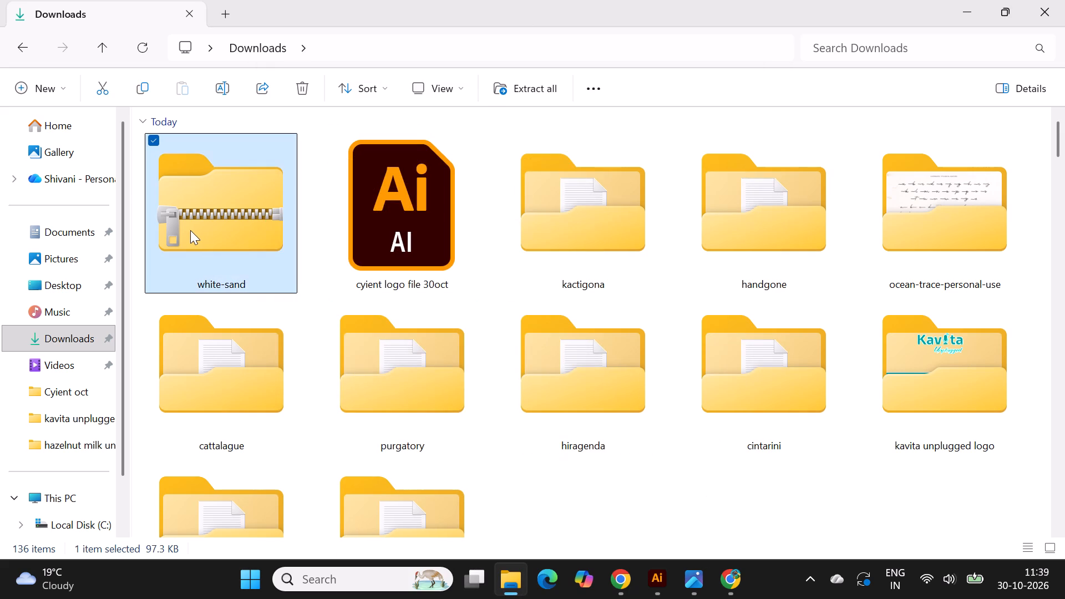
Install the White Sand OpenType font from the extracted white-sand folder and close its preview.
{"action": "scroll", "coordinate": [191, 230], "scroll_direction": "down", "scroll_amount": 1}
{"action": "double_click", "coordinate": [211, 411]}
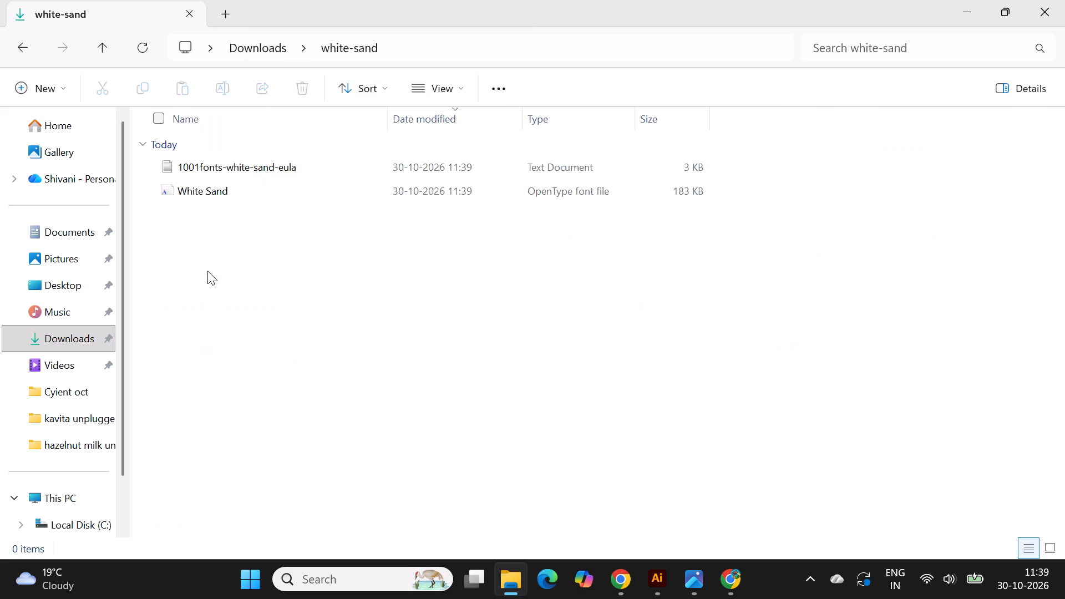
{"action": "double_click", "coordinate": [186, 191]}
{"action": "left_click", "coordinate": [254, 160]}
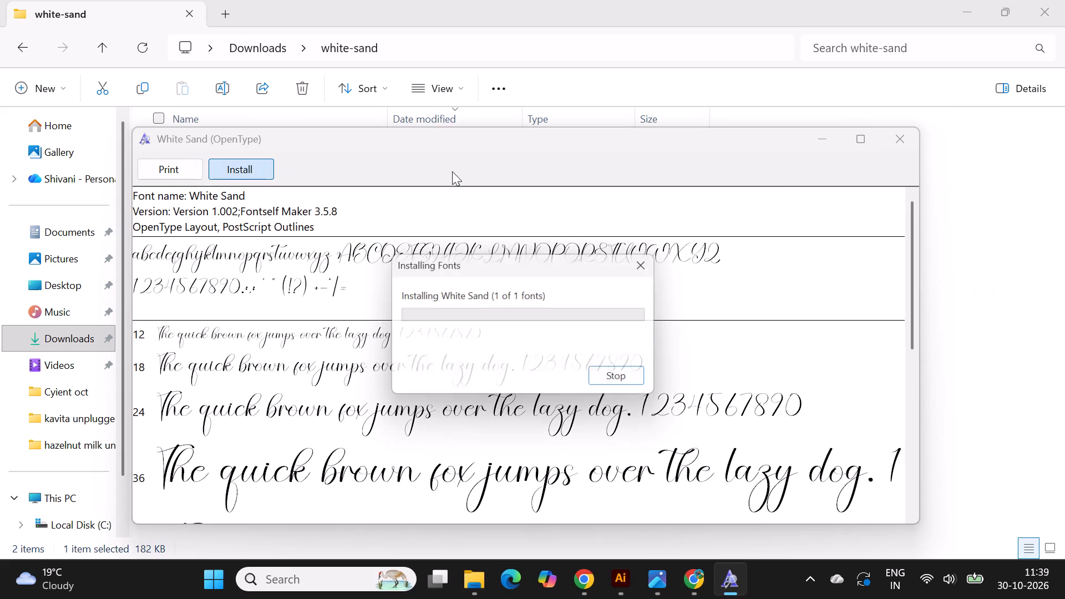
{"action": "left_click", "coordinate": [900, 136]}
Install the Bentagone Regular font from the bentagone folder, close its preview and return to Downloads.
{"action": "left_click", "coordinate": [82, 341]}
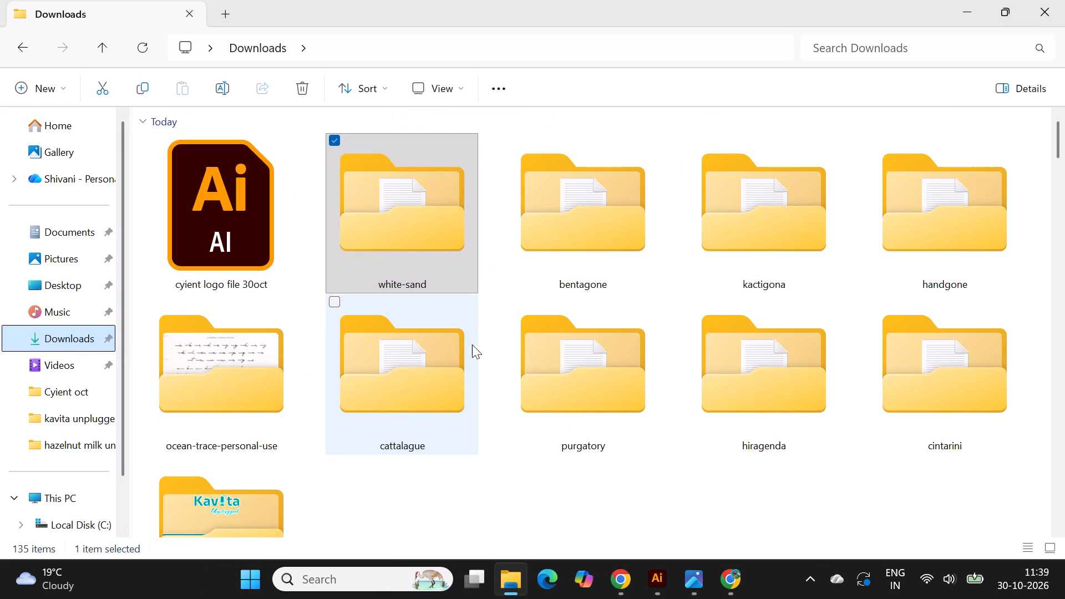
{"action": "scroll", "coordinate": [417, 378], "scroll_direction": "up", "scroll_amount": 2}
{"action": "double_click", "coordinate": [555, 258]}
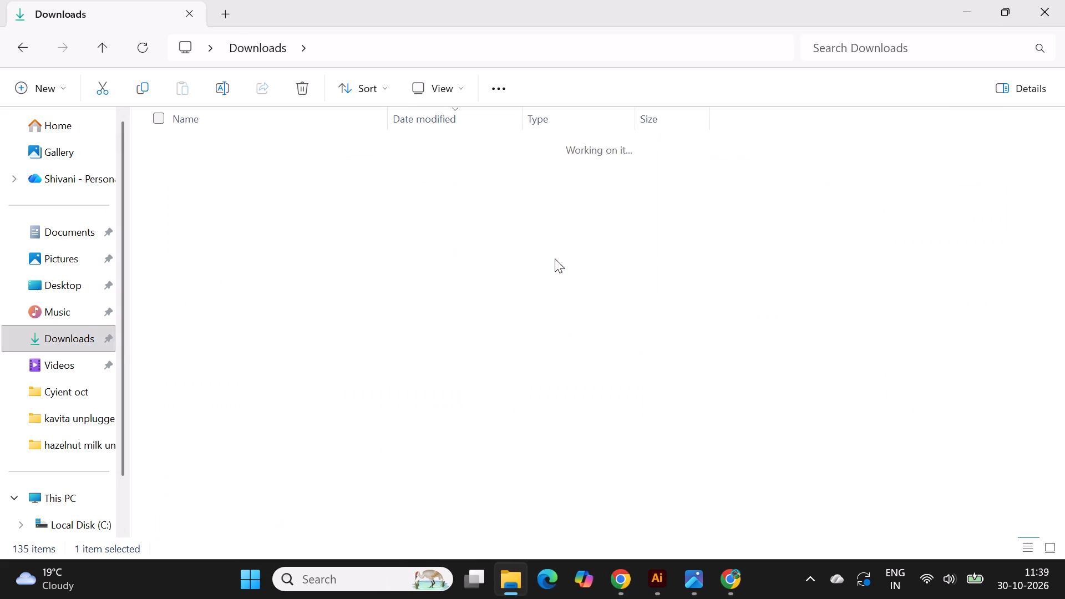
{"action": "double_click", "coordinate": [214, 191]}
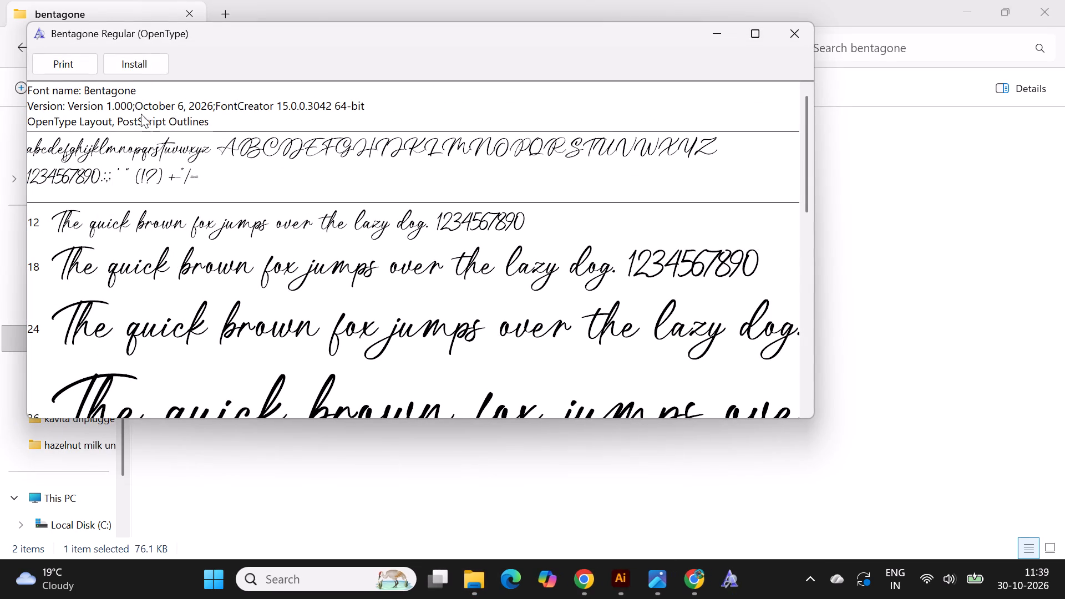
{"action": "left_click", "coordinate": [134, 59]}
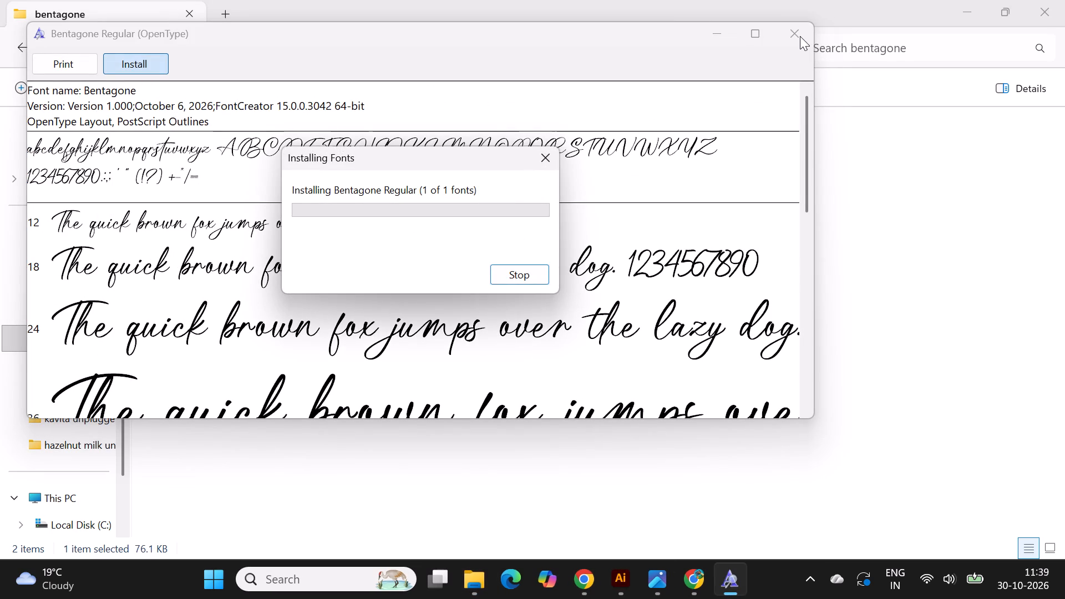
{"action": "left_click", "coordinate": [797, 29]}
{"action": "left_click", "coordinate": [59, 333]}
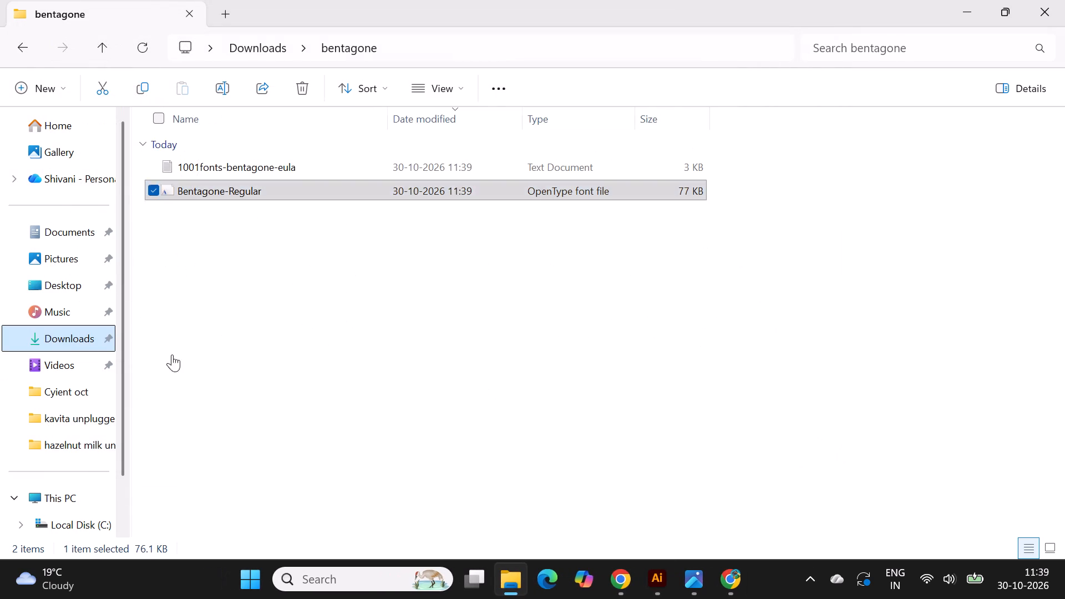
{"action": "scroll", "coordinate": [389, 394], "scroll_direction": "up", "scroll_amount": 5}
{"action": "left_click", "coordinate": [439, 510]}
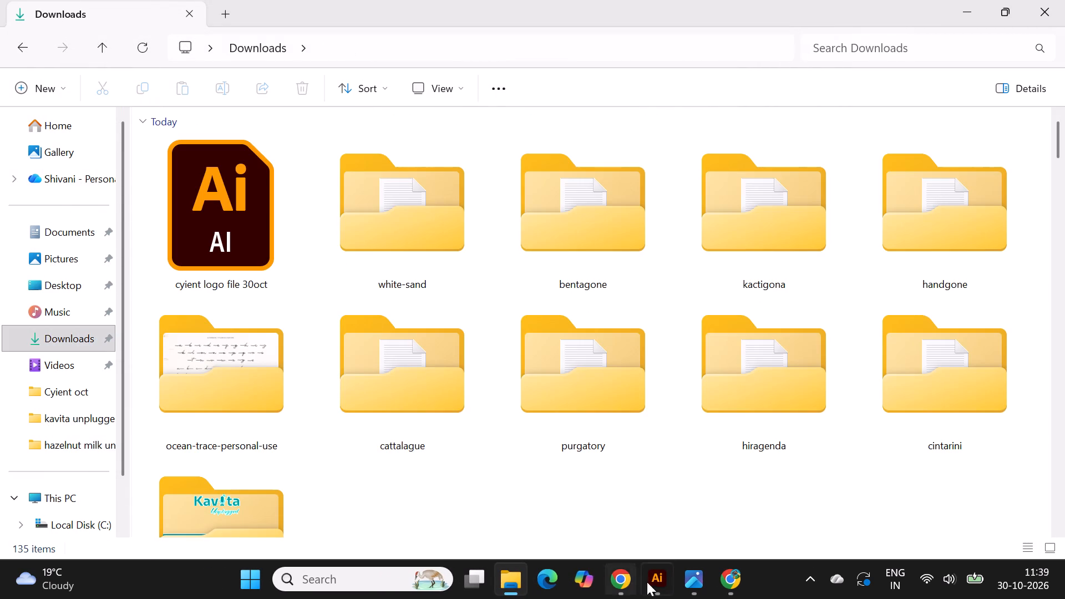
Switch to Illustrator and set the Unplugged text under the lowest KAVITA logo on artboard 5 to White Sand.
{"action": "left_click", "coordinate": [660, 587]}
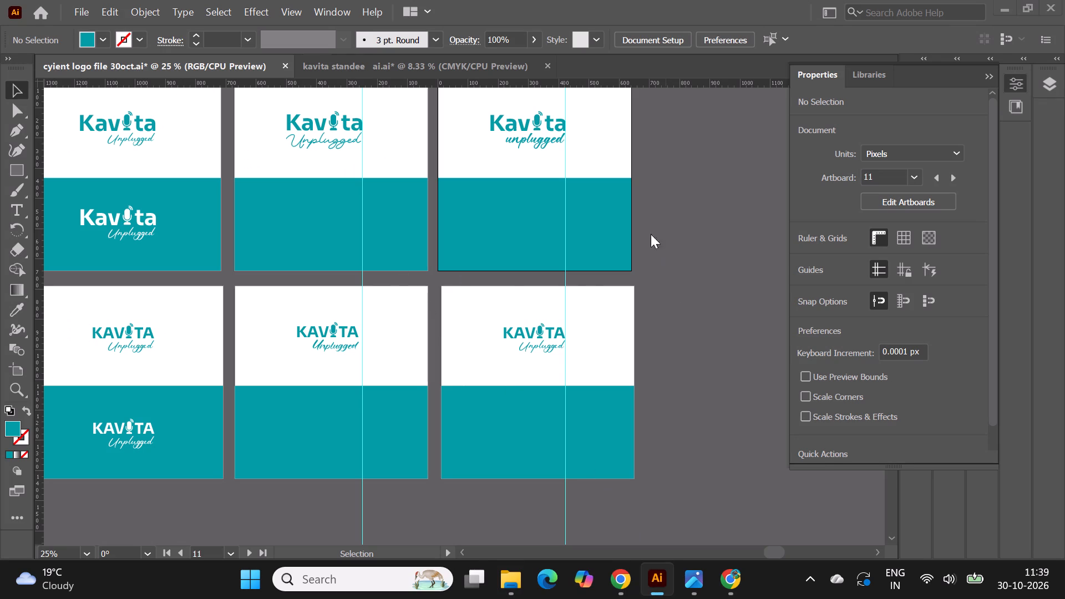
{"action": "scroll", "coordinate": [574, 110], "scroll_direction": "up", "scroll_amount": 1, "text": "alt"}
{"action": "scroll", "coordinate": [701, 229], "scroll_direction": "down", "scroll_amount": 3, "text": "alt"}
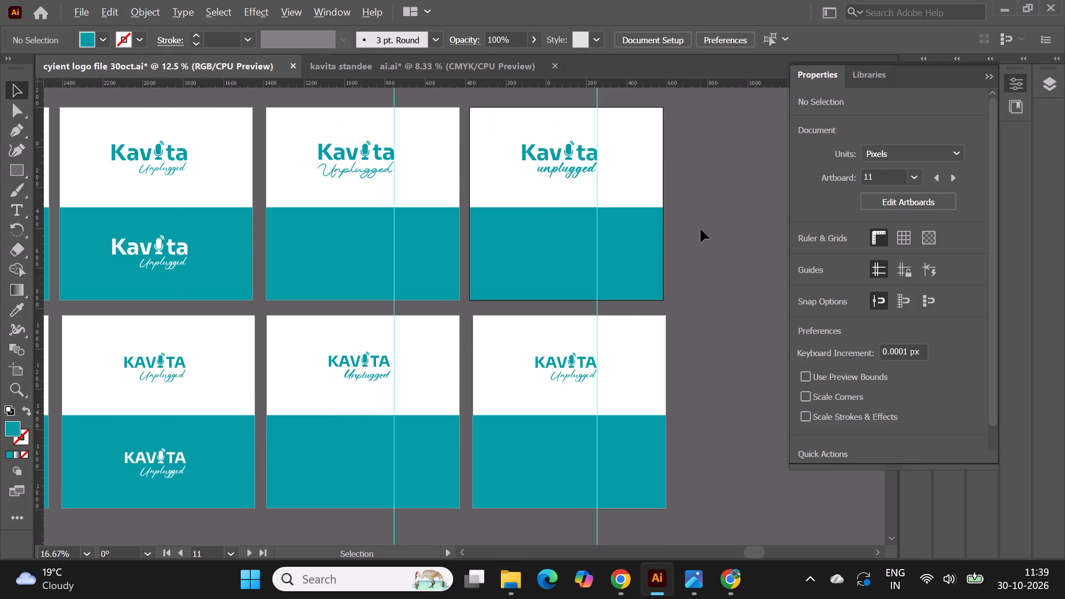
{"action": "scroll", "coordinate": [701, 229], "scroll_direction": "down", "scroll_amount": 2, "text": "alt"}
{"action": "scroll", "coordinate": [341, 218], "scroll_direction": "up", "scroll_amount": 1, "text": "alt"}
{"action": "scroll", "coordinate": [622, 191], "scroll_direction": "up", "scroll_amount": 2, "text": "alt"}
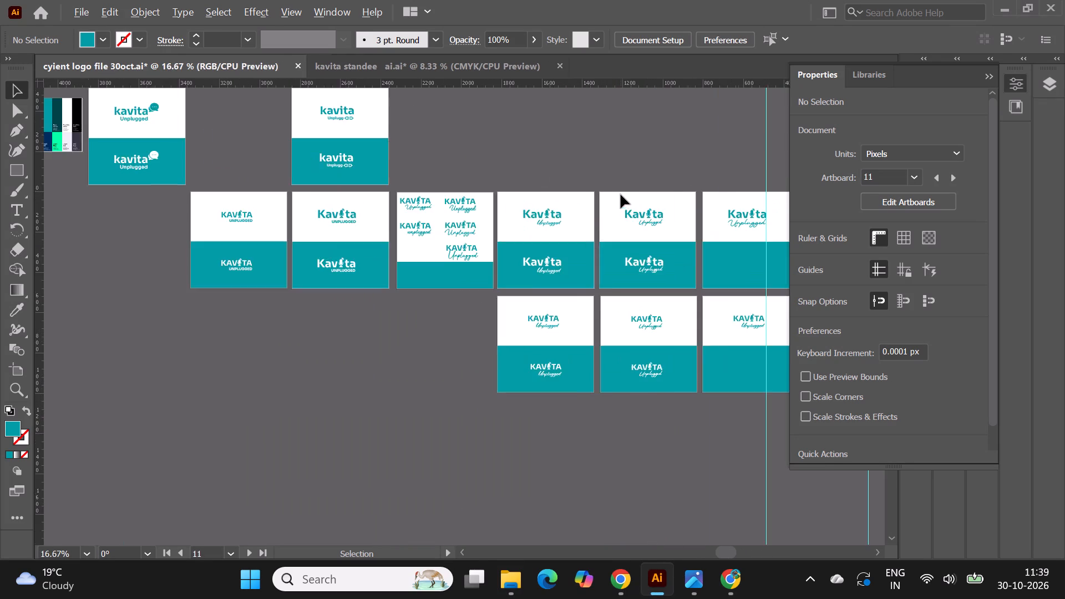
{"action": "scroll", "coordinate": [587, 240], "scroll_direction": "up", "scroll_amount": 1, "text": "alt"}
{"action": "scroll", "coordinate": [162, 210], "scroll_direction": "up", "scroll_amount": 1, "text": "alt"}
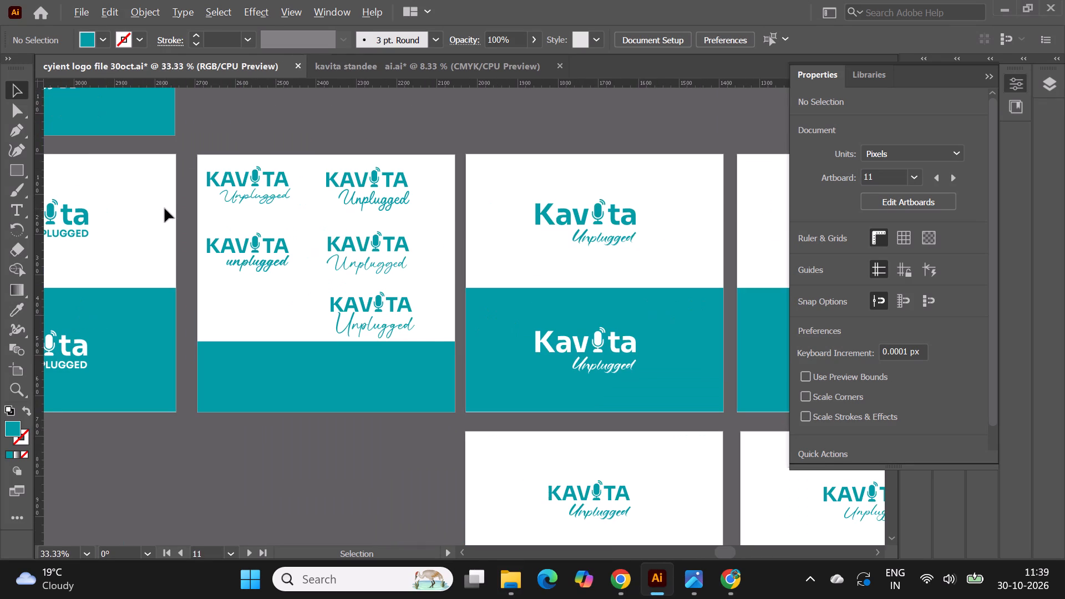
{"action": "scroll", "coordinate": [171, 213], "scroll_direction": "up", "scroll_amount": 1, "text": "alt"}
{"action": "left_click", "coordinate": [455, 383]}
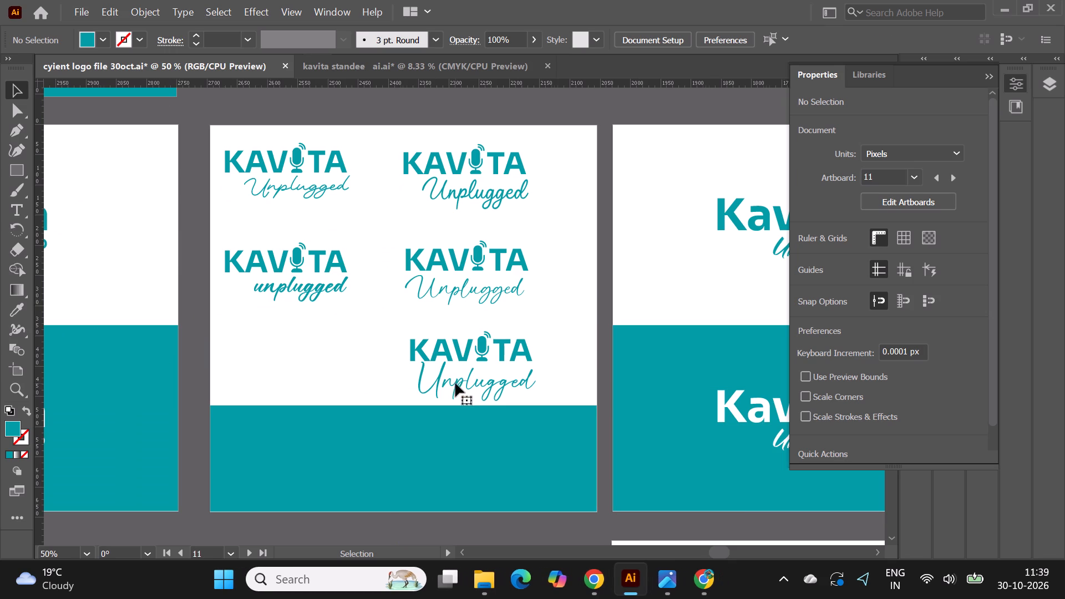
{"action": "left_click", "coordinate": [887, 399]}
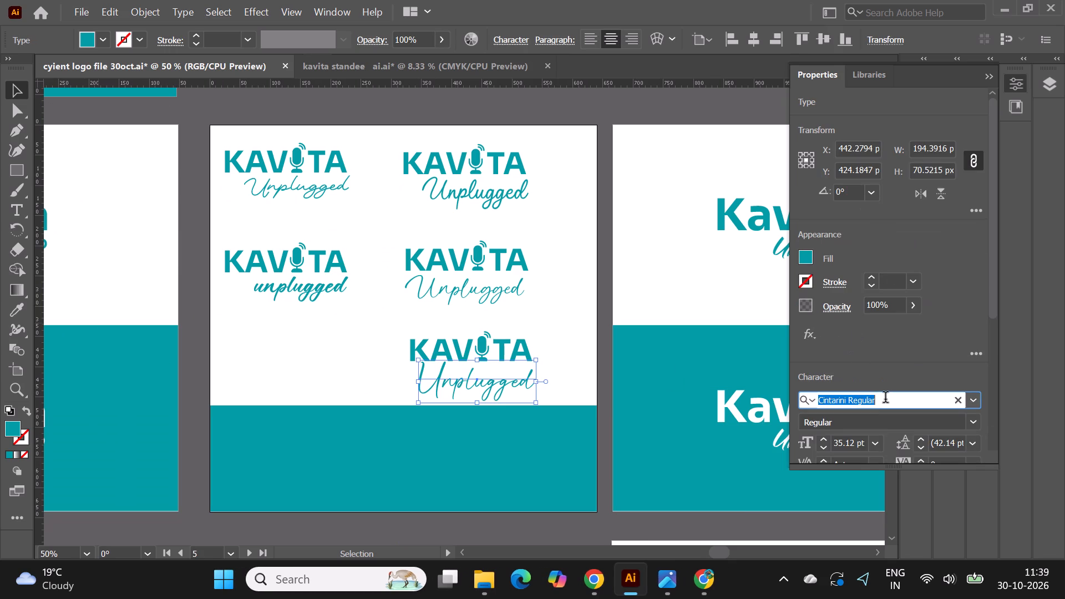
{"action": "type", "text": "white"}
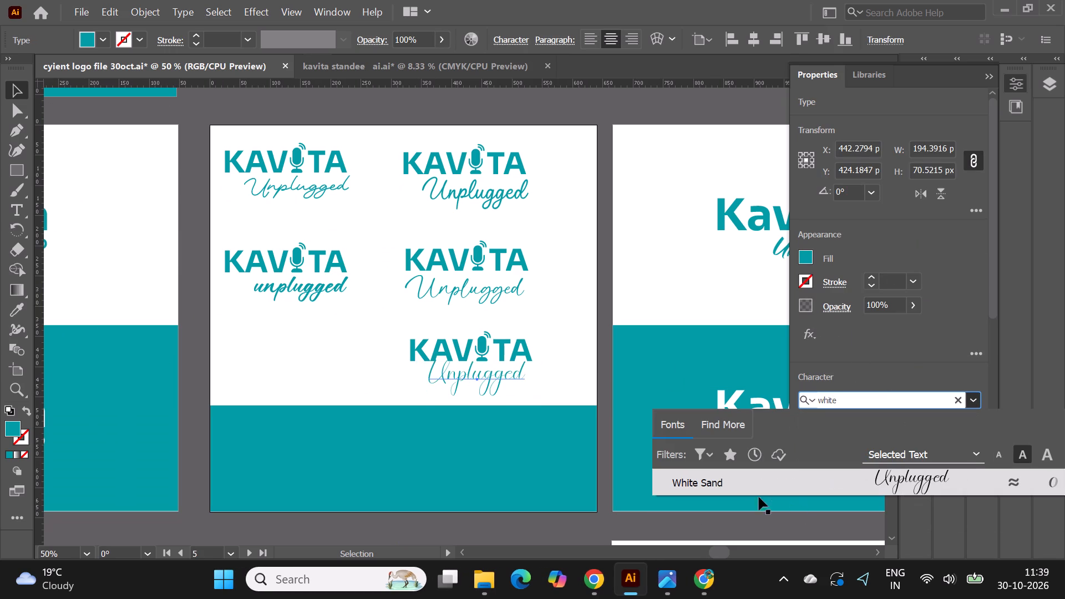
{"action": "left_click", "coordinate": [741, 486]}
{"action": "left_click", "coordinate": [500, 108]}
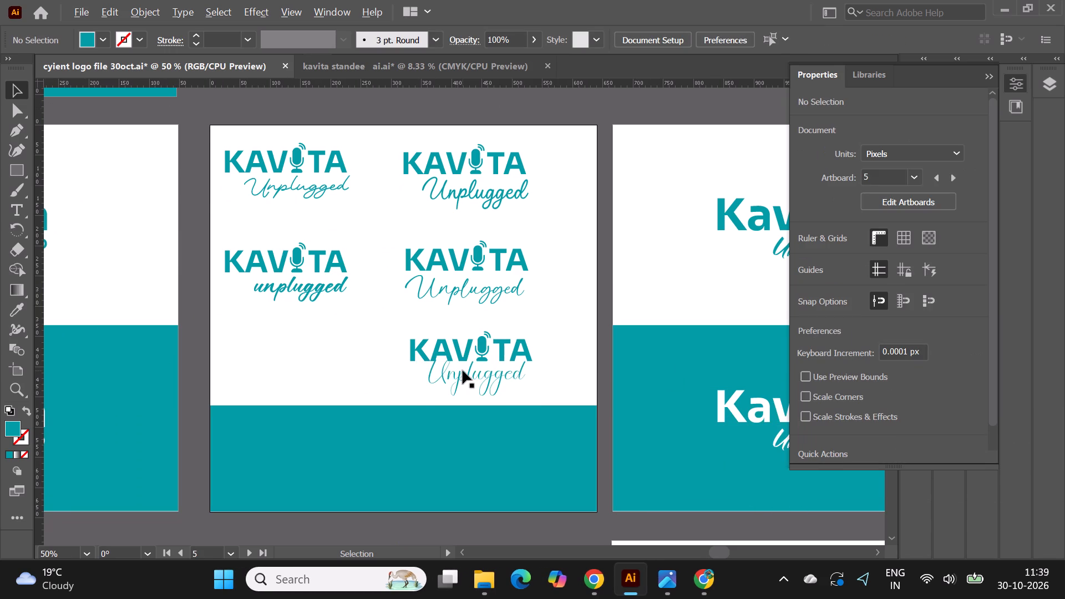
Move the White Sand Unplugged text to about X 453 px, Y 424 px, lining up its end with KAVITA's final letter.
{"action": "scroll", "coordinate": [463, 370], "scroll_direction": "up", "scroll_amount": 2, "text": "alt"}
{"action": "left_click_drag", "start_coordinate": [479, 374], "coordinate": [490, 382]}
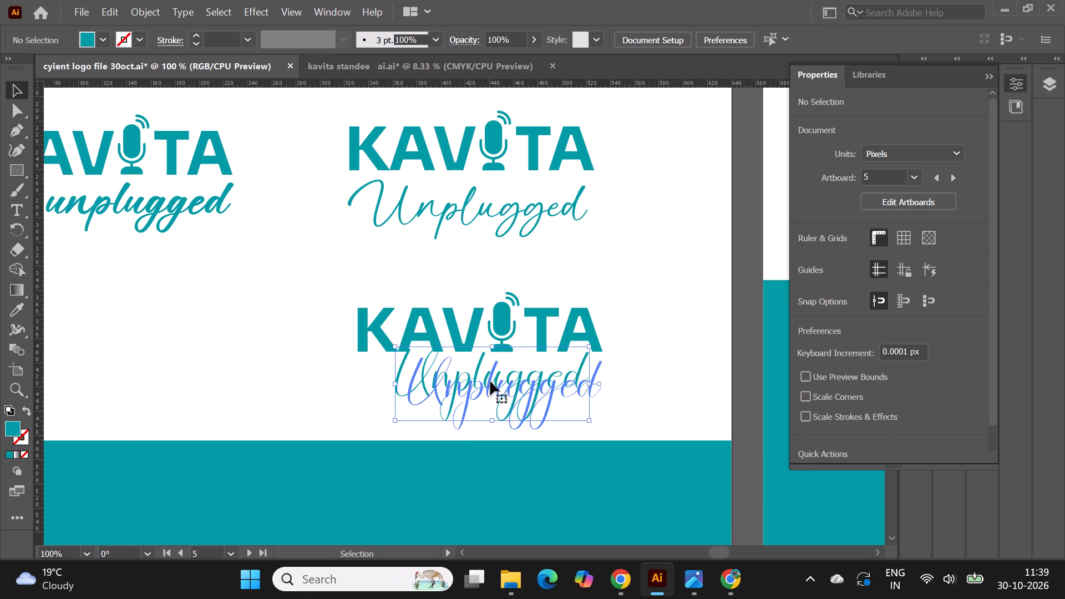
{"action": "scroll", "coordinate": [373, 328], "scroll_direction": "down", "scroll_amount": 1, "text": "alt"}
{"action": "scroll", "coordinate": [579, 314], "scroll_direction": "up", "scroll_amount": 1}
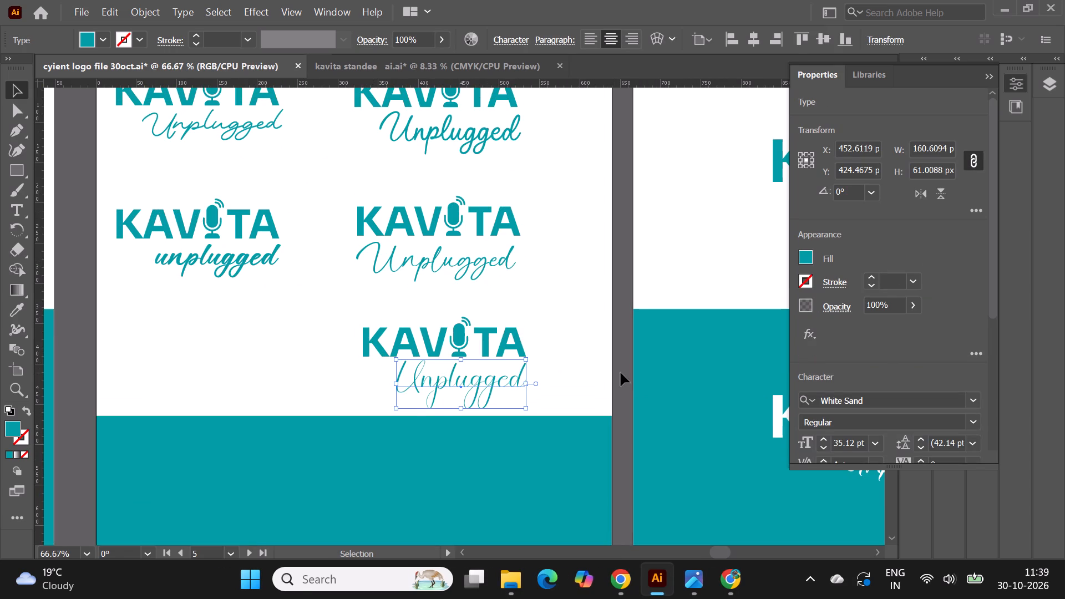
{"action": "left_click", "coordinate": [621, 373]}
Change the handgone Unplugged text under the KAVITA logo above it to the Bentagone font.
{"action": "left_click", "coordinate": [461, 261]}
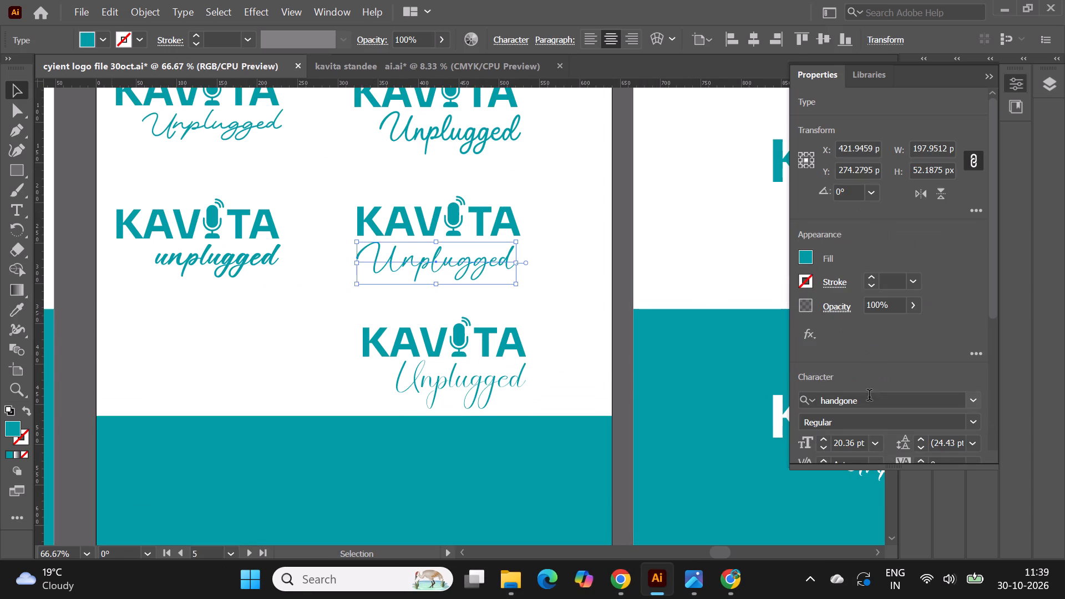
{"action": "left_click", "coordinate": [869, 397]}
{"action": "type", "text": "bentagone"}
{"action": "left_click", "coordinate": [908, 482]}
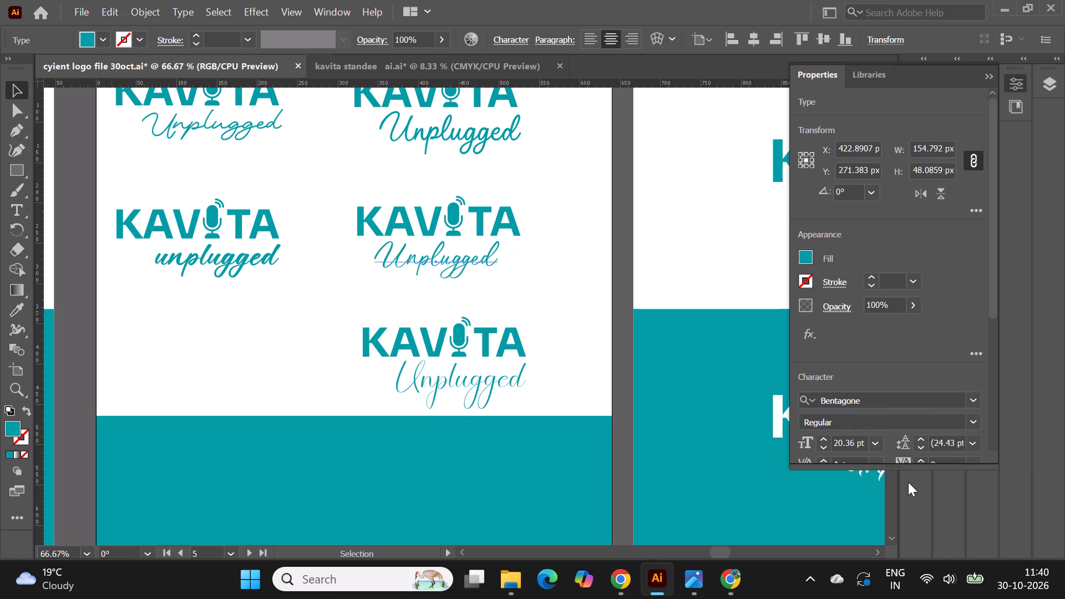
{"action": "left_click", "coordinate": [623, 311]}
Scale up the Bentagone Unplugged text proportionally until it spans the full width of the KAVITA wordmark above it.
{"action": "scroll", "coordinate": [409, 213], "scroll_direction": "up", "scroll_amount": 1, "text": "alt"}
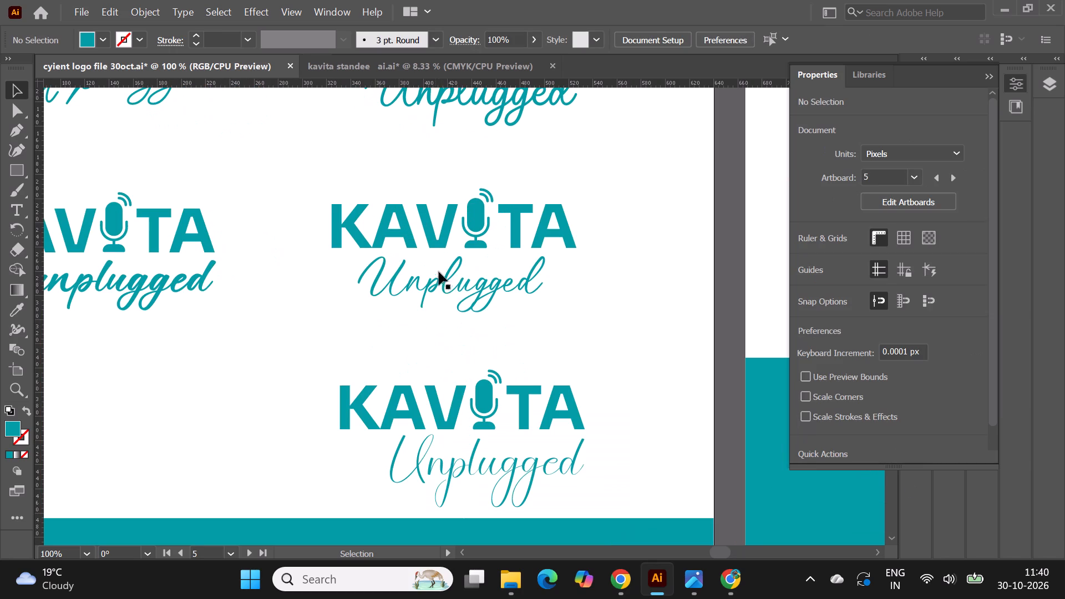
{"action": "left_click", "coordinate": [449, 274]}
{"action": "left_click_drag", "start_coordinate": [544, 315], "coordinate": [569, 323], "text": "shift"}
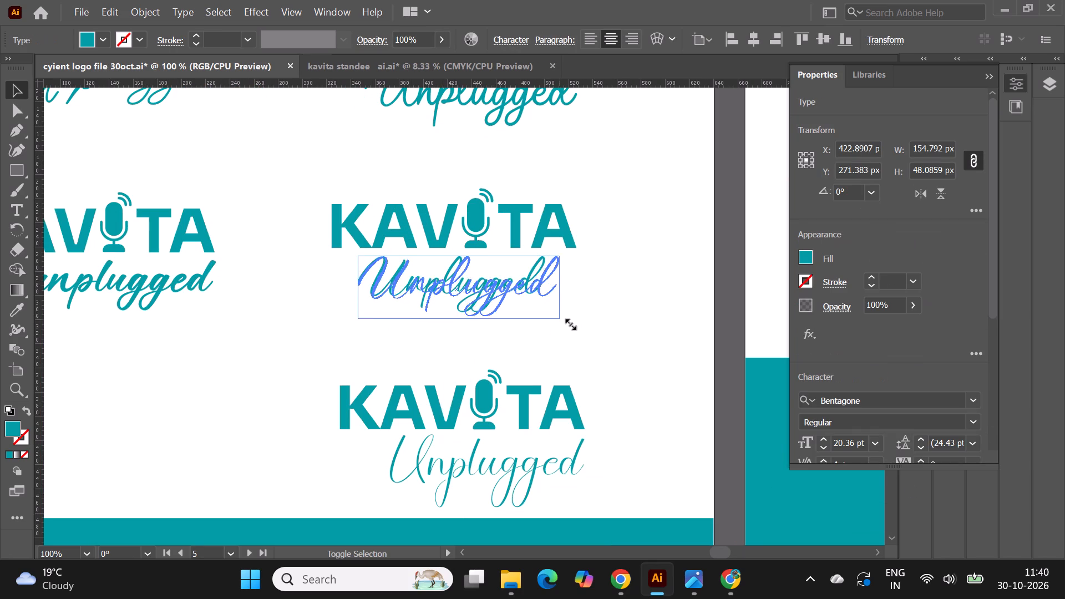
{"action": "left_click_drag", "start_coordinate": [569, 323], "coordinate": [579, 326], "text": "shift"}
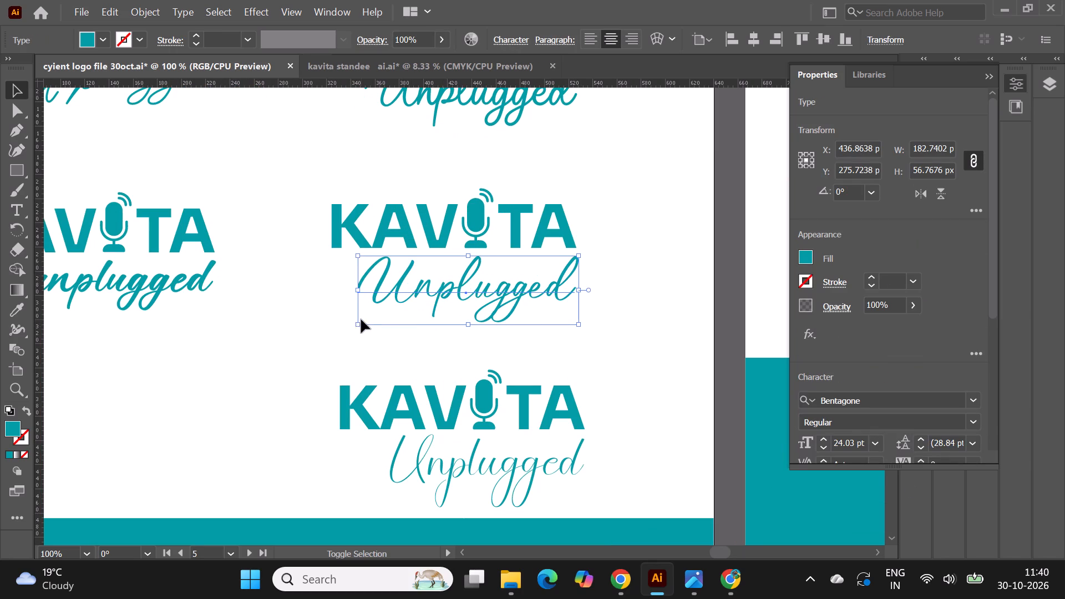
{"action": "left_click_drag", "start_coordinate": [359, 325], "coordinate": [333, 334], "text": "shift"}
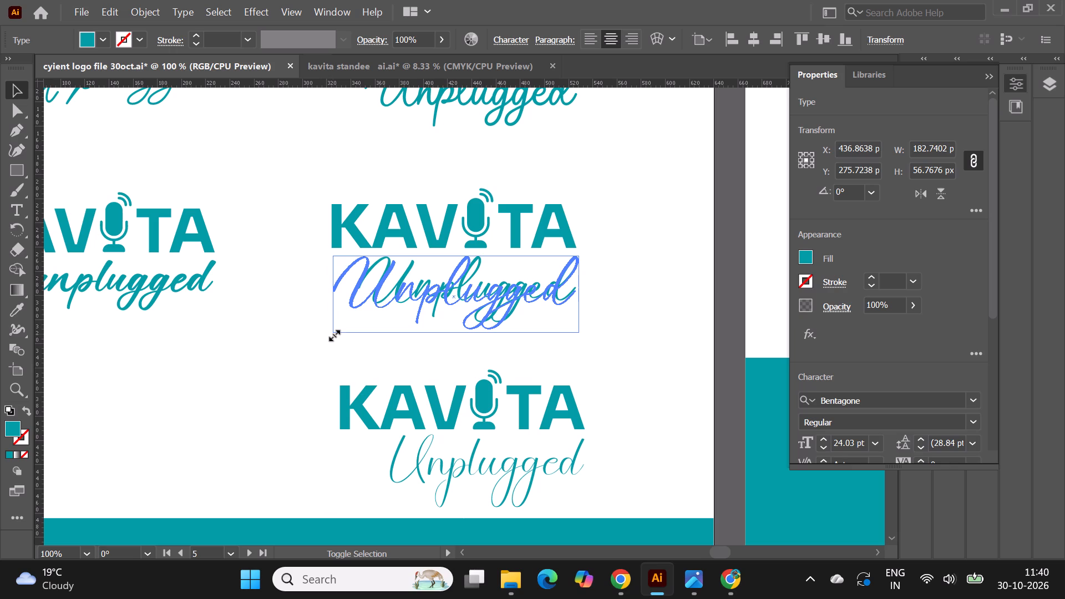
{"action": "scroll", "coordinate": [316, 234], "scroll_direction": "down", "scroll_amount": 2, "text": "alt"}
{"action": "left_click", "coordinate": [526, 272]}
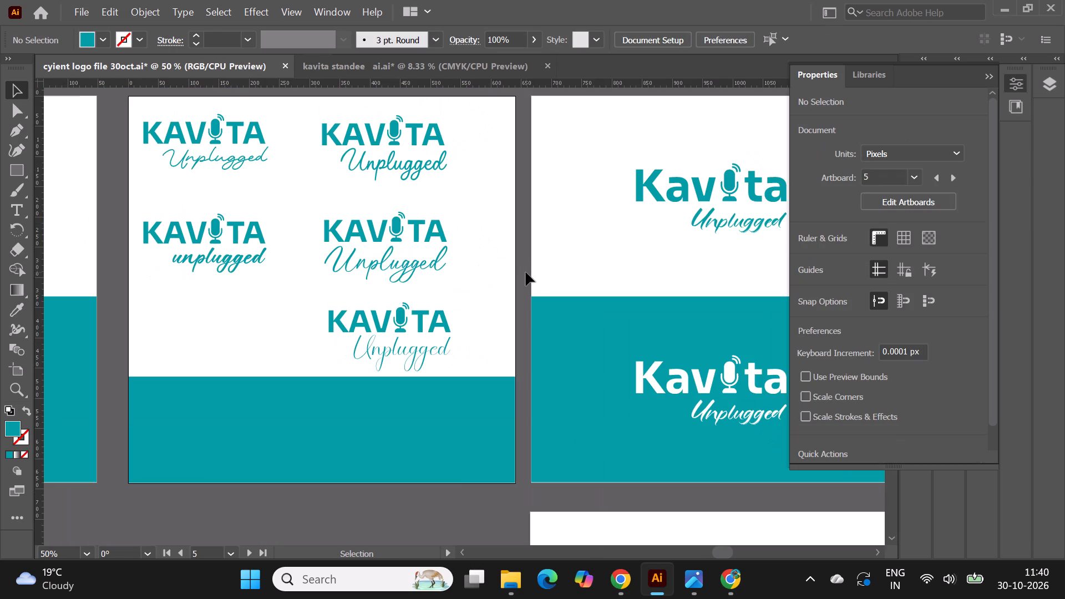
Compare the five KAVITA Unplugged variants on artboard 5, and survey the logo artboards beside it.
{"action": "scroll", "coordinate": [319, 239], "scroll_direction": "down", "scroll_amount": 1, "text": "alt"}
{"action": "scroll", "coordinate": [292, 195], "scroll_direction": "up", "scroll_amount": 1, "text": "alt"}
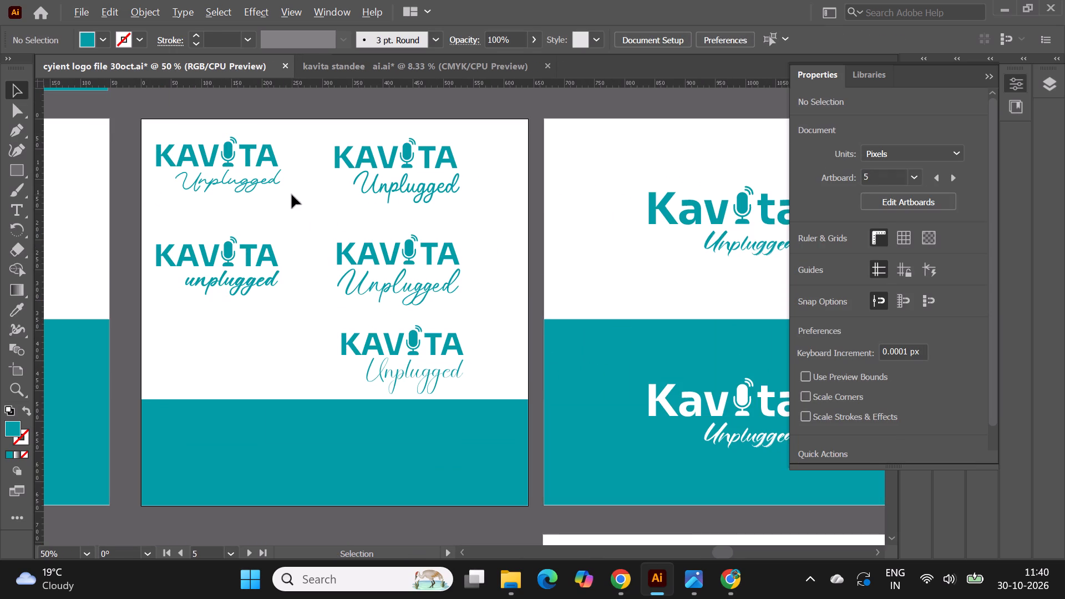
{"action": "scroll", "coordinate": [227, 152], "scroll_direction": "up", "scroll_amount": 1, "text": "alt"}
{"action": "scroll", "coordinate": [227, 152], "scroll_direction": "down", "scroll_amount": 1, "text": "alt"}
{"action": "scroll", "coordinate": [227, 152], "scroll_direction": "up", "scroll_amount": 1}
{"action": "scroll", "coordinate": [227, 152], "scroll_direction": "down", "scroll_amount": 1}
{"action": "scroll", "coordinate": [95, 172], "scroll_direction": "down", "scroll_amount": 4, "text": "alt"}
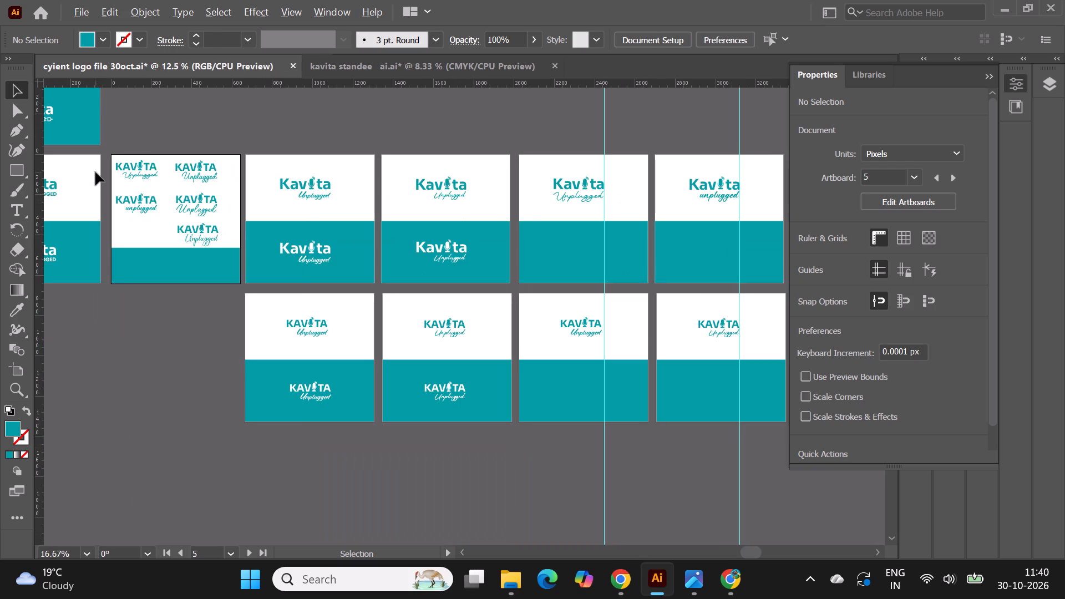
Delete the two vertical guides running through the Kavita logos on artboards 10 and 11.
{"action": "scroll", "coordinate": [653, 211], "scroll_direction": "up", "scroll_amount": 1, "text": "alt"}
{"action": "scroll", "coordinate": [469, 160], "scroll_direction": "up", "scroll_amount": 2, "text": "alt"}
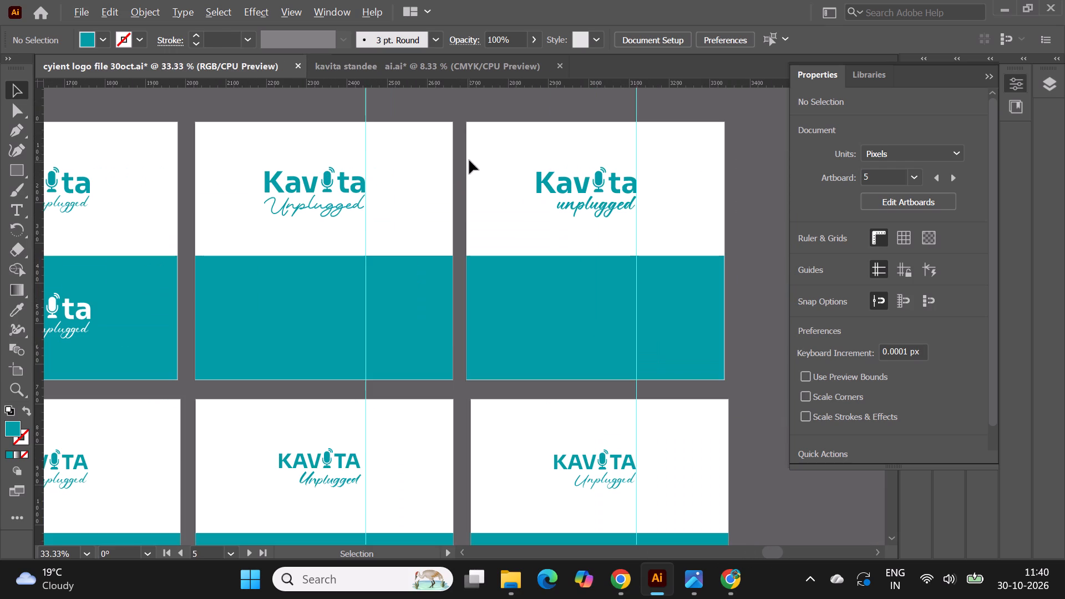
{"action": "scroll", "coordinate": [469, 160], "scroll_direction": "up", "scroll_amount": 1, "text": "alt"}
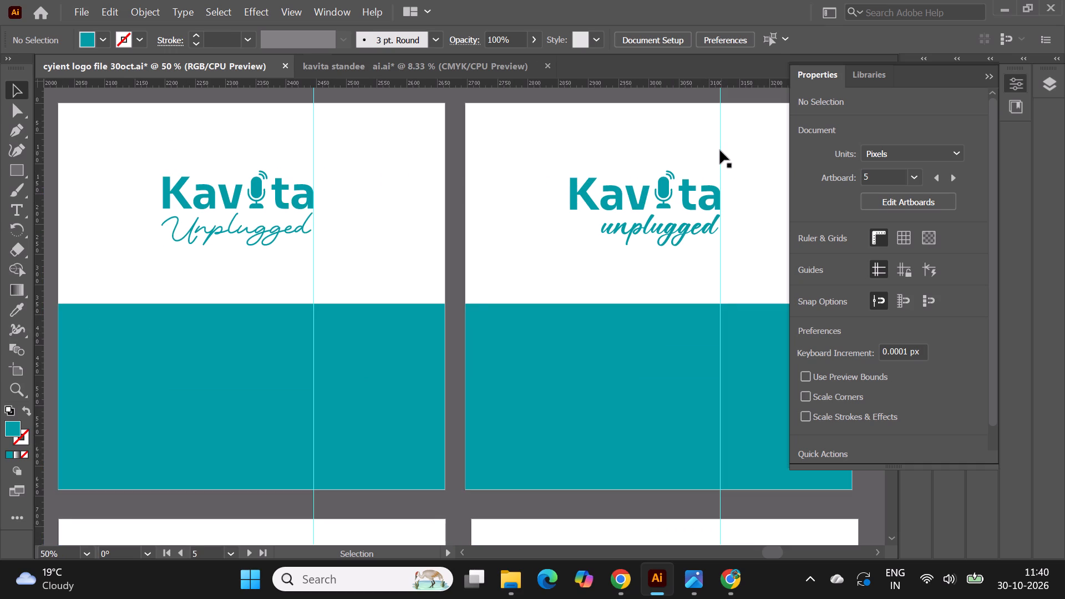
{"action": "left_click", "coordinate": [720, 150]}
{"action": "key", "text": "Delete"}
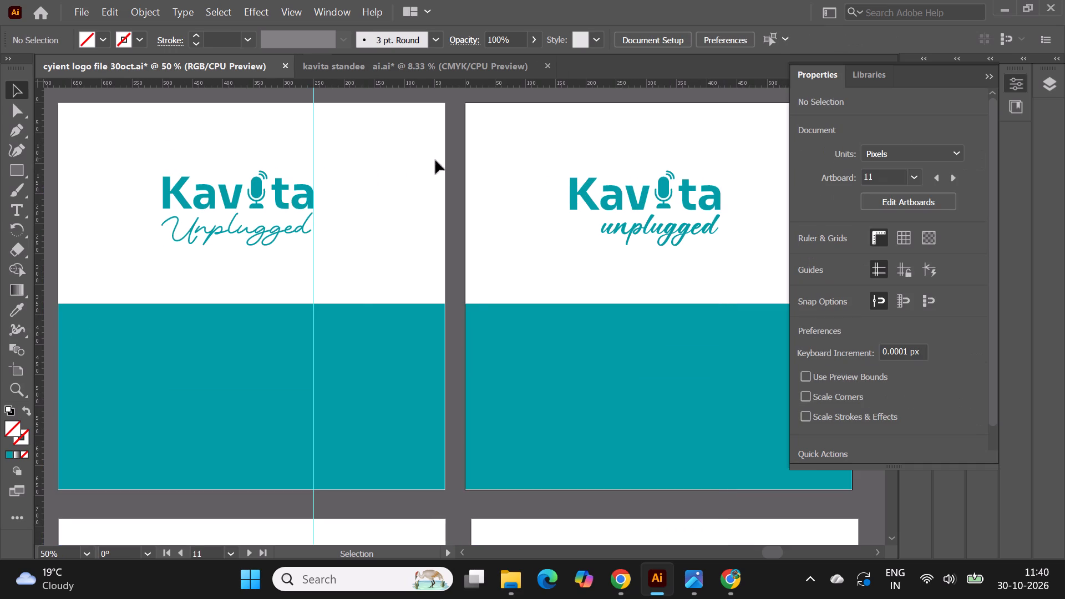
{"action": "left_click", "coordinate": [314, 163]}
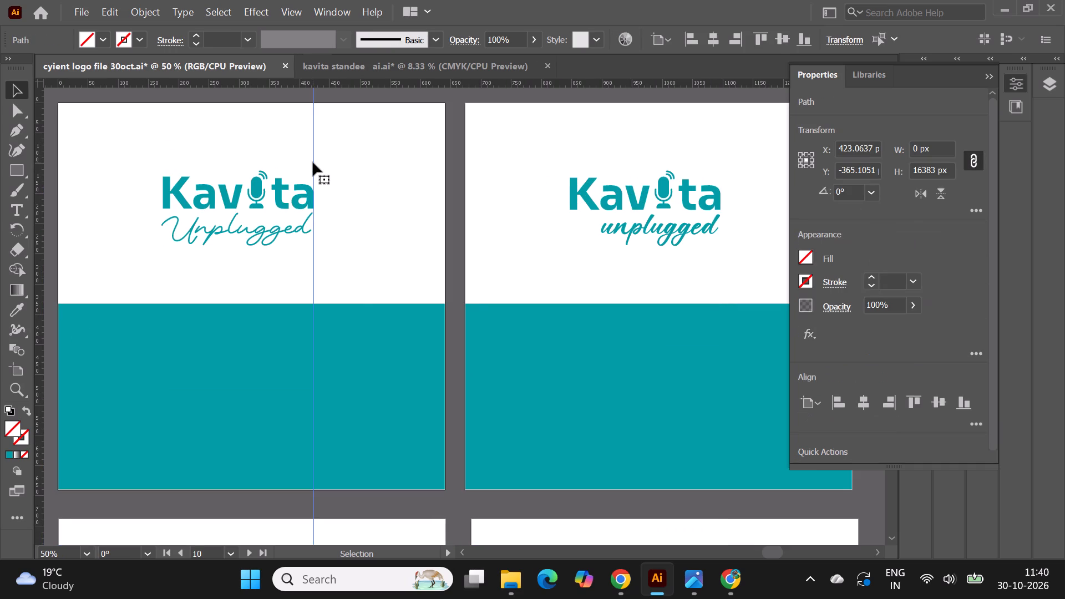
{"action": "key", "text": "Delete"}
{"action": "left_click", "coordinate": [988, 75]}
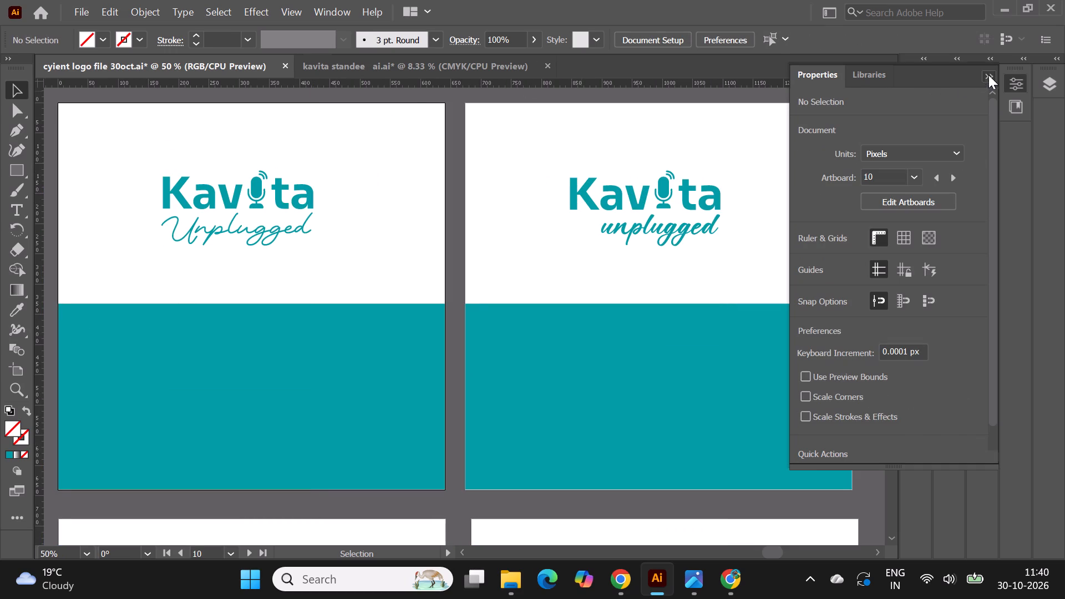
Group the Kavita Unplugged logo on artboard 10 and duplicate it into the teal lower half.
{"action": "scroll", "coordinate": [853, 143], "scroll_direction": "down", "scroll_amount": 1, "text": "alt"}
{"action": "scroll", "coordinate": [448, 186], "scroll_direction": "up", "scroll_amount": 1, "text": "alt"}
{"action": "scroll", "coordinate": [518, 211], "scroll_direction": "up", "scroll_amount": 1}
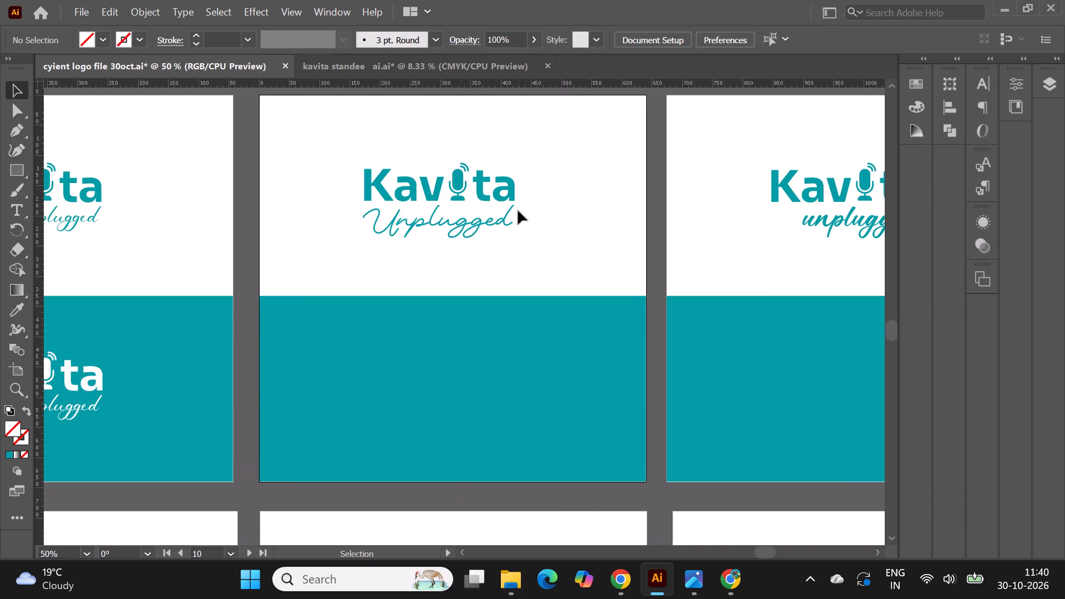
{"action": "left_click_drag", "start_coordinate": [353, 161], "coordinate": [523, 233]}
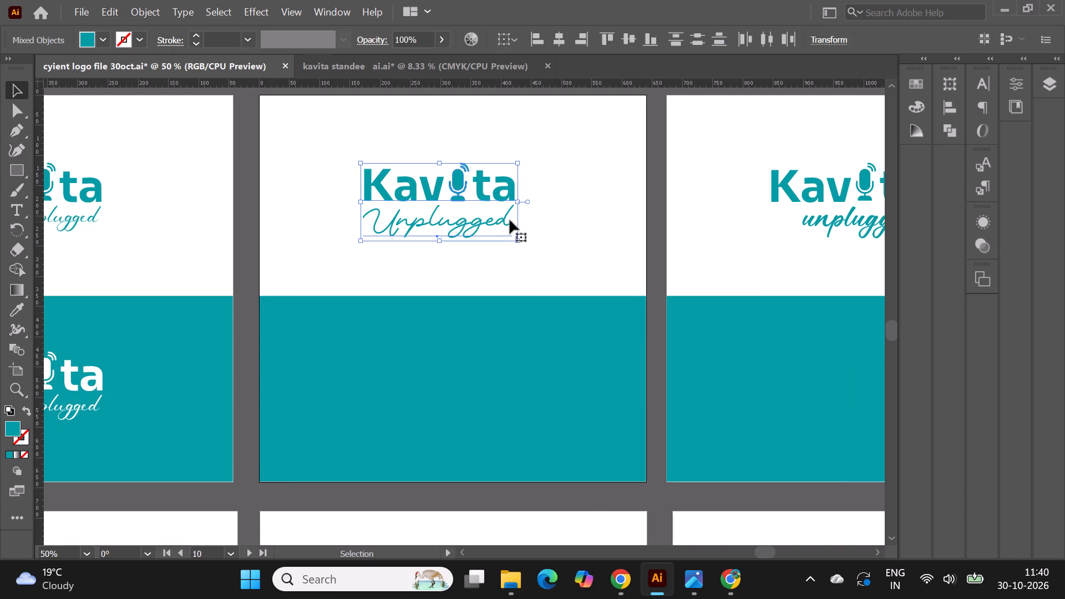
{"action": "key", "text": "ctrl+g"}
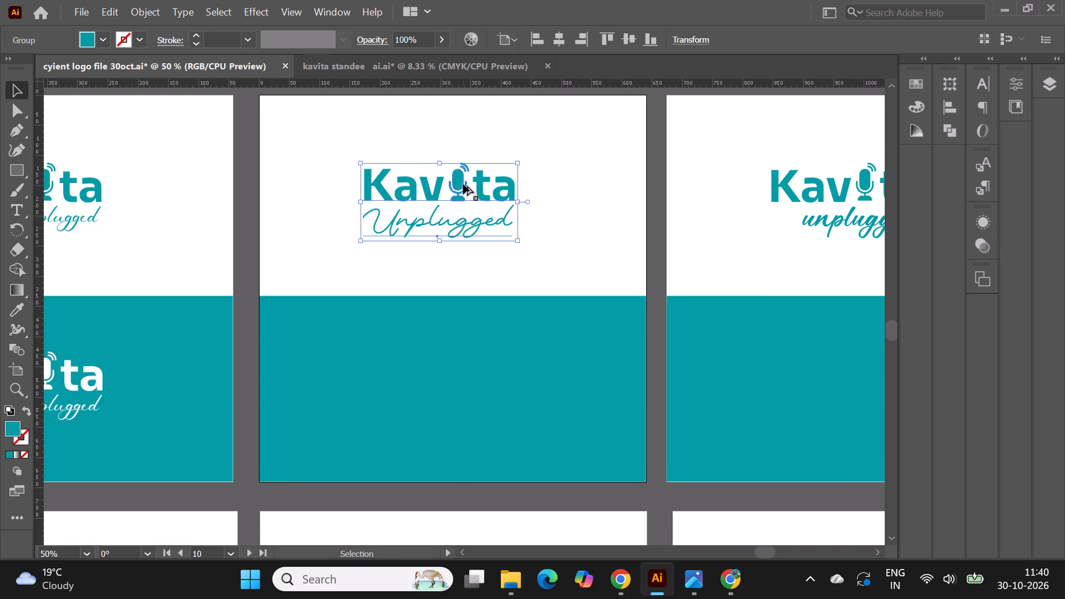
{"action": "left_click_drag", "start_coordinate": [459, 182], "coordinate": [463, 368], "text": "alt"}
Bring the duplicated logo group above the teal rectangle in the stacking order and fill it with white.
{"action": "left_click", "coordinate": [1055, 84]}
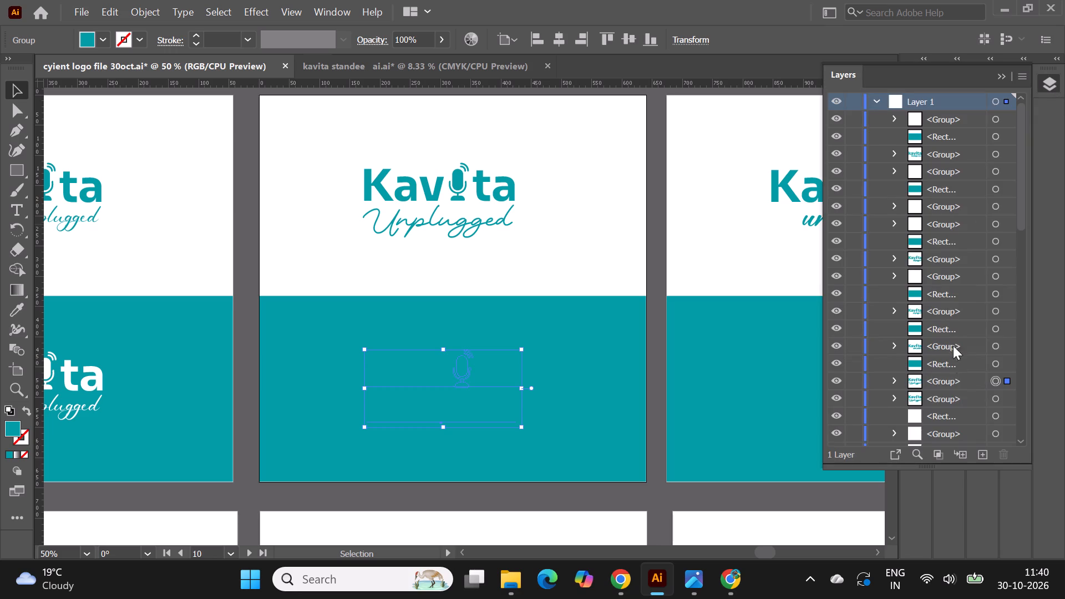
{"action": "left_click", "coordinate": [958, 379]}
{"action": "left_click_drag", "start_coordinate": [975, 381], "coordinate": [976, 358]}
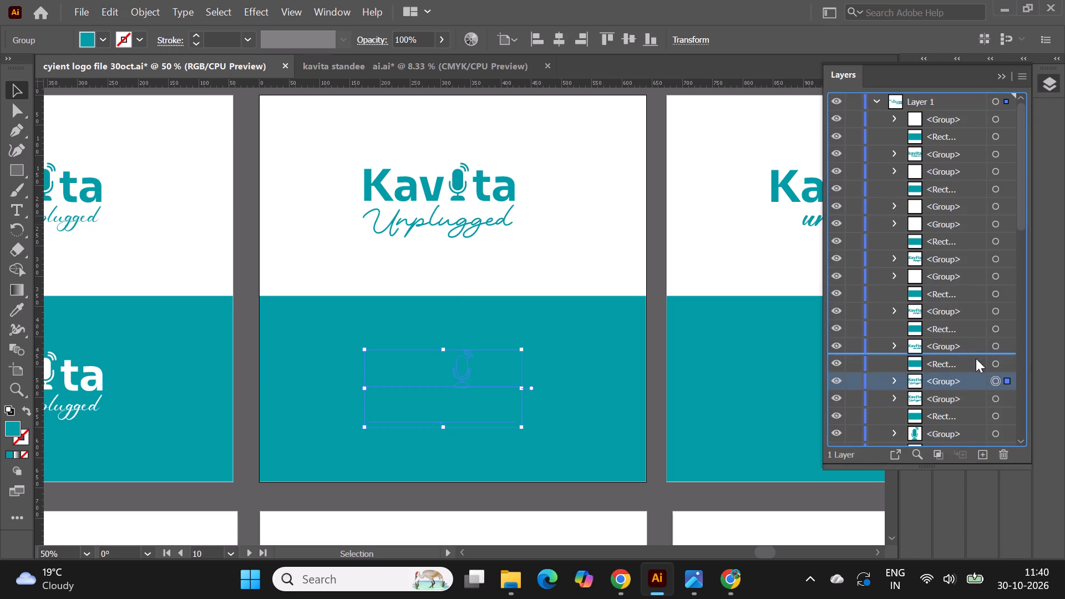
{"action": "left_click", "coordinate": [85, 41]}
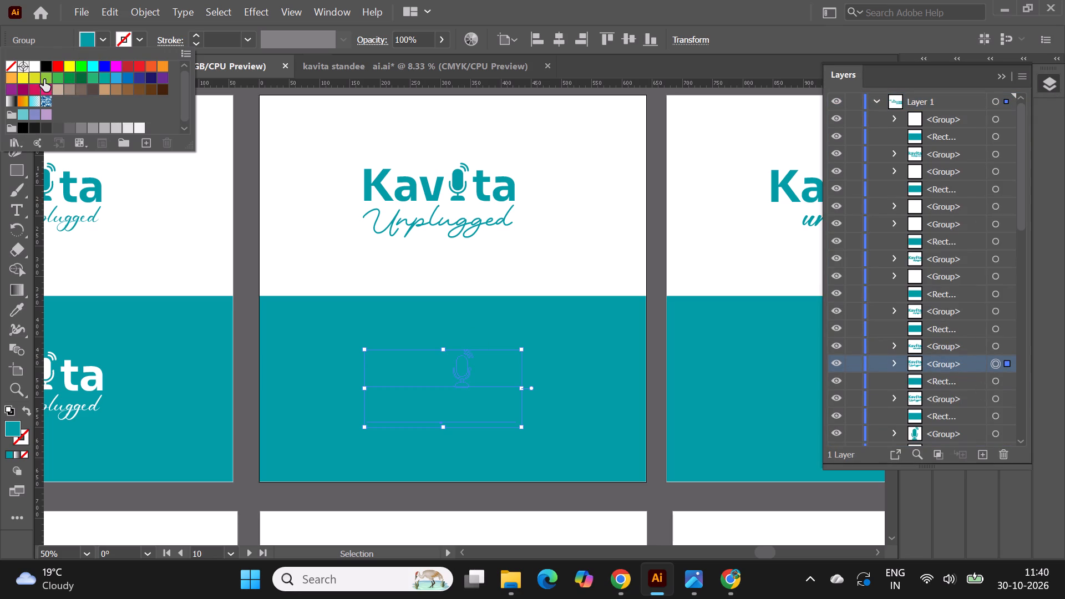
{"action": "left_click", "coordinate": [33, 67]}
Place a vertical guide along the left edge of the K in artboard 10's upper Kavita logo.
{"action": "left_click_drag", "start_coordinate": [36, 281], "coordinate": [381, 290]}
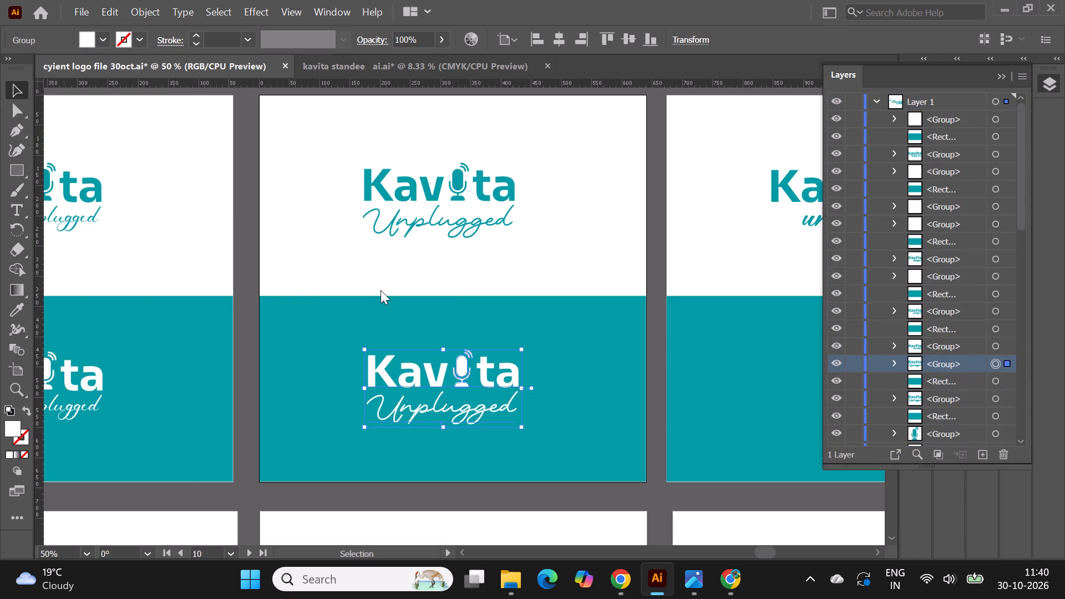
{"action": "left_click_drag", "start_coordinate": [381, 290], "coordinate": [360, 209]}
{"action": "left_click", "coordinate": [252, 213]}
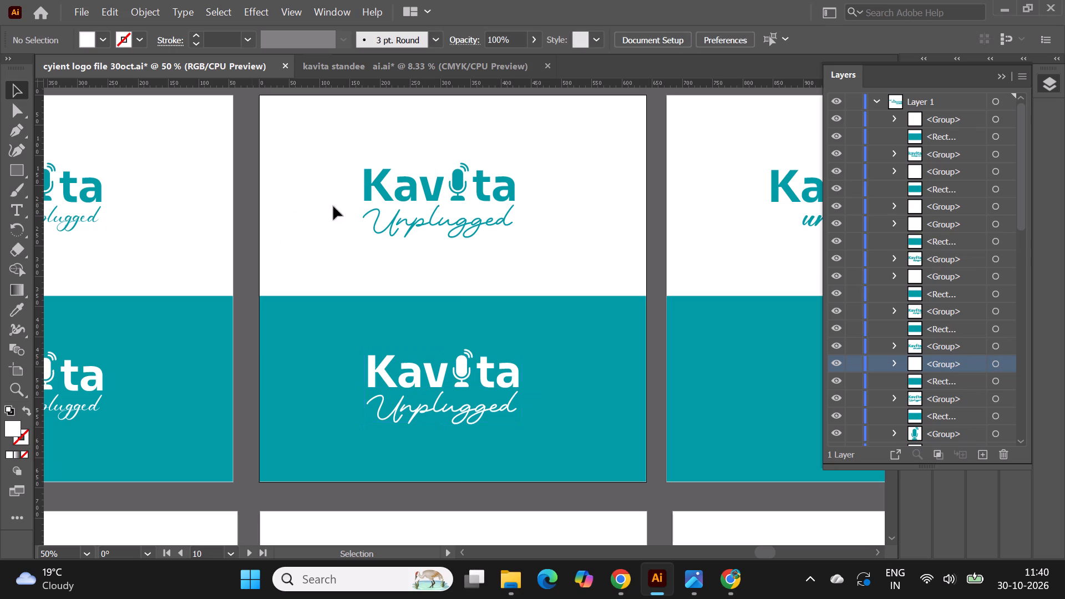
{"action": "left_click", "coordinate": [323, 209]}
{"action": "left_click_drag", "start_coordinate": [40, 268], "coordinate": [364, 237]}
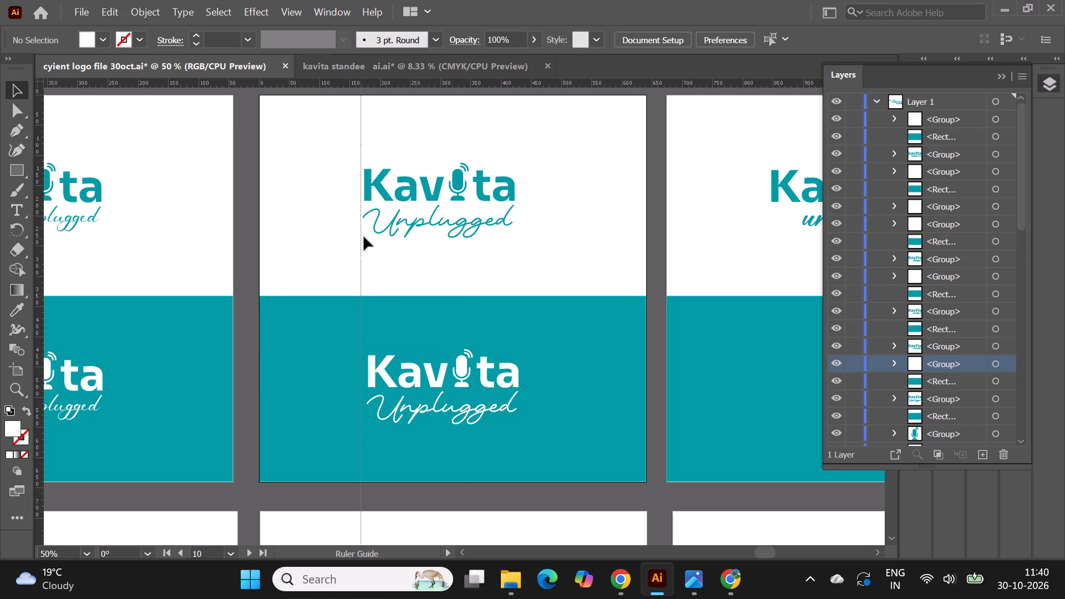
{"action": "left_click_drag", "start_coordinate": [364, 237], "coordinate": [363, 242]}
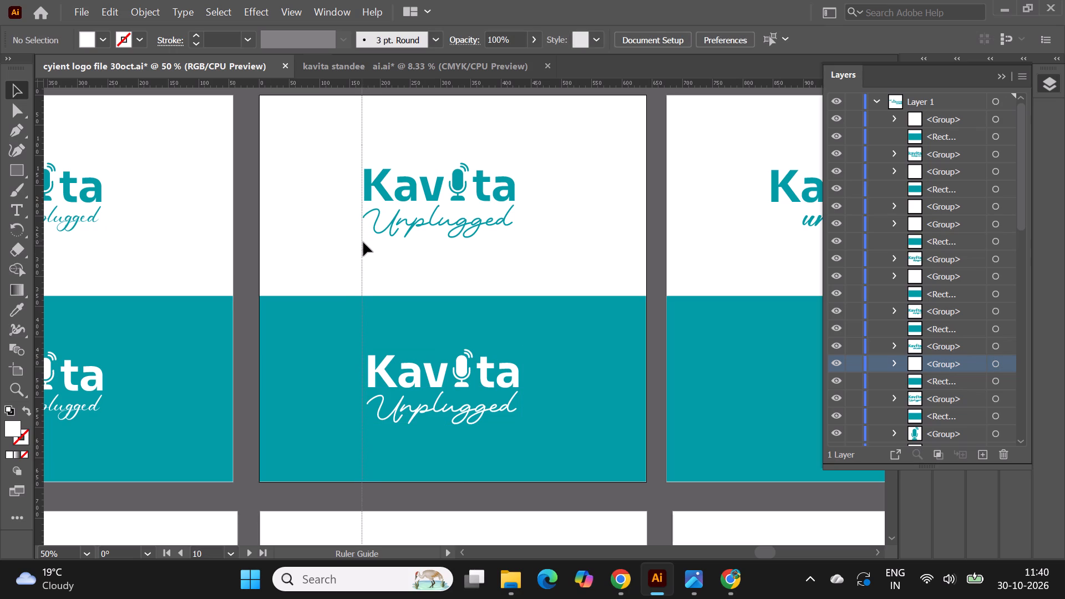
{"action": "left_click_drag", "start_coordinate": [363, 242], "coordinate": [365, 243]}
Move the white Kavita logo on artboard 10 so its left edge lines up with the guide and the teal logo above.
{"action": "left_click", "coordinate": [382, 368]}
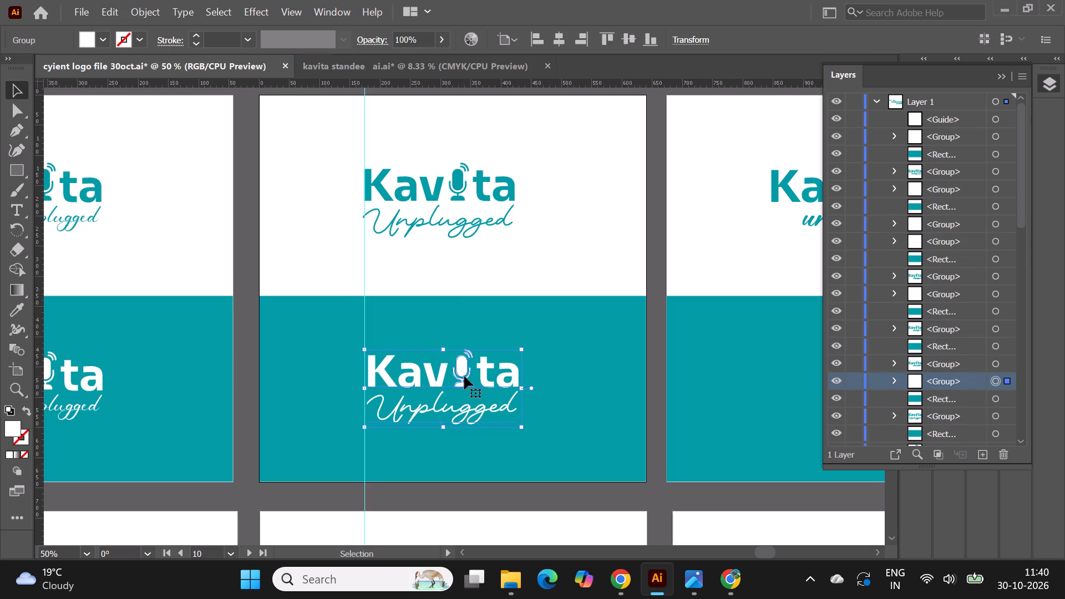
{"action": "left_click_drag", "start_coordinate": [458, 374], "coordinate": [451, 375]}
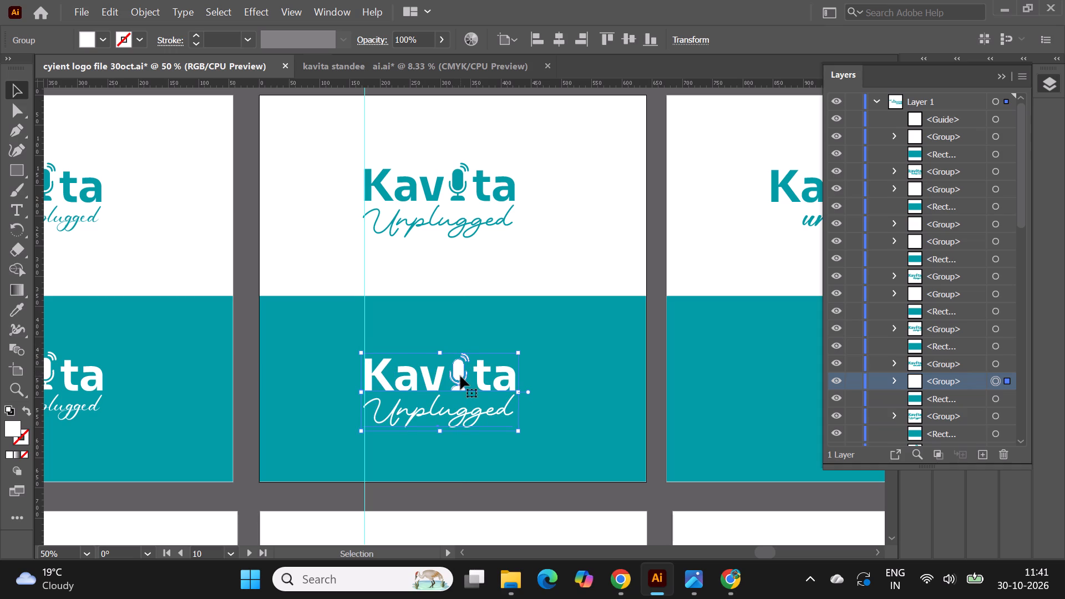
{"action": "left_click", "coordinate": [460, 376]}
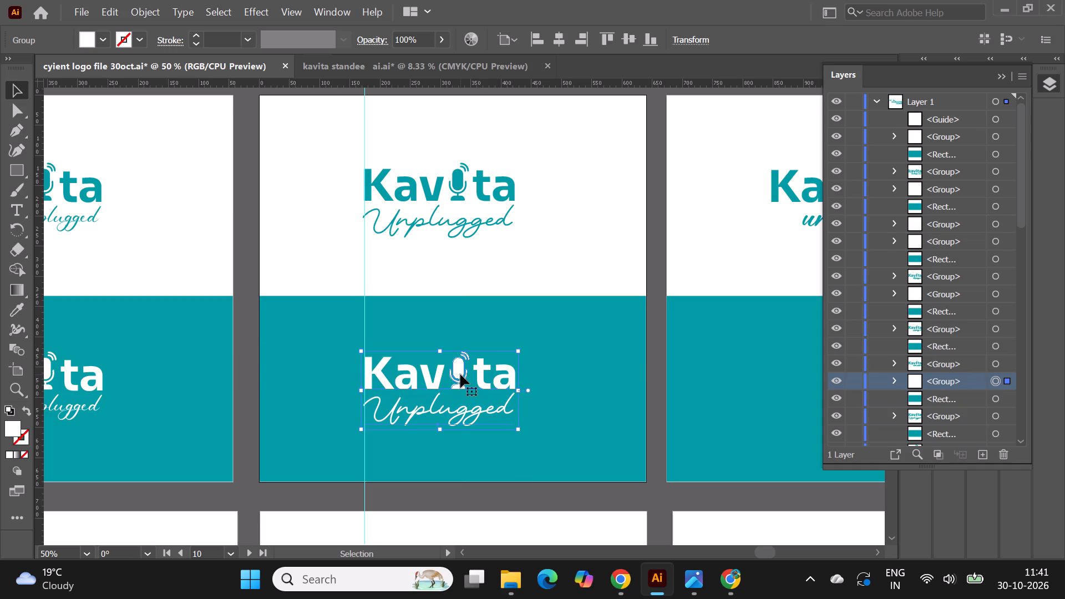
{"action": "left_click", "coordinate": [244, 345]}
Delete the vertical alignment guide on artboard 10.
{"action": "left_click", "coordinate": [365, 277]}
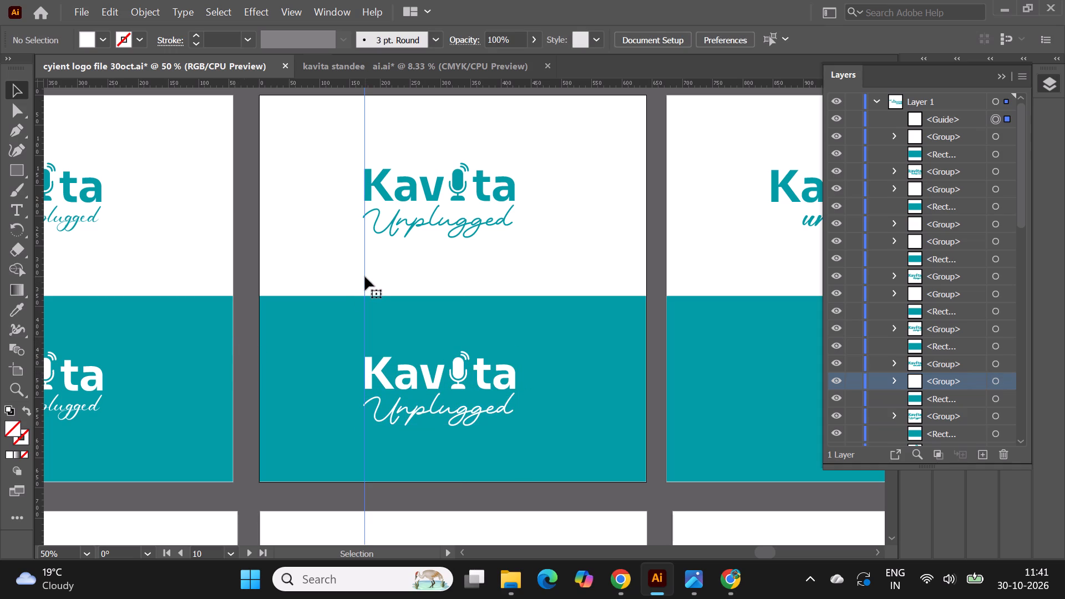
{"action": "key", "text": "Delete"}
Scale up the unplugged text on artboard 11 proportionally until it spans the full width of the Kavita wordmark.
{"action": "scroll", "coordinate": [222, 221], "scroll_direction": "down", "scroll_amount": 1, "text": "alt"}
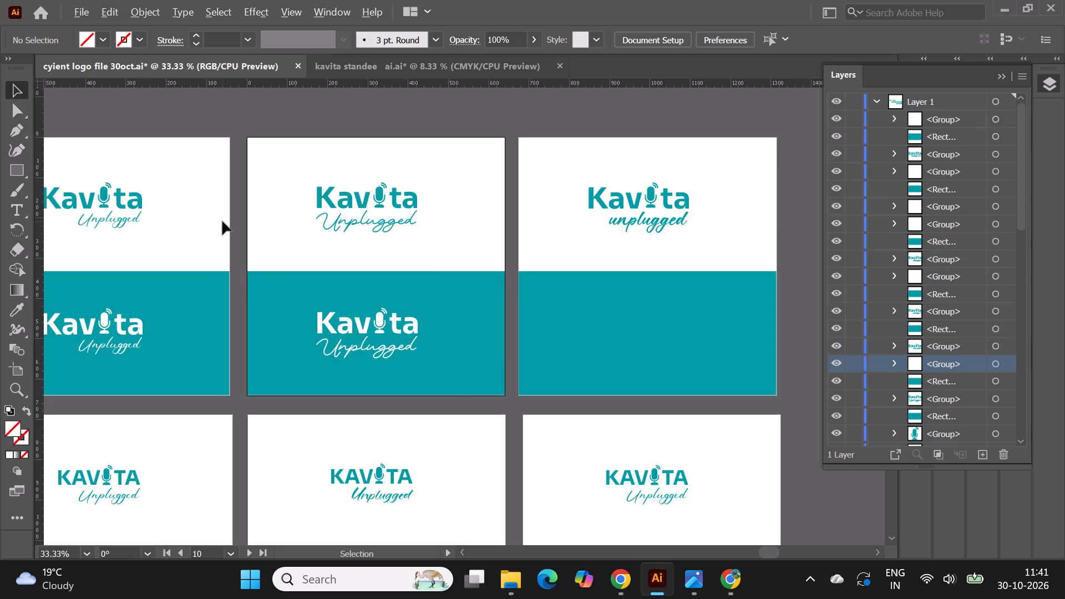
{"action": "scroll", "coordinate": [222, 221], "scroll_direction": "down", "scroll_amount": 1, "text": "alt"}
{"action": "scroll", "coordinate": [328, 261], "scroll_direction": "up", "scroll_amount": 1, "text": "alt"}
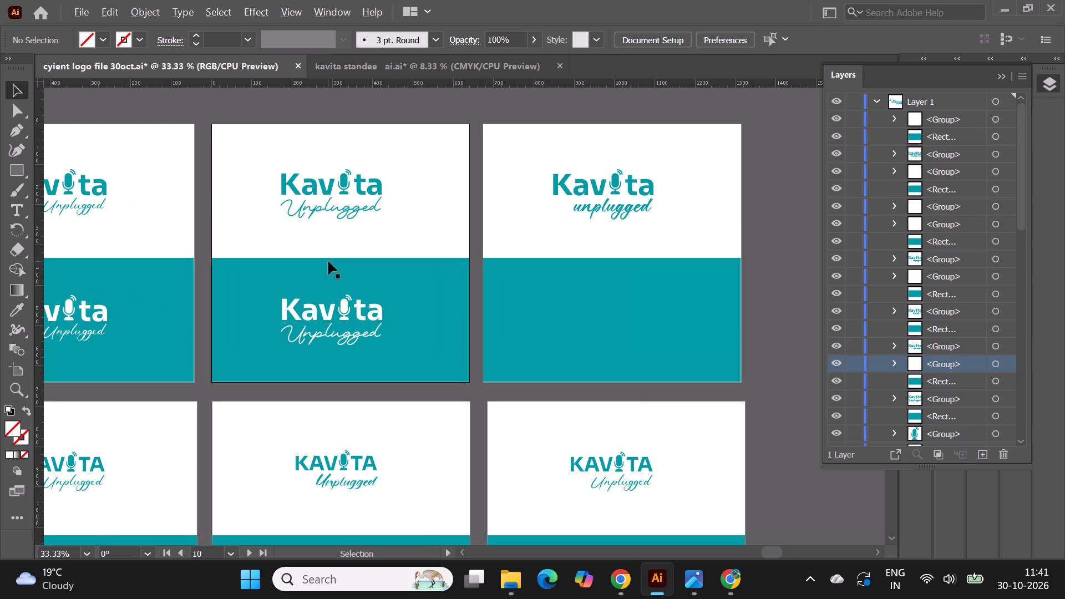
{"action": "scroll", "coordinate": [237, 246], "scroll_direction": "down", "scroll_amount": 1, "text": "alt"}
{"action": "scroll", "coordinate": [571, 229], "scroll_direction": "up", "scroll_amount": 1, "text": "alt"}
{"action": "left_click", "coordinate": [504, 186]}
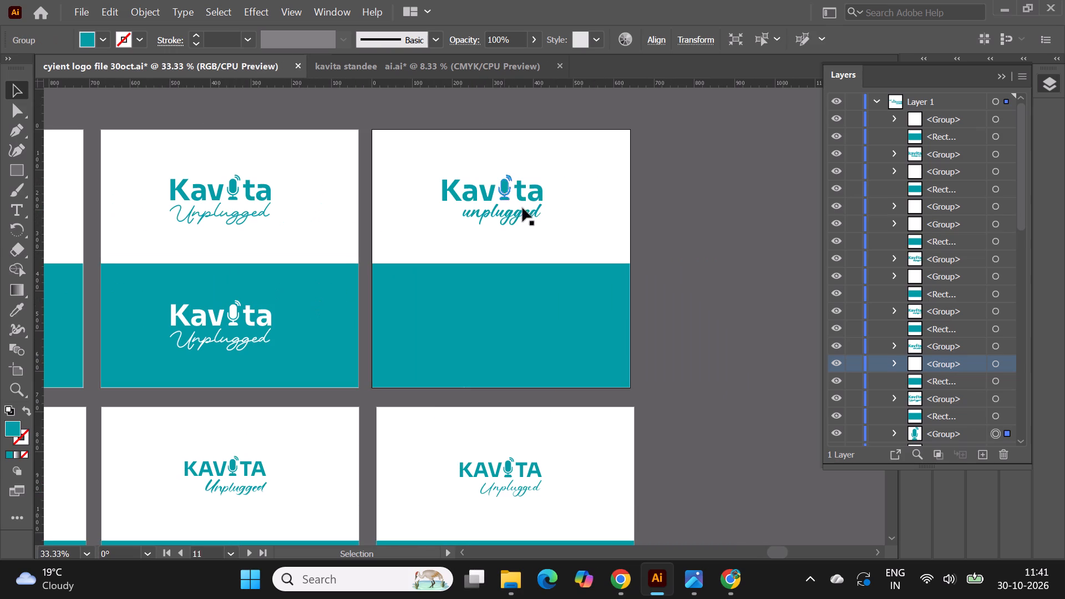
{"action": "left_click", "coordinate": [660, 235]}
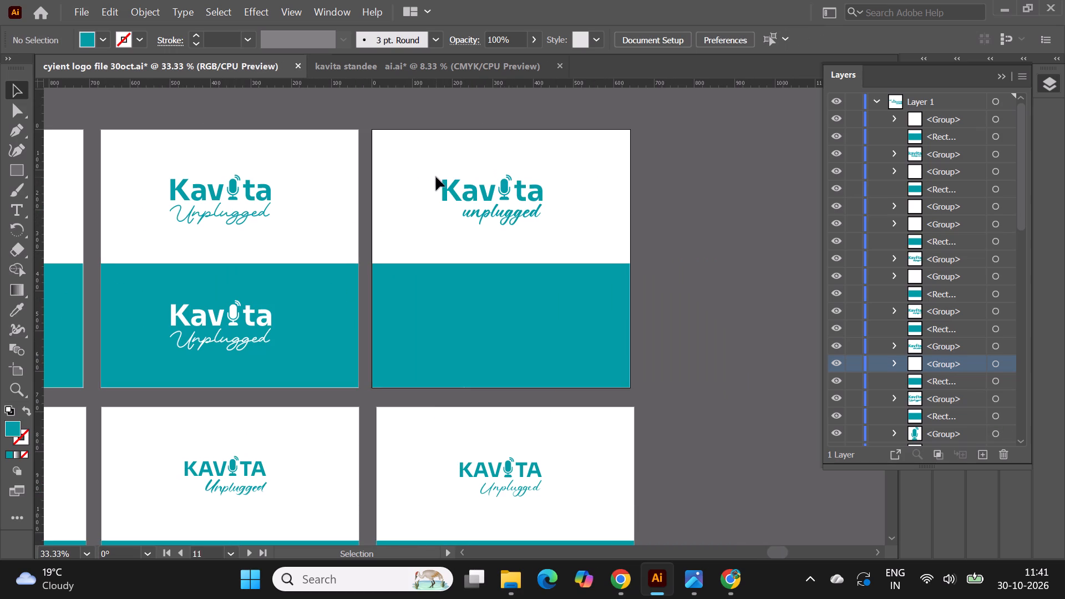
{"action": "left_click_drag", "start_coordinate": [430, 168], "coordinate": [567, 231]}
{"action": "left_click", "coordinate": [701, 260]}
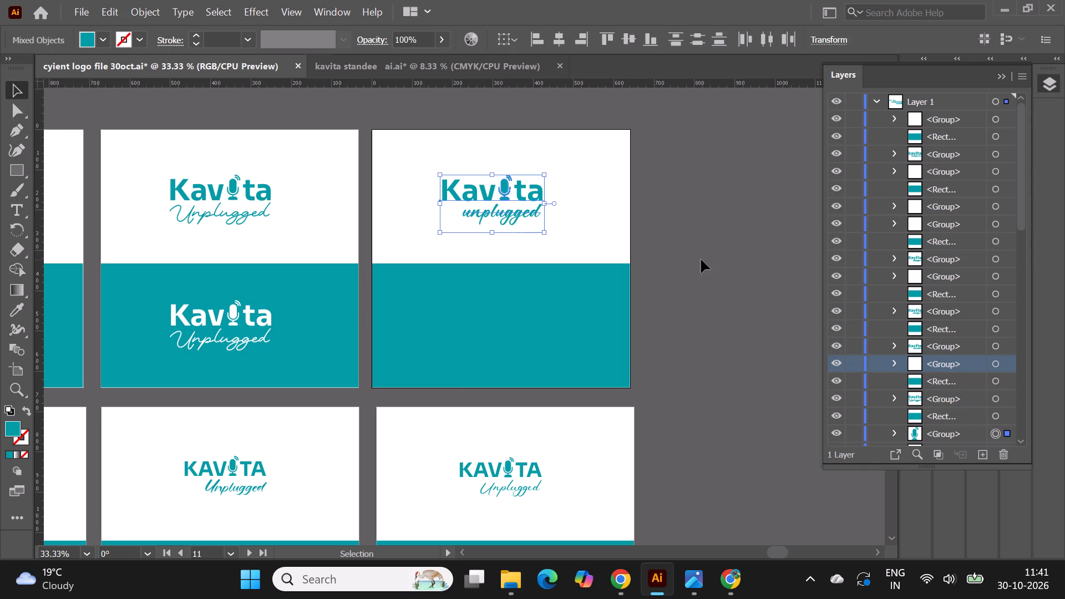
{"action": "scroll", "coordinate": [518, 200], "scroll_direction": "up", "scroll_amount": 1, "text": "alt"}
{"action": "left_click", "coordinate": [440, 218]}
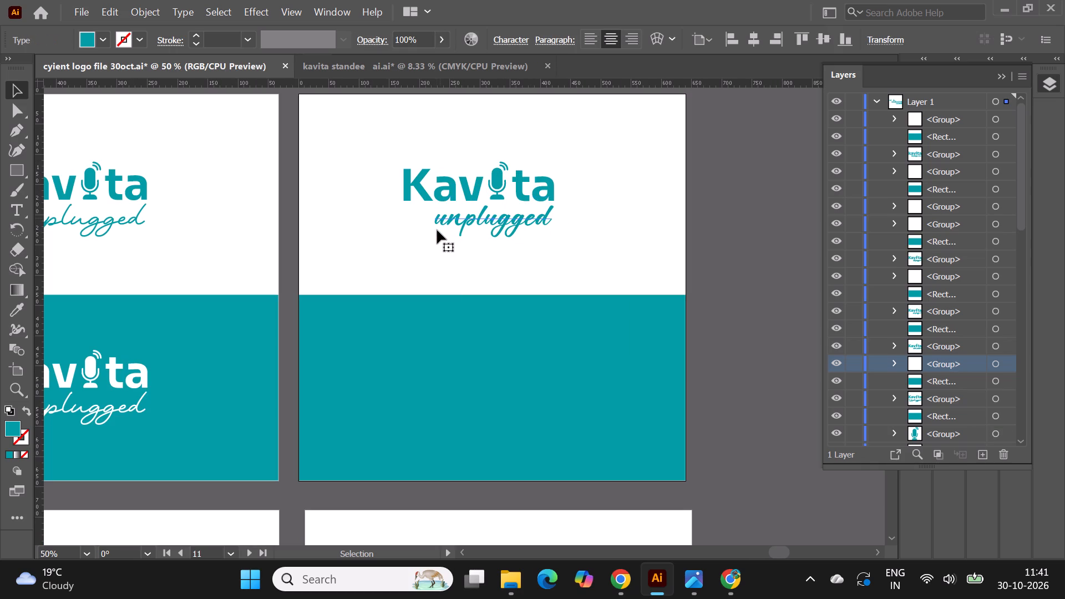
{"action": "left_click_drag", "start_coordinate": [434, 250], "coordinate": [360, 262], "text": "shift"}
{"action": "left_click", "coordinate": [726, 256]}
{"action": "scroll", "coordinate": [558, 207], "scroll_direction": "down", "scroll_amount": 1, "text": "alt"}
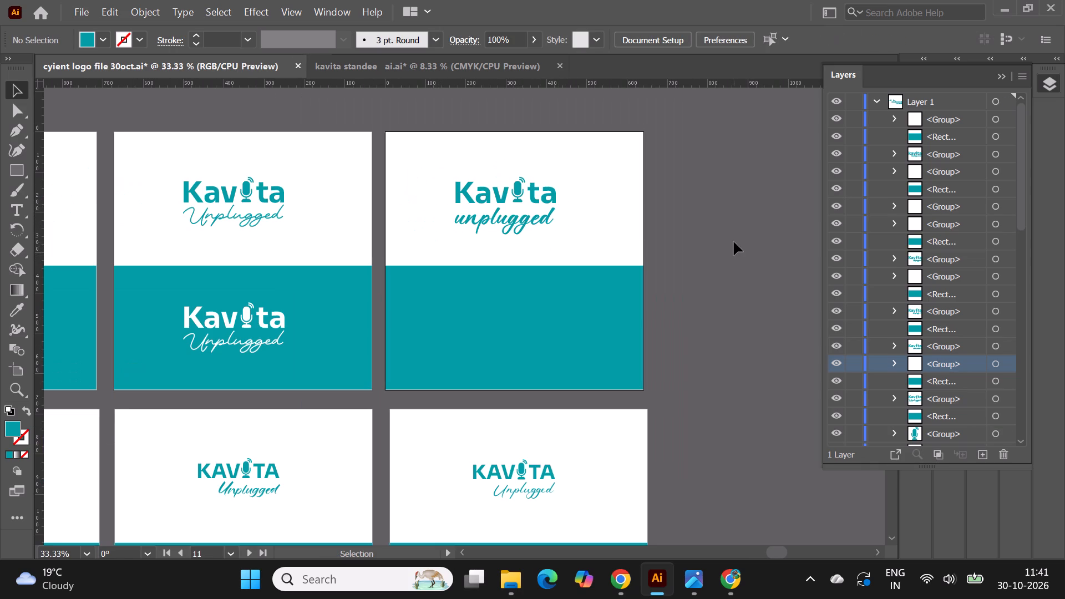
{"action": "left_click", "coordinate": [734, 242]}
Nudge the enlarged unplugged text on artboard 11 slightly upward, closer to the Kavita wordmark.
{"action": "scroll", "coordinate": [502, 199], "scroll_direction": "up", "scroll_amount": 1, "text": "alt"}
{"action": "left_click", "coordinate": [491, 219]}
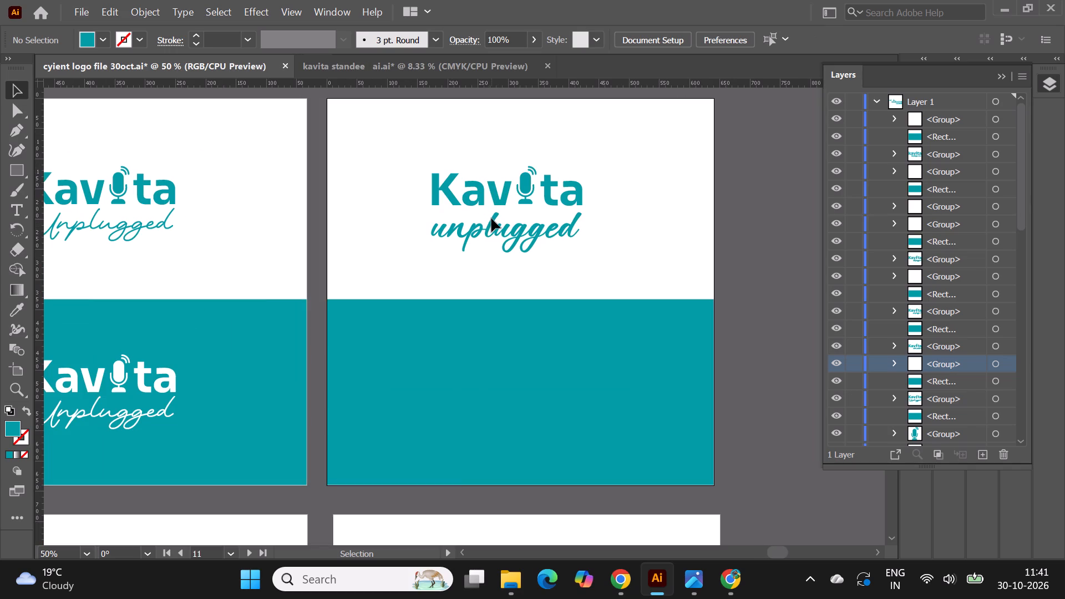
{"action": "left_click", "coordinate": [760, 242]}
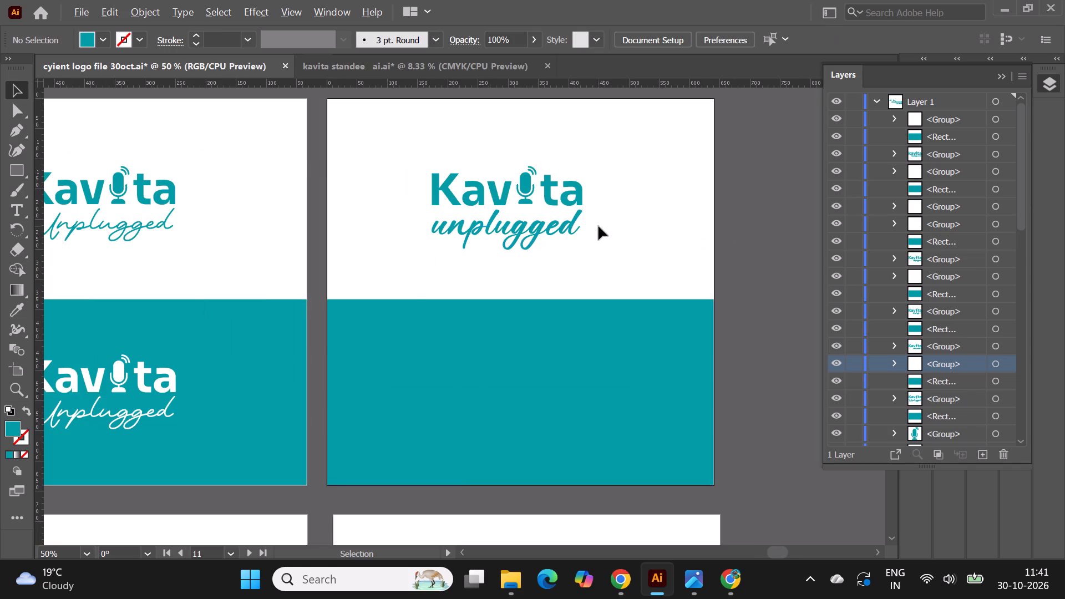
{"action": "scroll", "coordinate": [599, 226], "scroll_direction": "down", "scroll_amount": 1, "text": "alt"}
{"action": "left_click", "coordinate": [737, 246]}
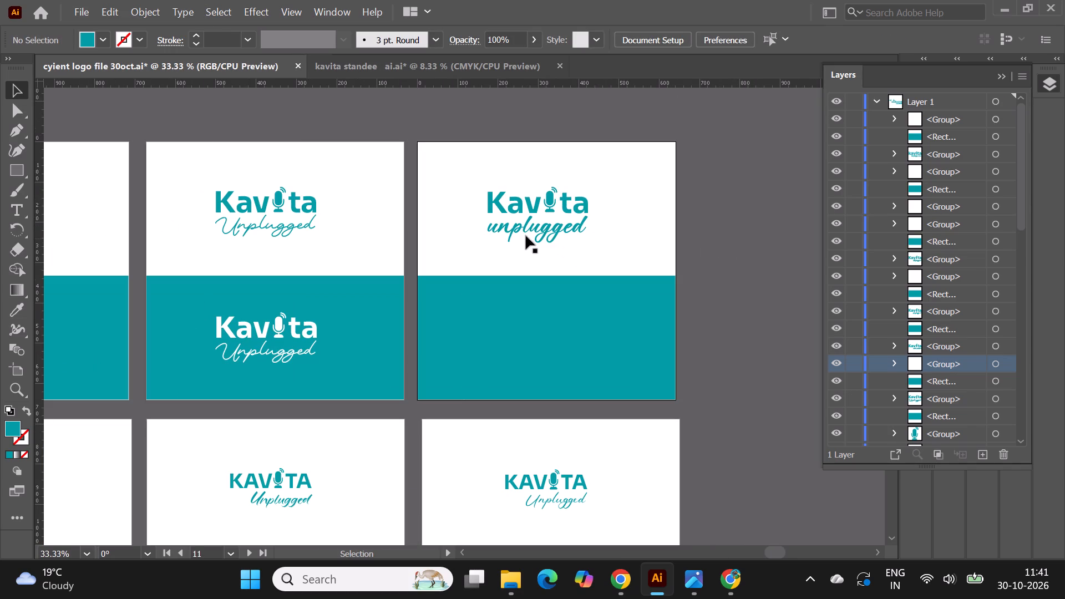
Replace the lowercase first letter of unplugged on artboard 11 with a capital U.
{"action": "double_click", "coordinate": [509, 232]}
{"action": "left_click", "coordinate": [494, 230]}
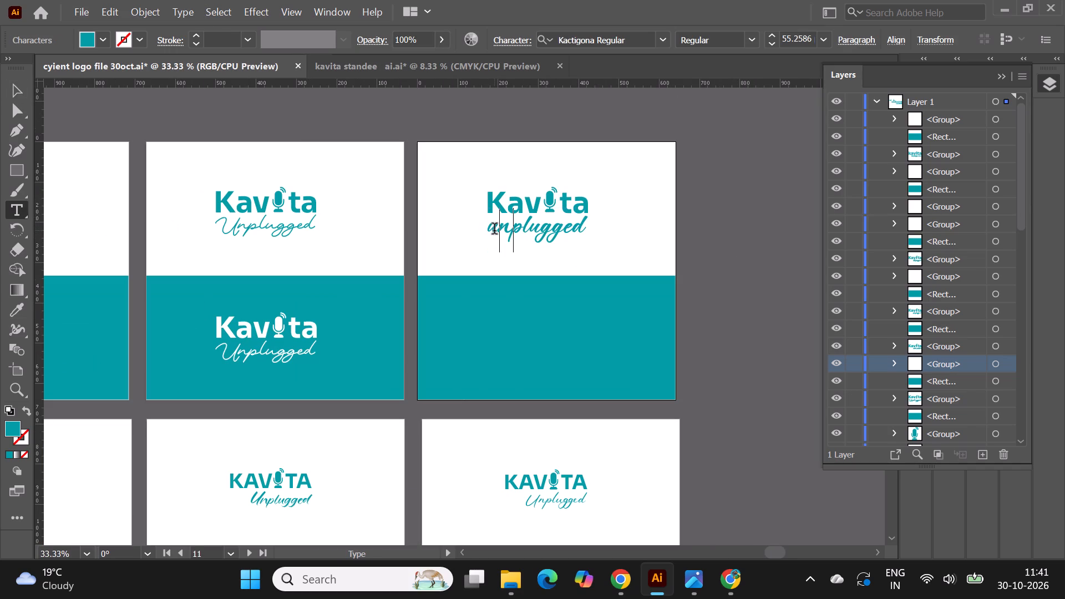
{"action": "key", "text": "u"}
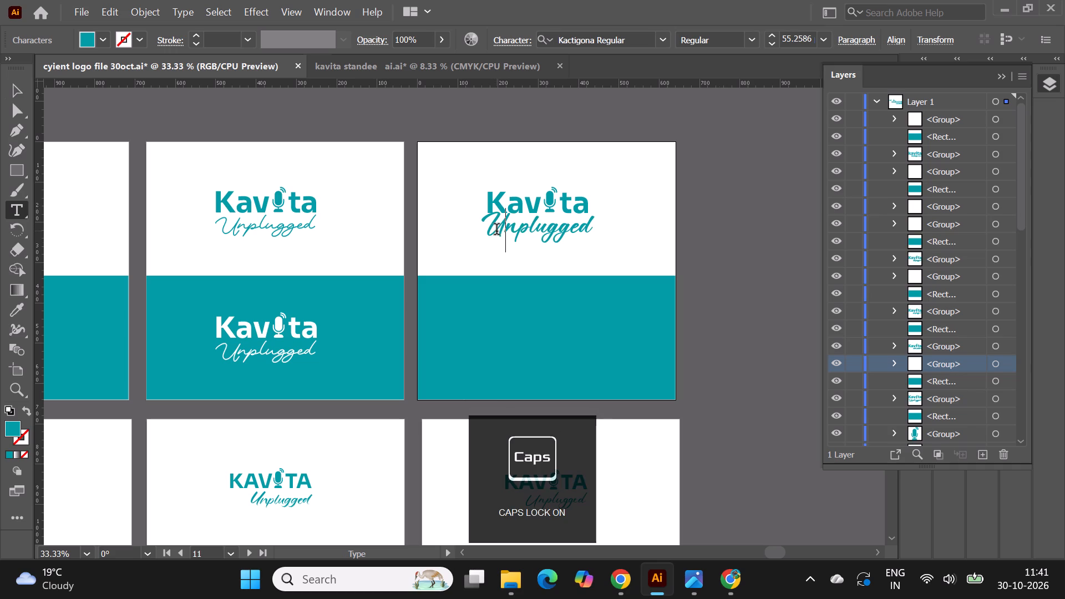
Shift the Unplugged text on artboard 11 slightly left so its final letter lines up with the end of the Kavita wordmark.
{"action": "left_click", "coordinate": [18, 89]}
{"action": "left_click", "coordinate": [790, 274]}
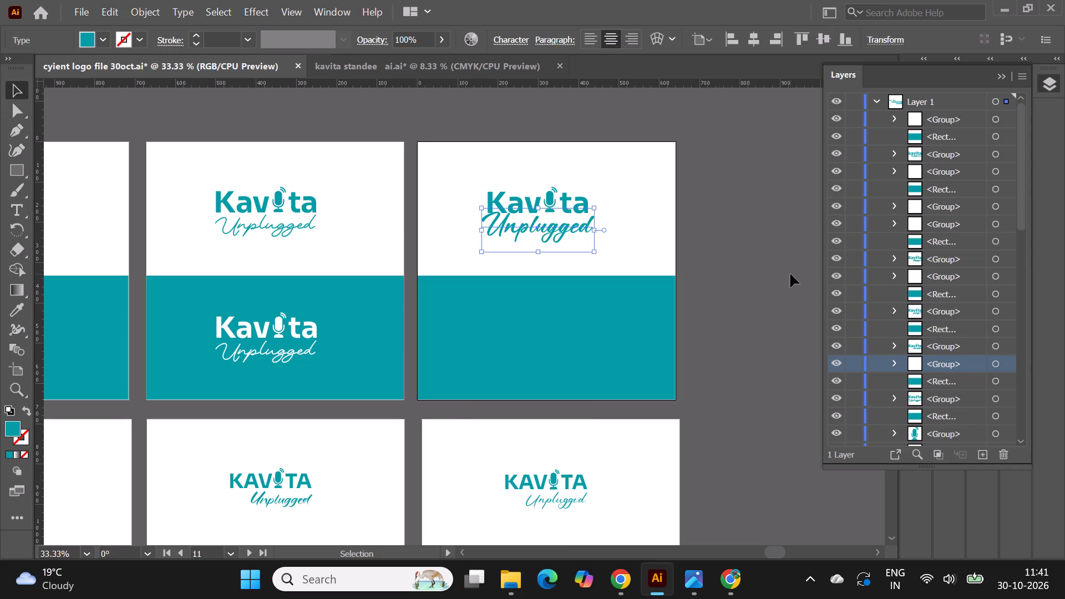
{"action": "scroll", "coordinate": [503, 212], "scroll_direction": "up", "scroll_amount": 1, "text": "alt"}
{"action": "left_click_drag", "start_coordinate": [507, 229], "coordinate": [500, 233]}
{"action": "left_click", "coordinate": [622, 235]}
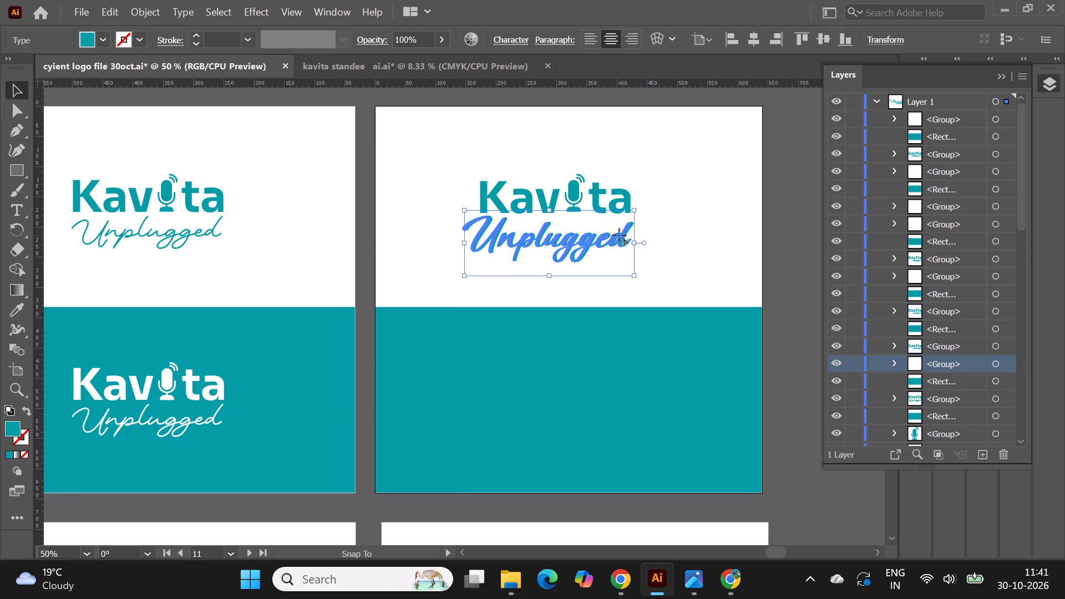
{"action": "left_click", "coordinate": [793, 245]}
{"action": "scroll", "coordinate": [635, 187], "scroll_direction": "down", "scroll_amount": 1, "text": "alt"}
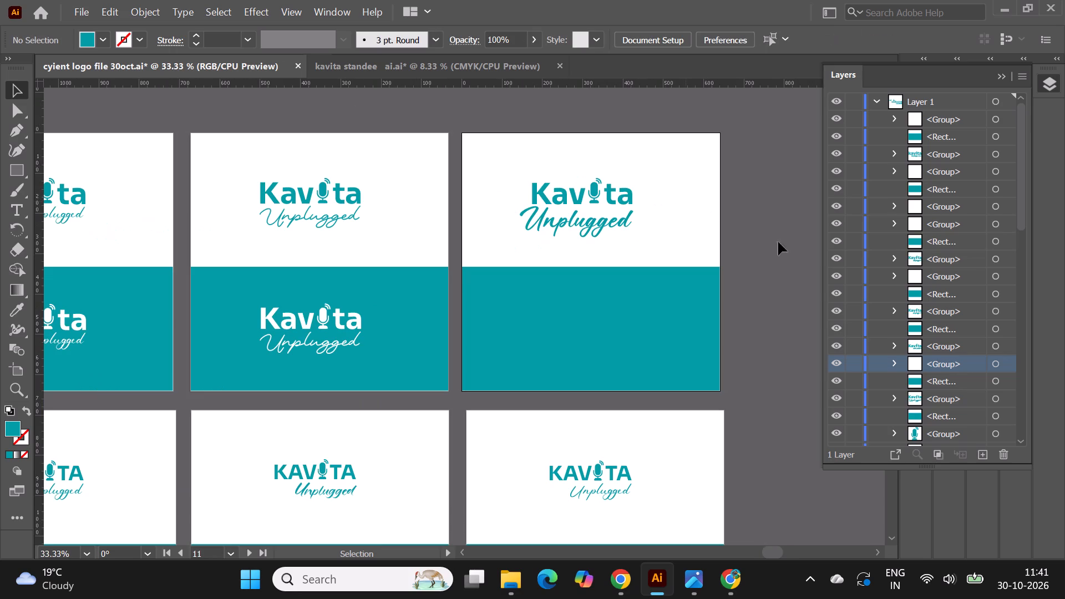
{"action": "left_click", "coordinate": [789, 244]}
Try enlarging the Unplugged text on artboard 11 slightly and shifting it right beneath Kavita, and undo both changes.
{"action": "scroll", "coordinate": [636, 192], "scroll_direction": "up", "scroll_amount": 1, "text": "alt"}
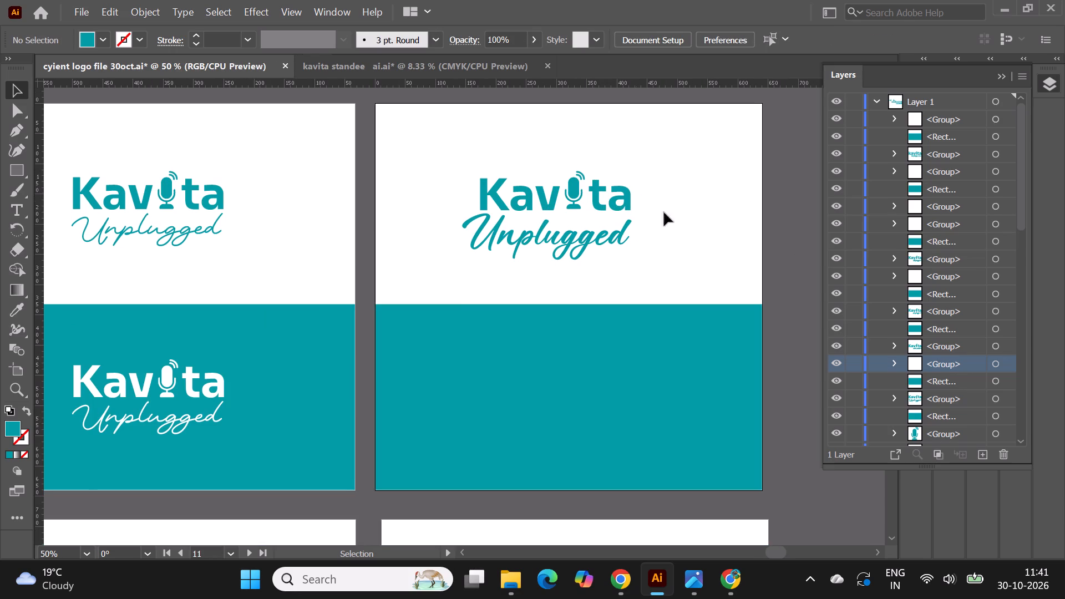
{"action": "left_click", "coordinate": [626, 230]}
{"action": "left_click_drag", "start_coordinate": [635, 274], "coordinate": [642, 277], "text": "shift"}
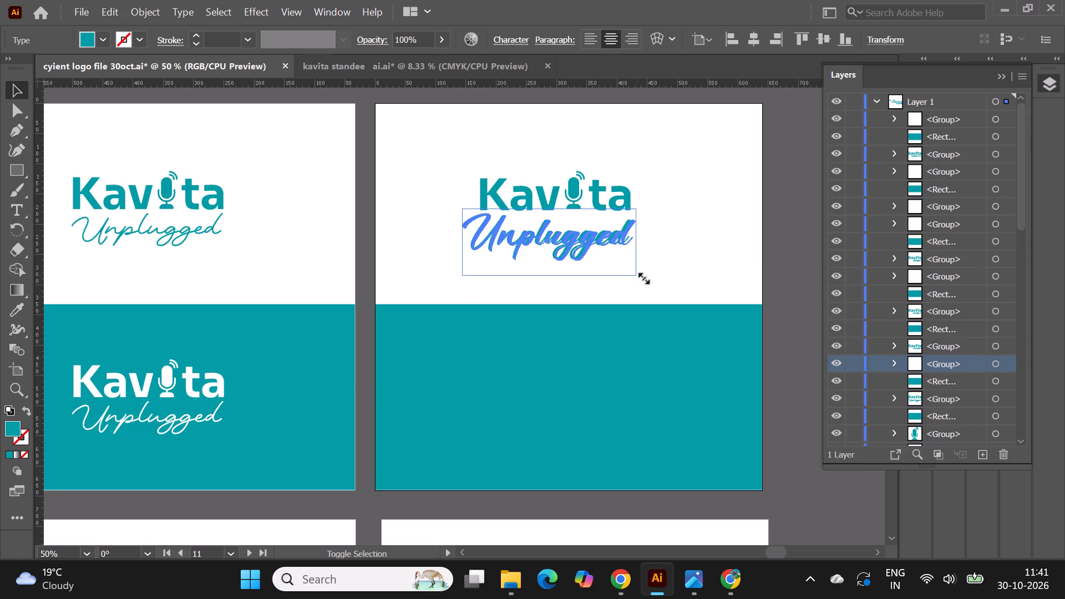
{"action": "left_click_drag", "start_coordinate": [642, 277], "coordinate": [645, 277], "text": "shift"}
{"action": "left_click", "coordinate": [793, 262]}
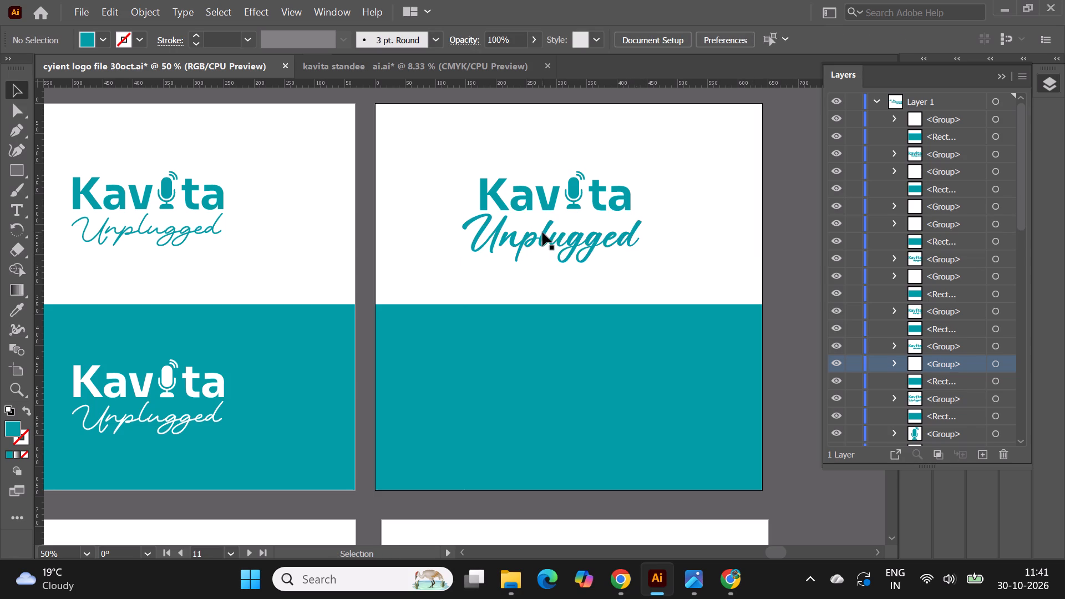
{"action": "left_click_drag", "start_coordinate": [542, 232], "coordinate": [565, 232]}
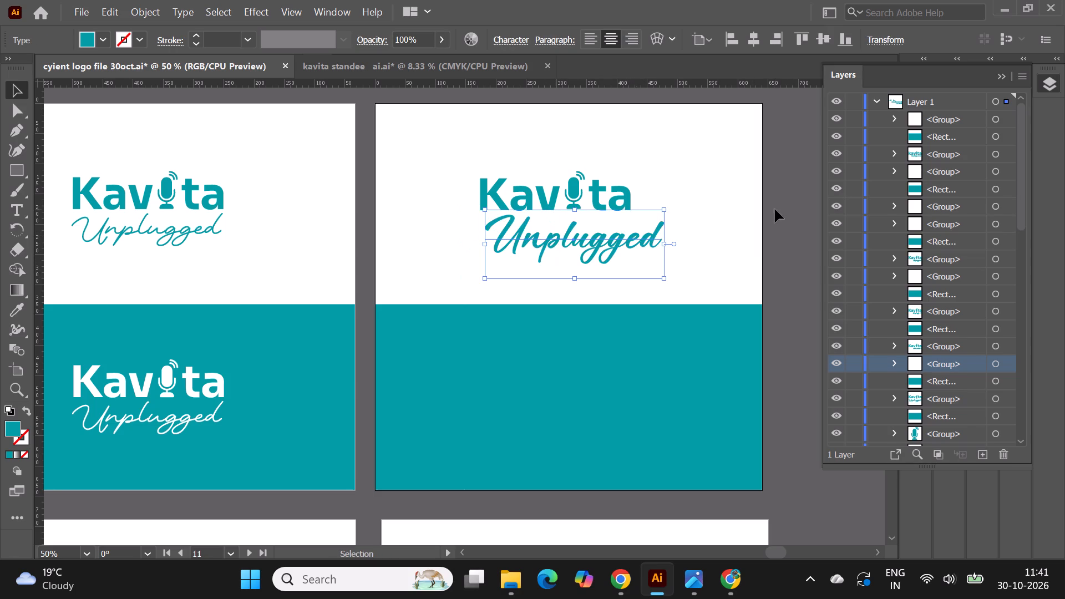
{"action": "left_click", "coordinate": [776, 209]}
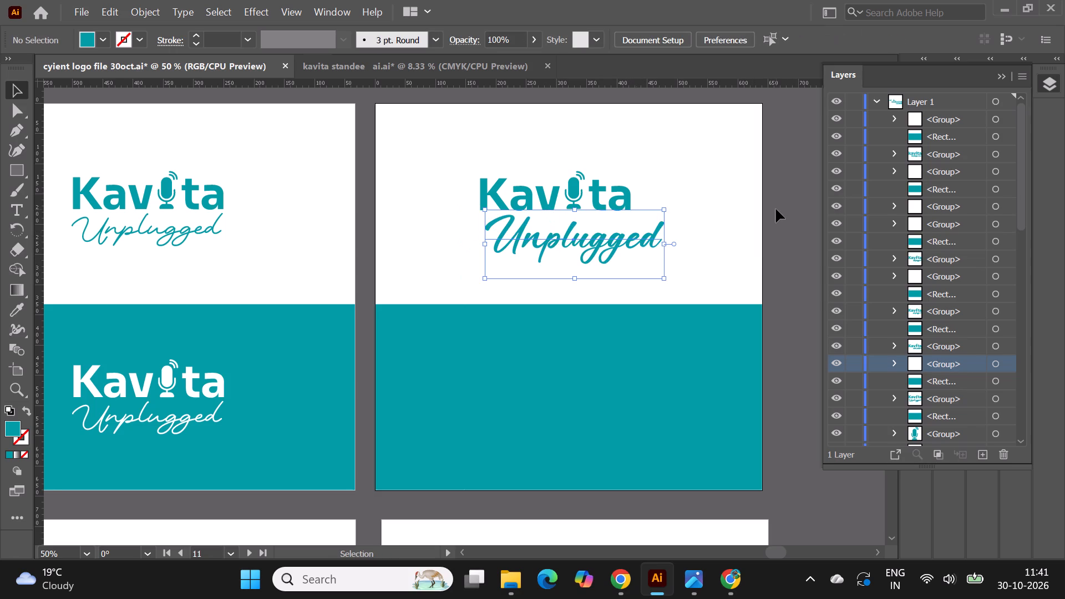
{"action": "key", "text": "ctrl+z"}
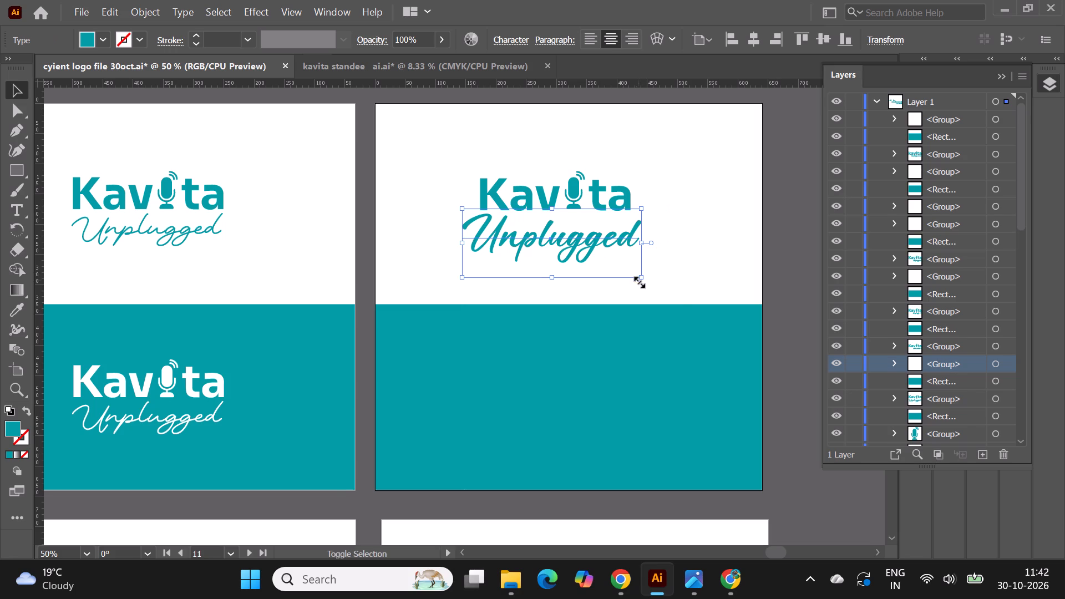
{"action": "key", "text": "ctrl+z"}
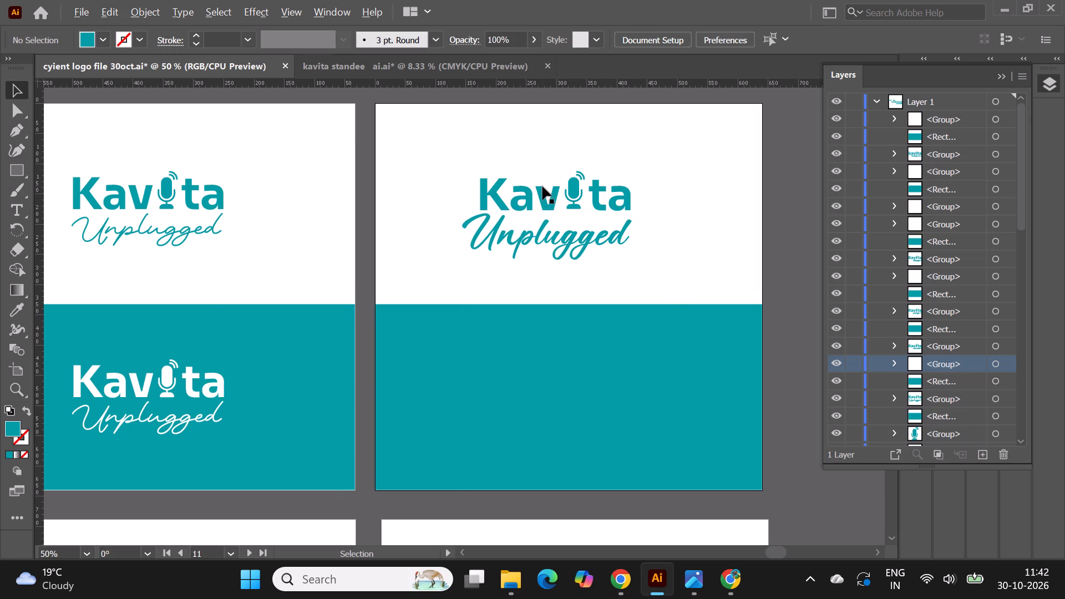
Group the Kavita wordmark, its microphone and the Unplugged text on artboard 11.
{"action": "scroll", "coordinate": [542, 186], "scroll_direction": "down", "scroll_amount": 1, "text": "alt"}
{"action": "left_click", "coordinate": [733, 250]}
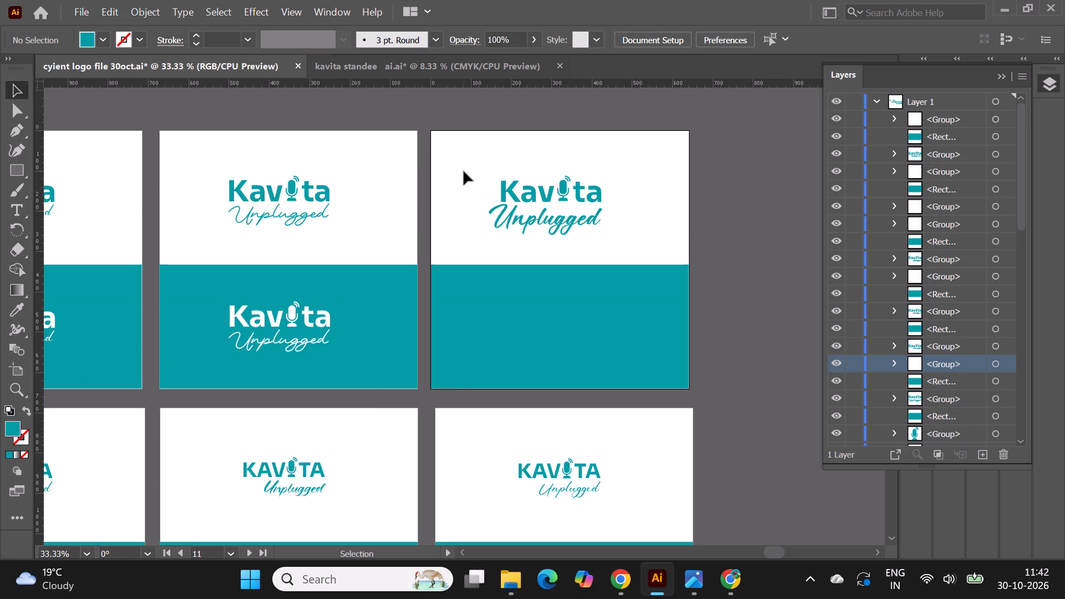
{"action": "left_click_drag", "start_coordinate": [483, 168], "coordinate": [540, 202]}
{"action": "left_click_drag", "start_coordinate": [540, 202], "coordinate": [616, 245]}
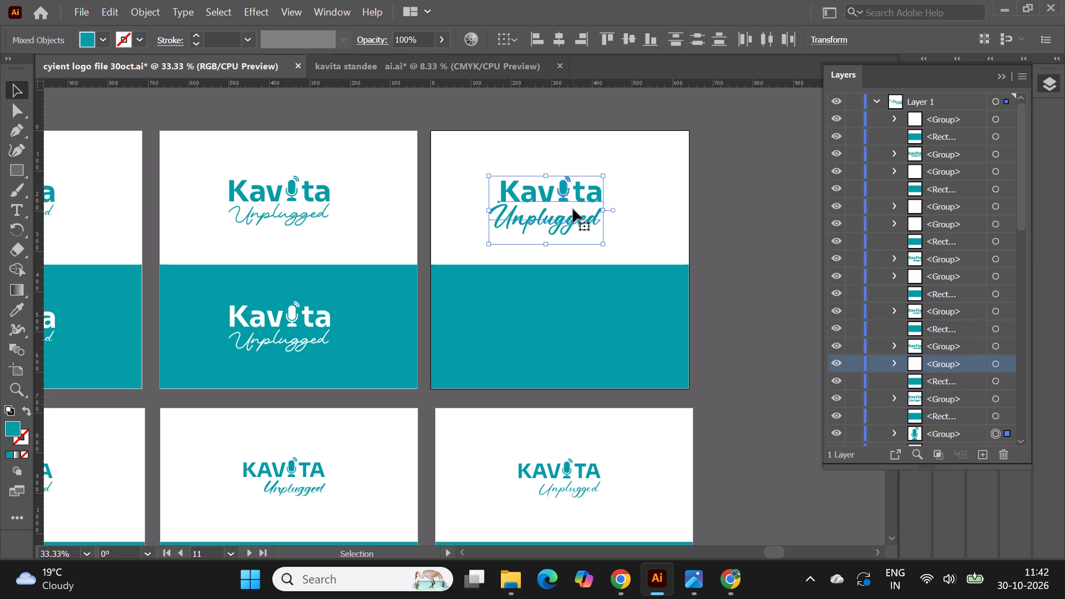
{"action": "key", "text": "ctrl+g"}
{"action": "left_click", "coordinate": [742, 267]}
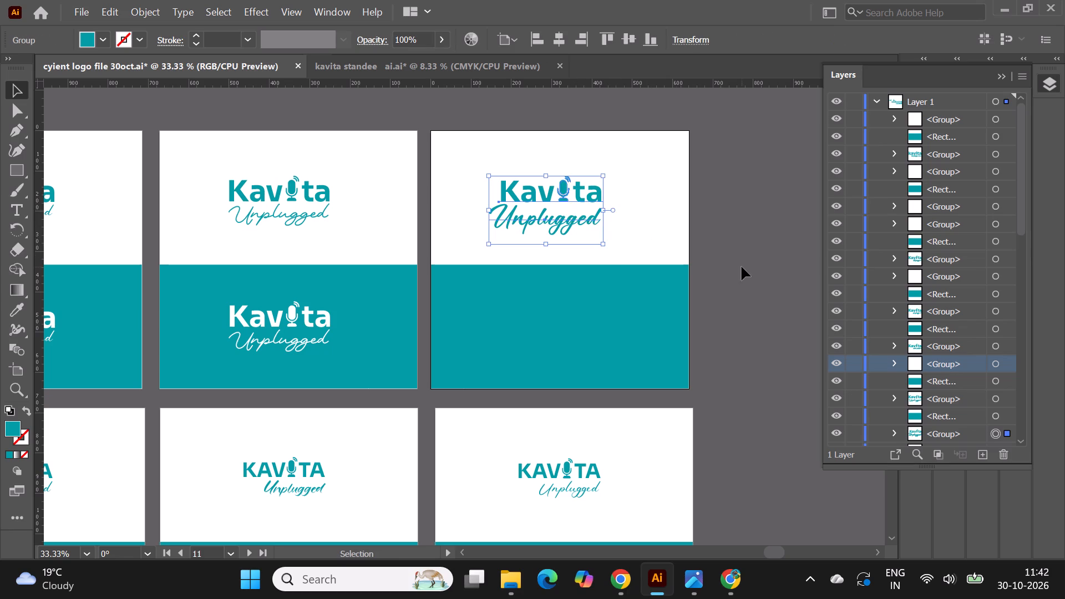
Move the grouped logo on artboard 11 slightly up and right to balance it within the white half.
{"action": "left_click_drag", "start_coordinate": [564, 193], "coordinate": [569, 187]}
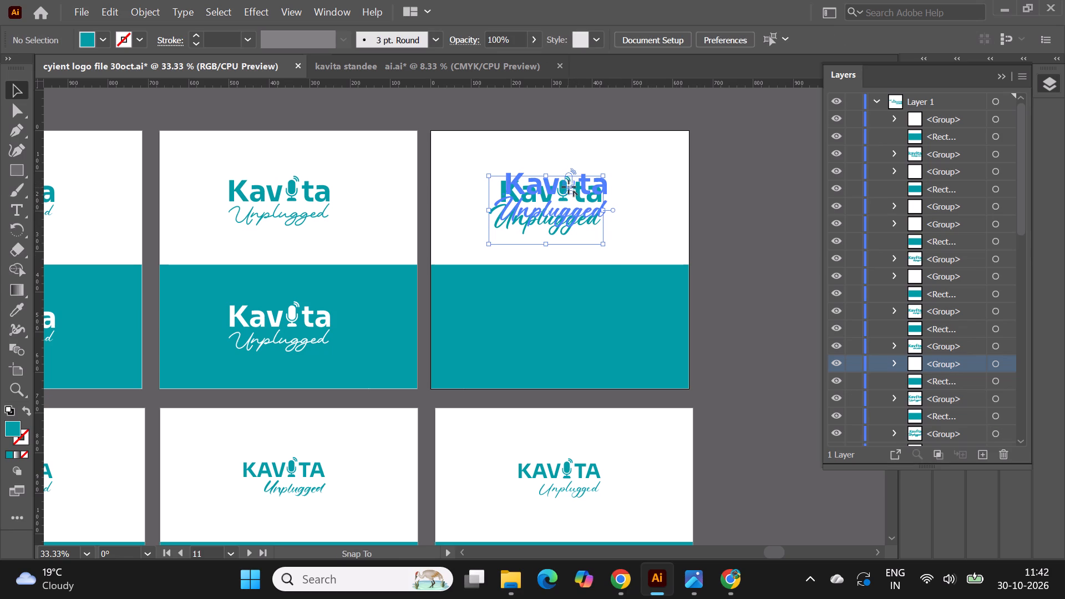
{"action": "left_click_drag", "start_coordinate": [569, 187], "coordinate": [569, 186]}
{"action": "left_click", "coordinate": [743, 214]}
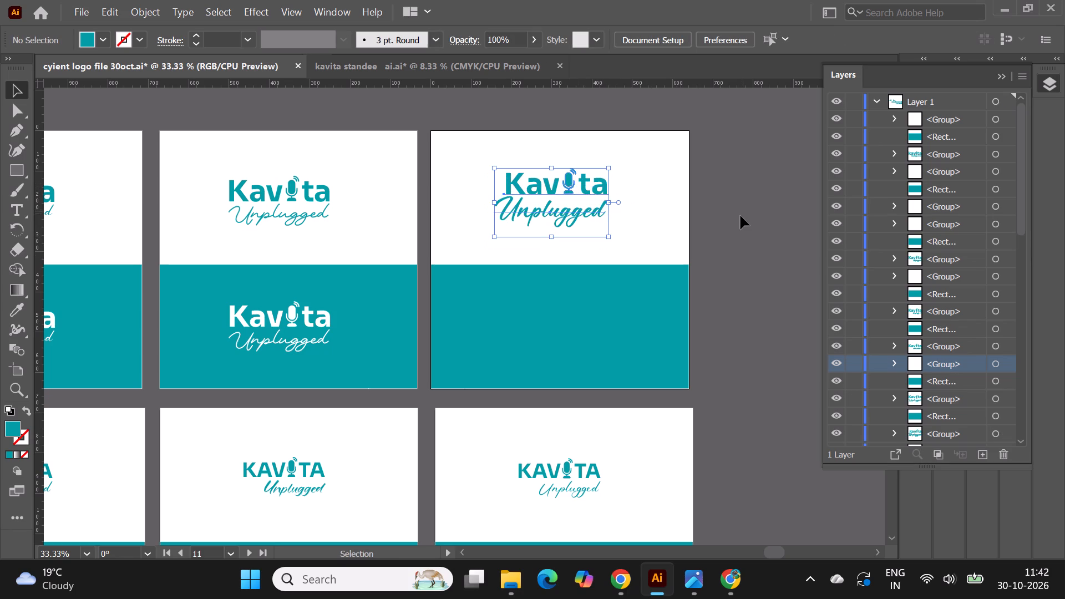
{"action": "left_click", "coordinate": [569, 184]}
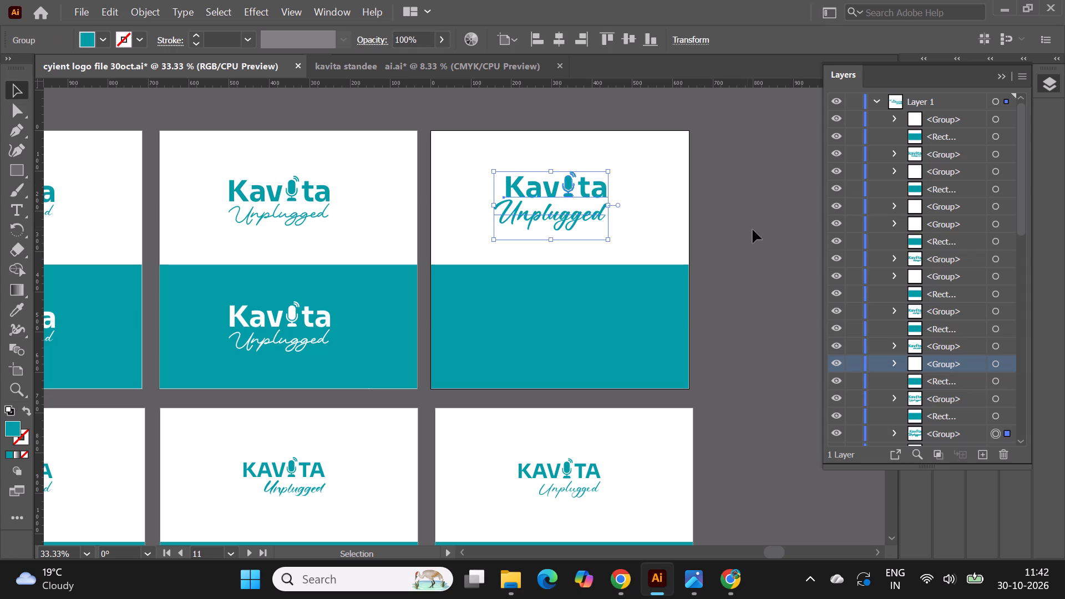
{"action": "left_click", "coordinate": [753, 230]}
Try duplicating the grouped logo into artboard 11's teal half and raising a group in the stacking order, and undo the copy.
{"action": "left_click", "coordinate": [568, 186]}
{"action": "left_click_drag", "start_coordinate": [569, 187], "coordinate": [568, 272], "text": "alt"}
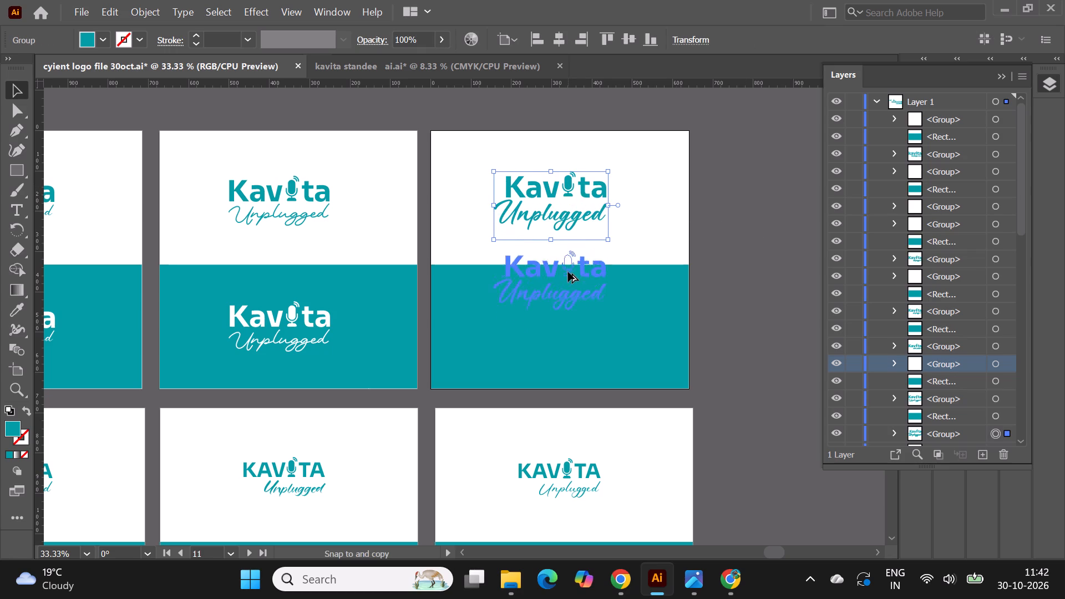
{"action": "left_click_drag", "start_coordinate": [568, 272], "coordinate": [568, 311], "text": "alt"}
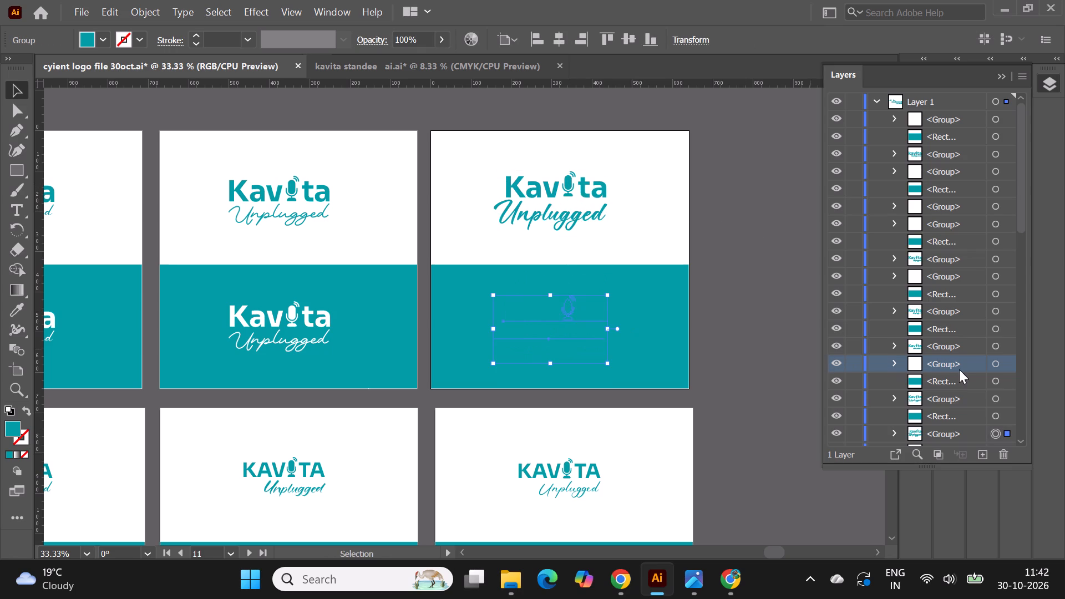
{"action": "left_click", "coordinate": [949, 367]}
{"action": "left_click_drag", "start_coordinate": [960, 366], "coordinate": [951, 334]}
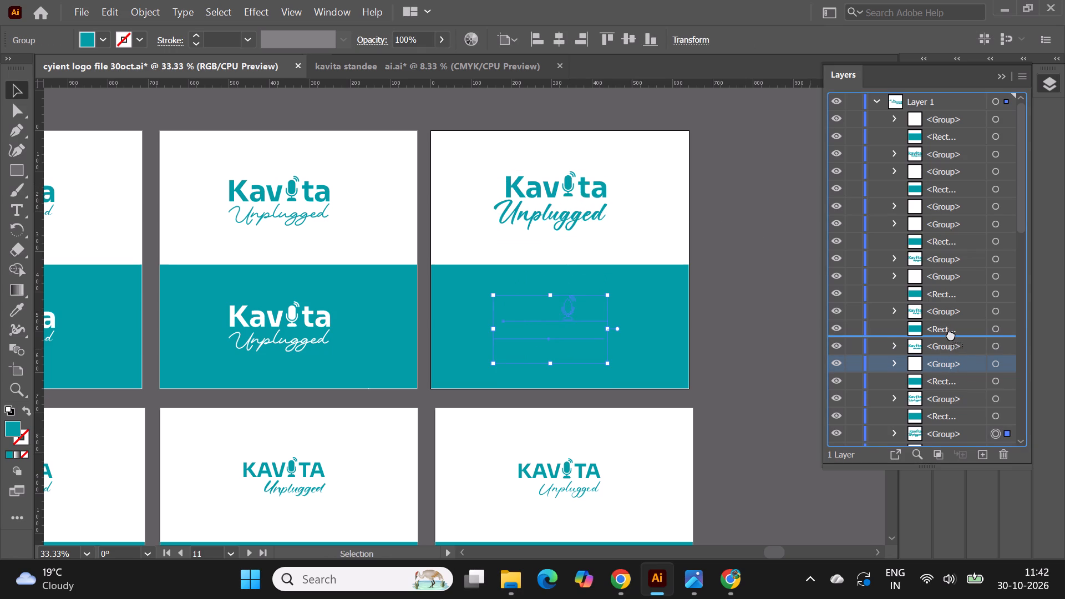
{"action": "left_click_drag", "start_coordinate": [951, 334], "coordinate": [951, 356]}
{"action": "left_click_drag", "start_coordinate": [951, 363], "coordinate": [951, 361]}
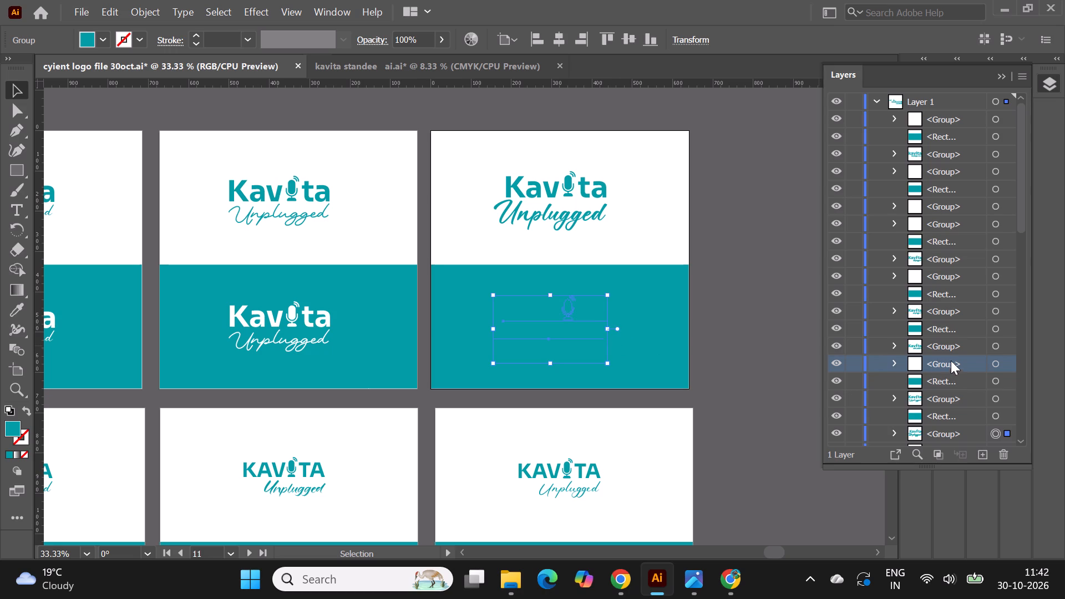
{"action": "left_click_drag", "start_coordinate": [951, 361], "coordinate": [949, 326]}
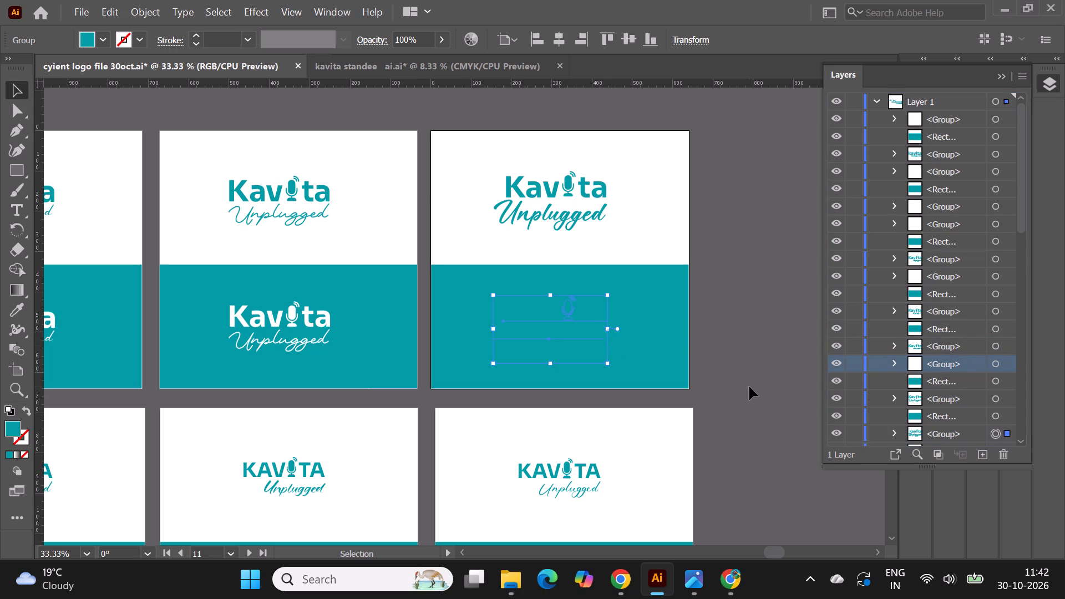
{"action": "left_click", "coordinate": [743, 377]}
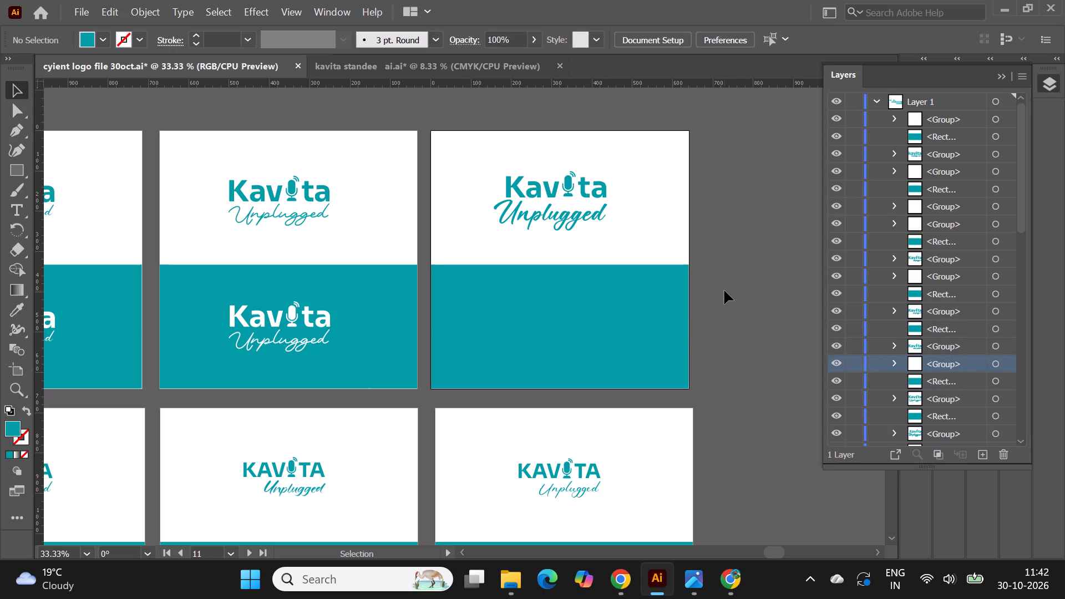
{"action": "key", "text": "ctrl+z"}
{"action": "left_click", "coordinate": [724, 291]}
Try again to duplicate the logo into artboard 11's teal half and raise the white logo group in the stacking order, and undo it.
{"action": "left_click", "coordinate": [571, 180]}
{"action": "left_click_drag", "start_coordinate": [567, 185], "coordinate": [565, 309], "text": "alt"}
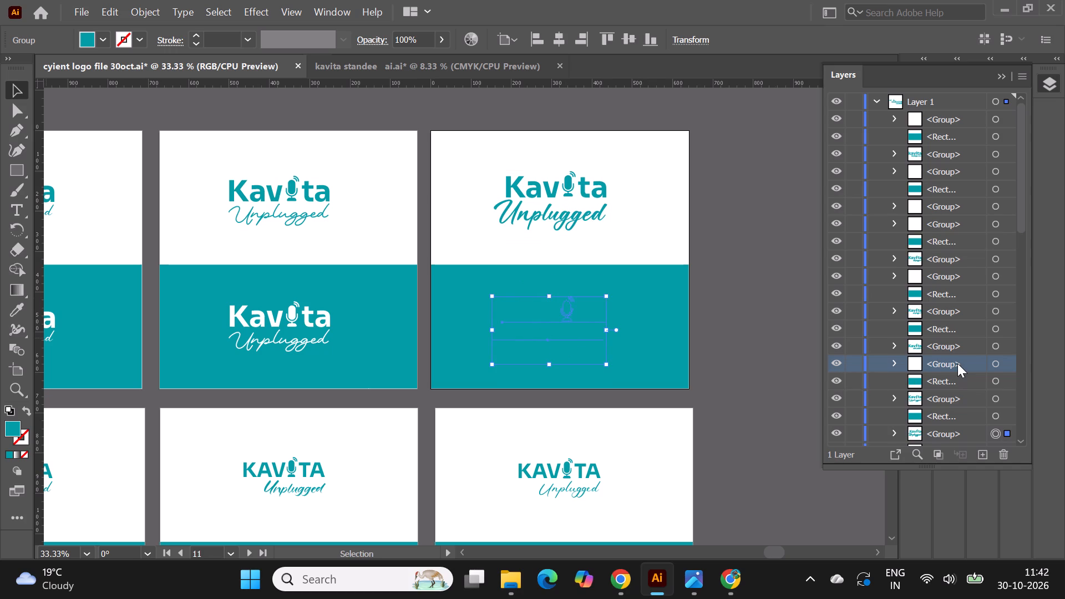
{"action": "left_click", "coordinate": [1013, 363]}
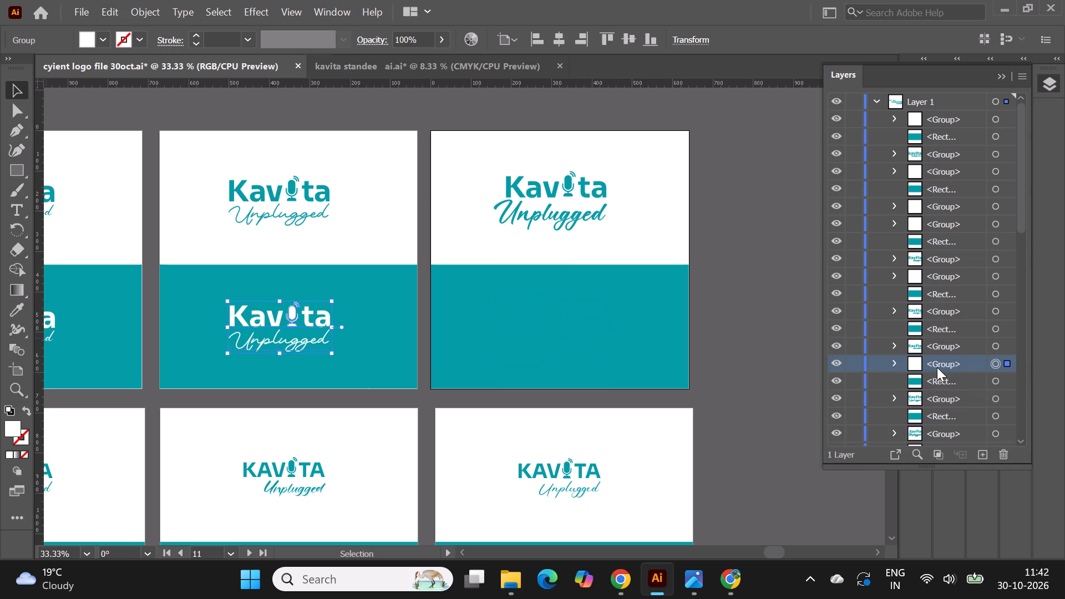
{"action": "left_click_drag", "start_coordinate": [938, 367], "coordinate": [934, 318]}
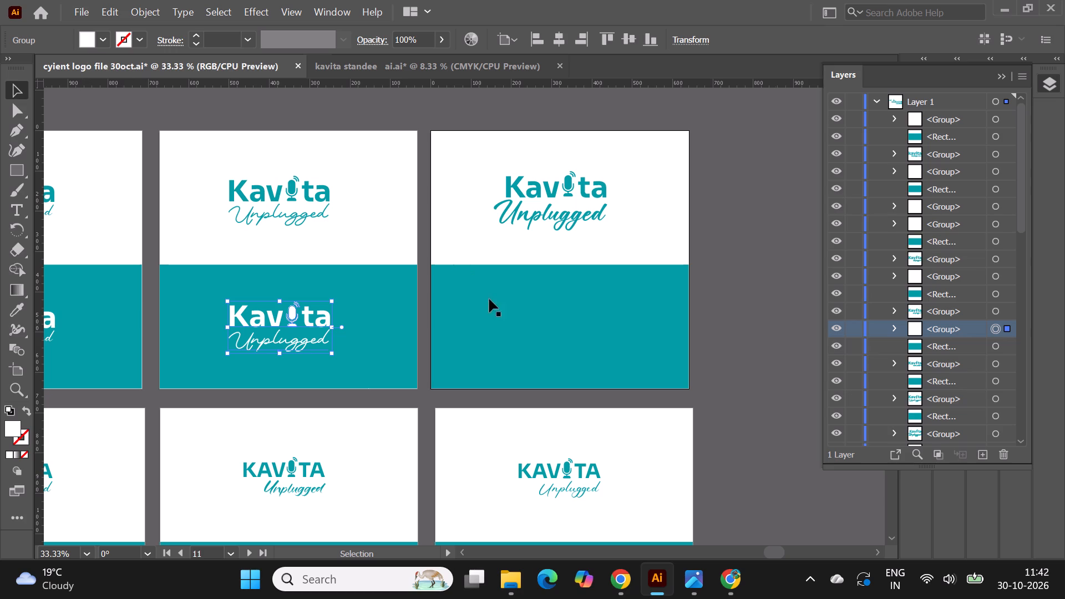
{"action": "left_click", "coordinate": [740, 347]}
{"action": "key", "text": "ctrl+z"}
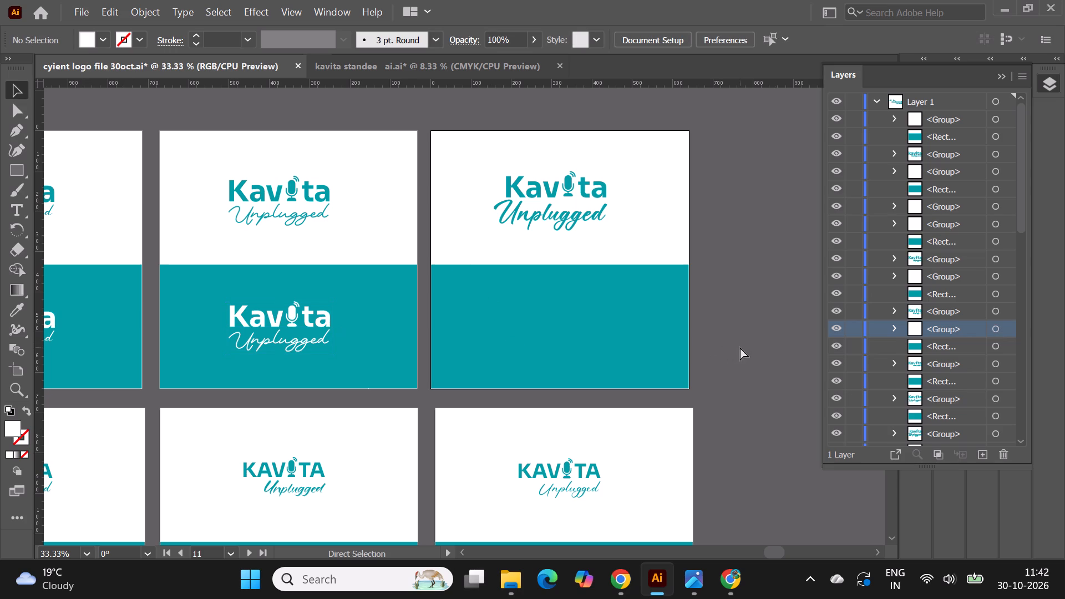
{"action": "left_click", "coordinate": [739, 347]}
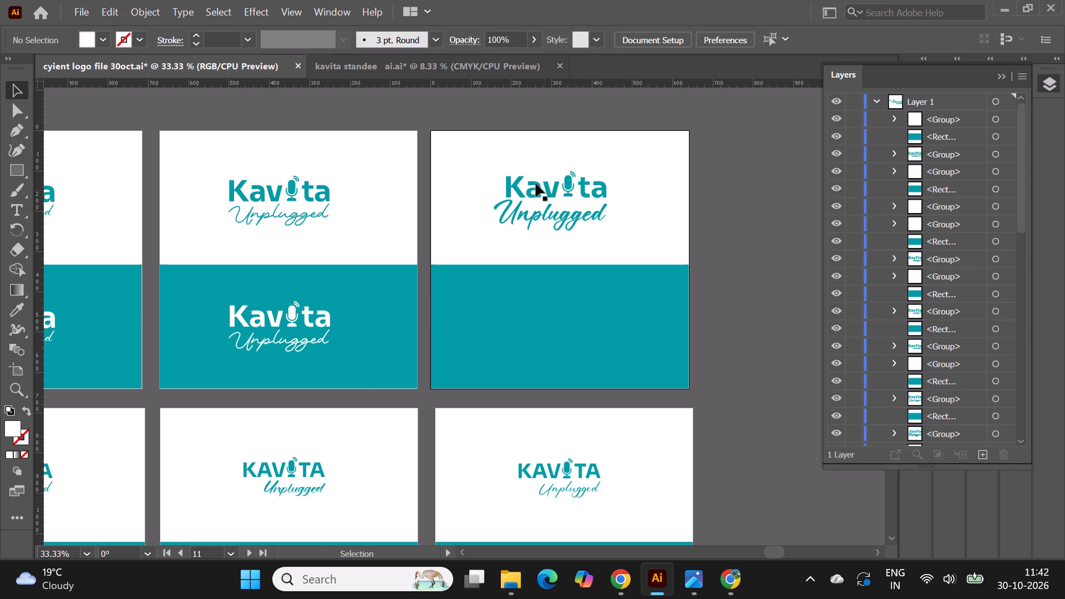
Duplicate the grouped logo on artboard 11 straight down into the middle of the teal half.
{"action": "left_click", "coordinate": [536, 184]}
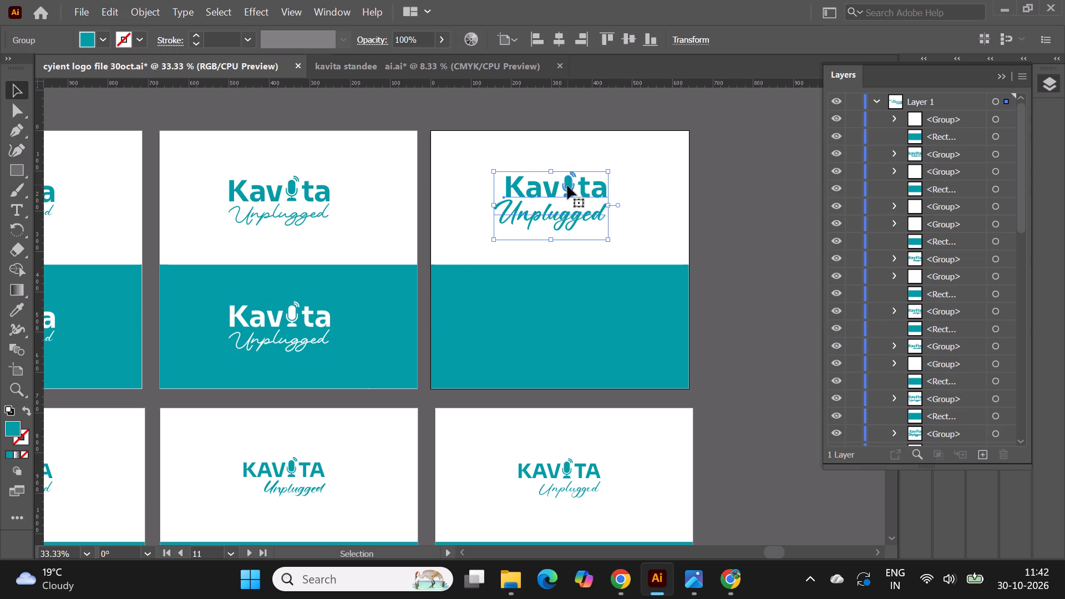
{"action": "left_click", "coordinate": [567, 186]}
{"action": "scroll", "coordinate": [918, 208], "scroll_direction": "up", "scroll_amount": 2}
{"action": "left_click_drag", "start_coordinate": [571, 182], "coordinate": [570, 306], "text": "alt"}
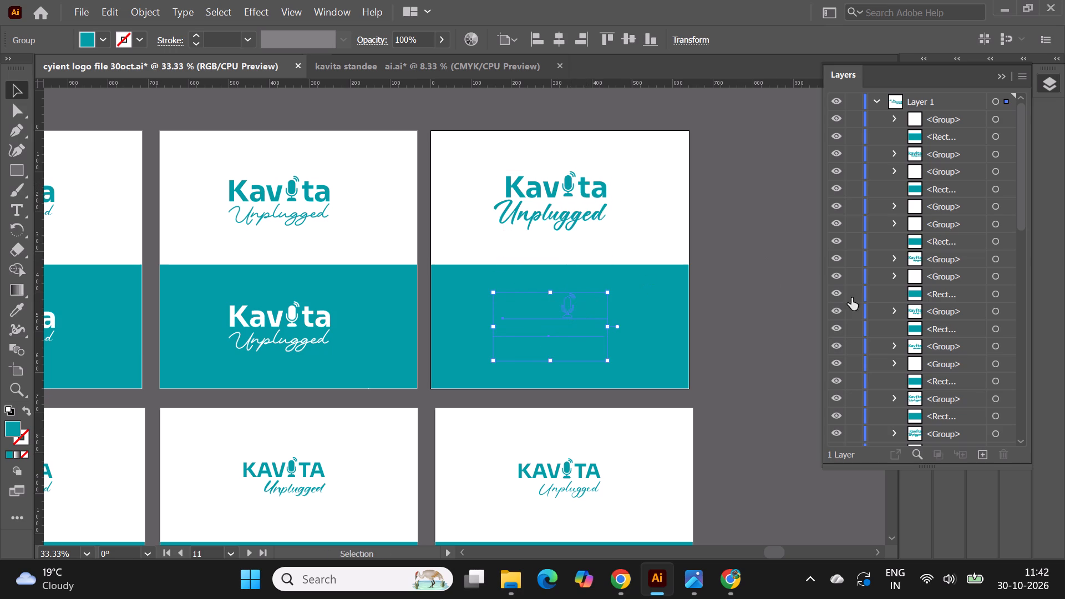
Fill the duplicated logo on artboard 11 with white and raise its group above the teal rectangle in the stacking order.
{"action": "scroll", "coordinate": [940, 344], "scroll_direction": "down", "scroll_amount": 3}
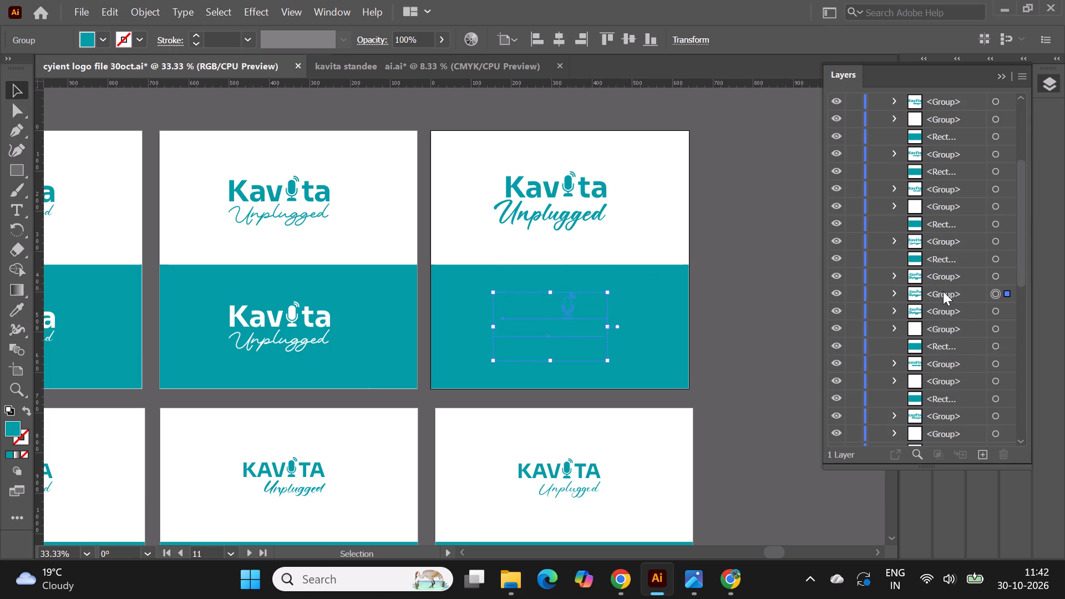
{"action": "left_click", "coordinate": [85, 39]}
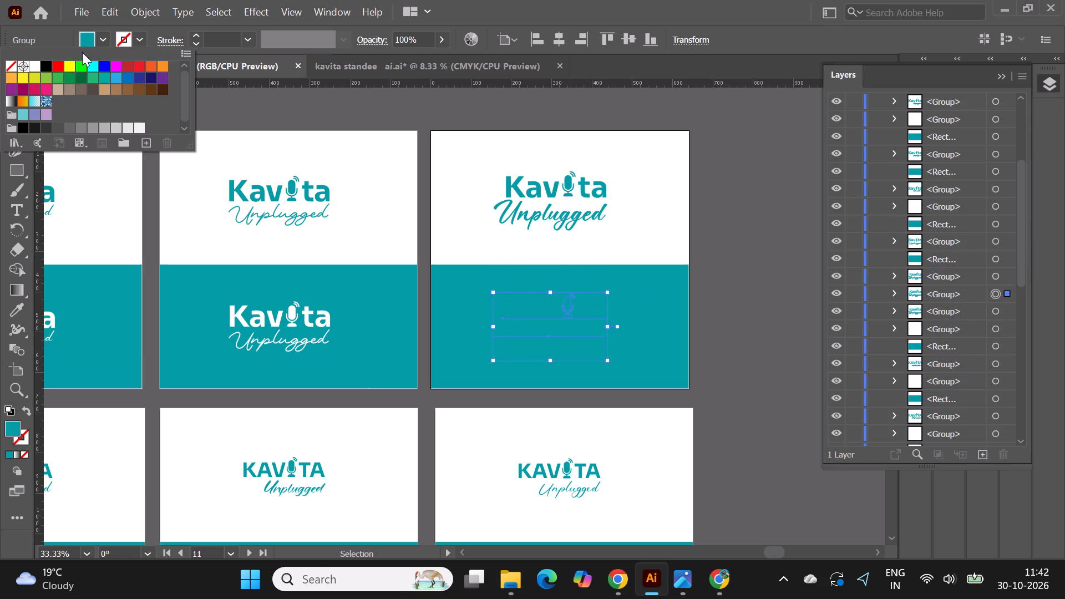
{"action": "left_click", "coordinate": [33, 68]}
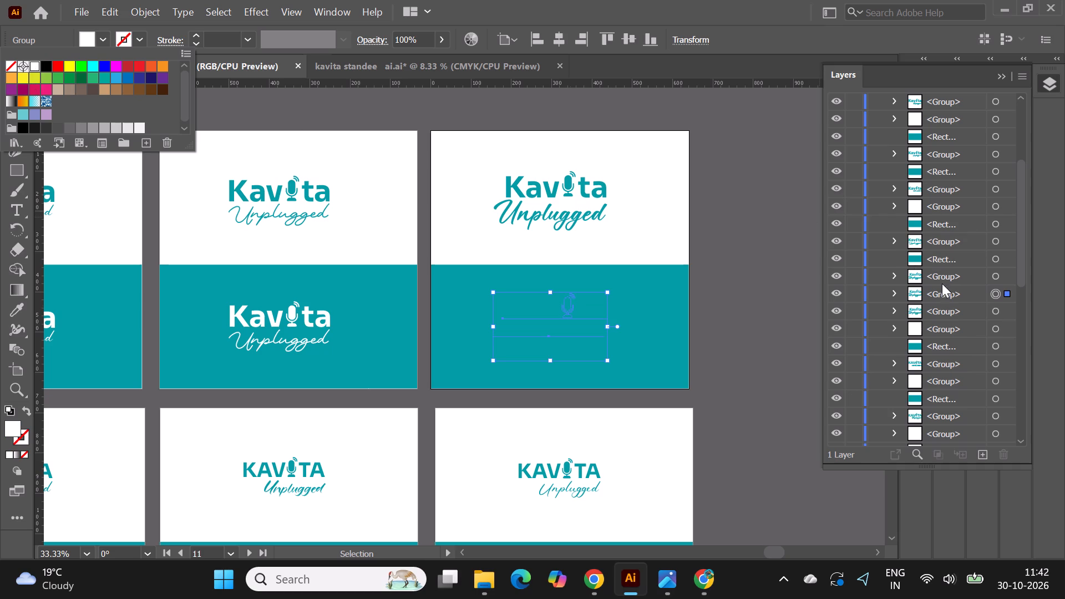
{"action": "left_click", "coordinate": [952, 297]}
{"action": "left_click", "coordinate": [965, 296]}
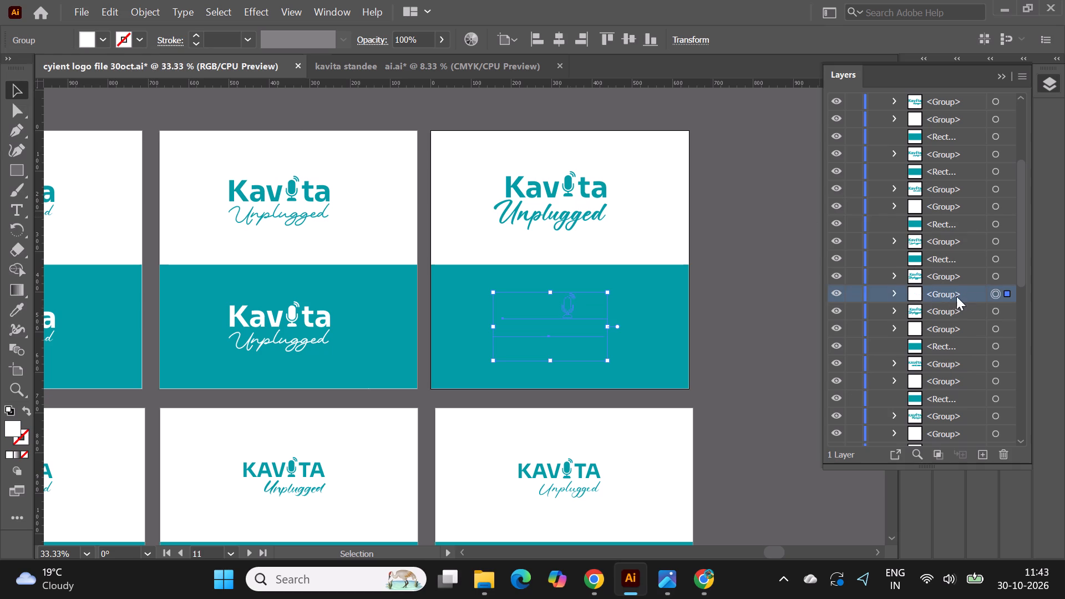
{"action": "left_click", "coordinate": [914, 293]}
{"action": "left_click_drag", "start_coordinate": [969, 292], "coordinate": [961, 253]}
{"action": "left_click", "coordinate": [729, 310]}
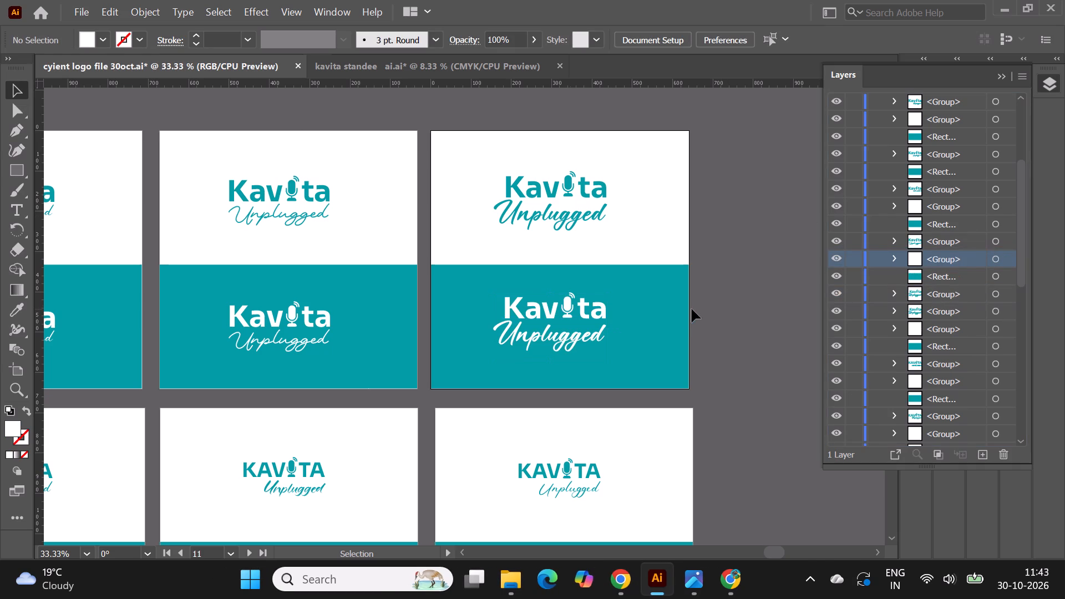
Place a vertical guide at the left edge of artboard 11's teal logo and fine-tune the white logo's position against it.
{"action": "scroll", "coordinate": [620, 207], "scroll_direction": "up", "scroll_amount": 1, "text": "alt"}
{"action": "left_click", "coordinate": [357, 237]}
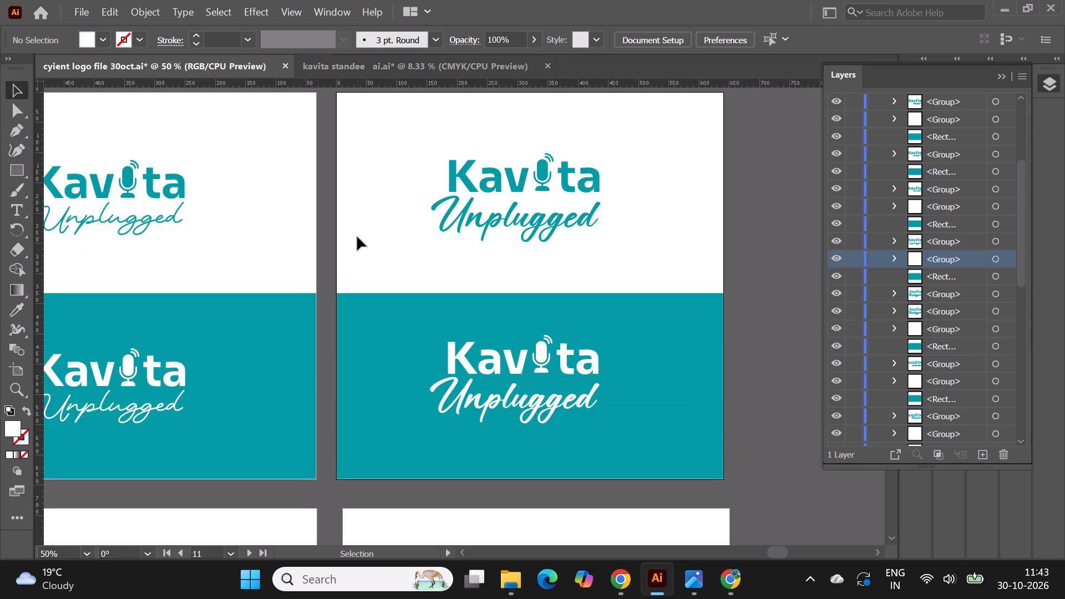
{"action": "left_click_drag", "start_coordinate": [40, 282], "coordinate": [426, 298]}
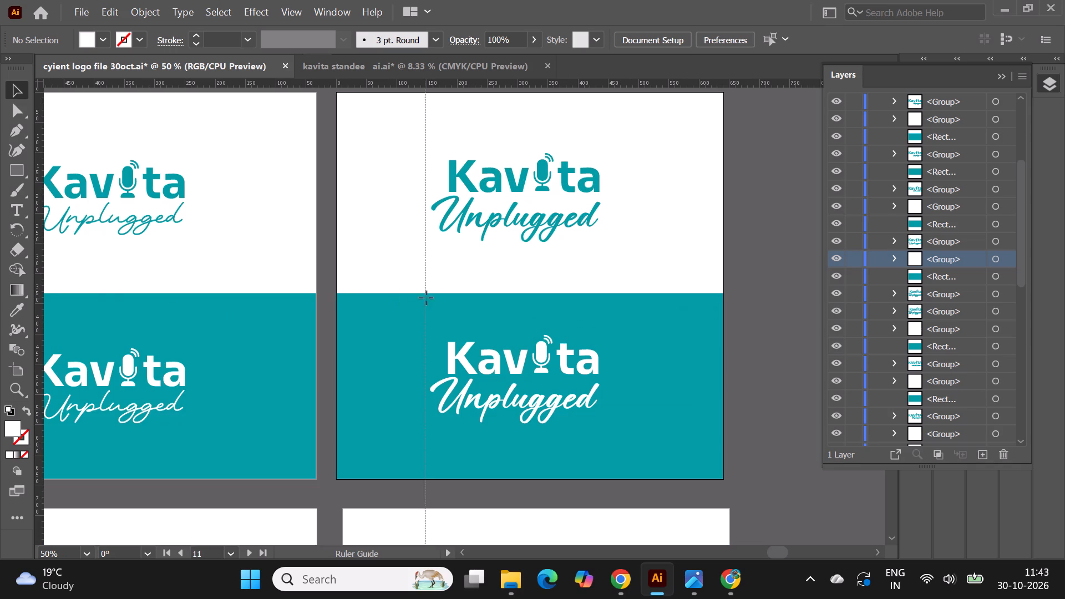
{"action": "left_click_drag", "start_coordinate": [426, 298], "coordinate": [429, 301]}
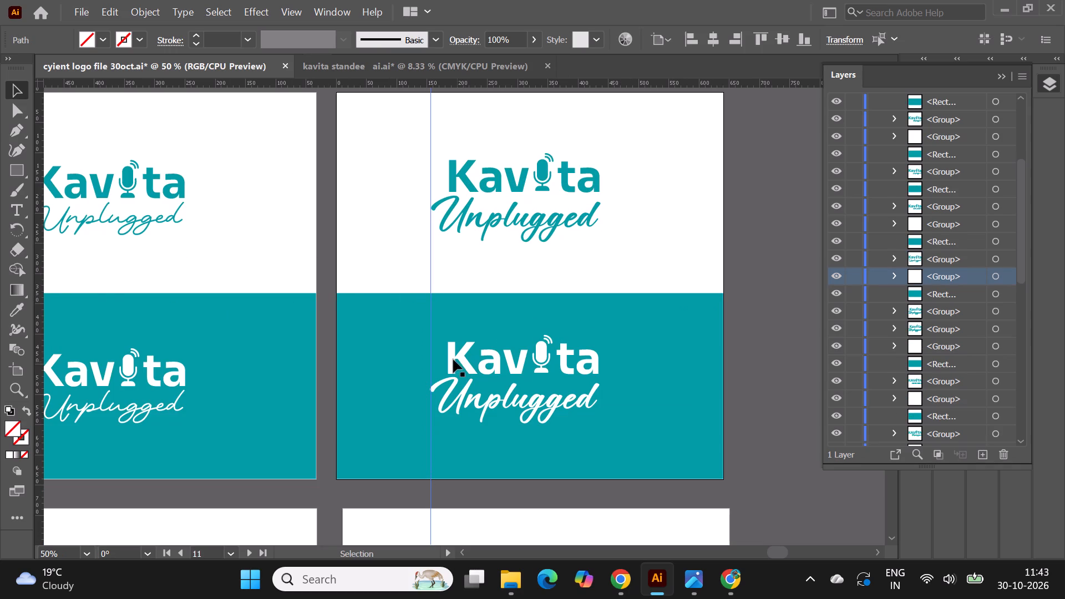
{"action": "left_click", "coordinate": [453, 358]}
{"action": "left_click", "coordinate": [542, 363]}
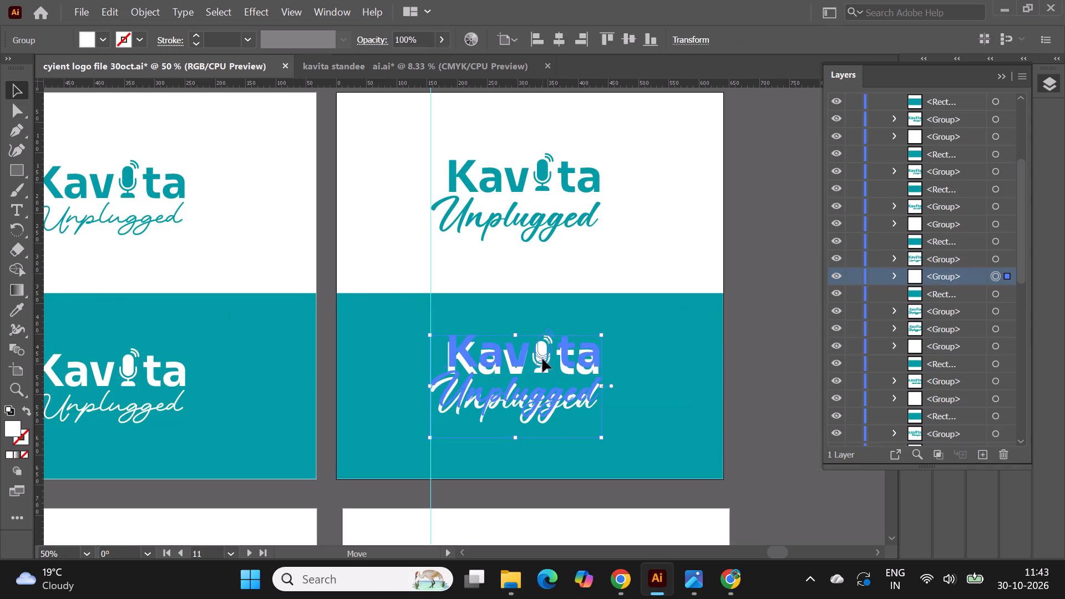
{"action": "scroll", "coordinate": [561, 305], "scroll_direction": "down", "scroll_amount": 1, "text": "alt"}
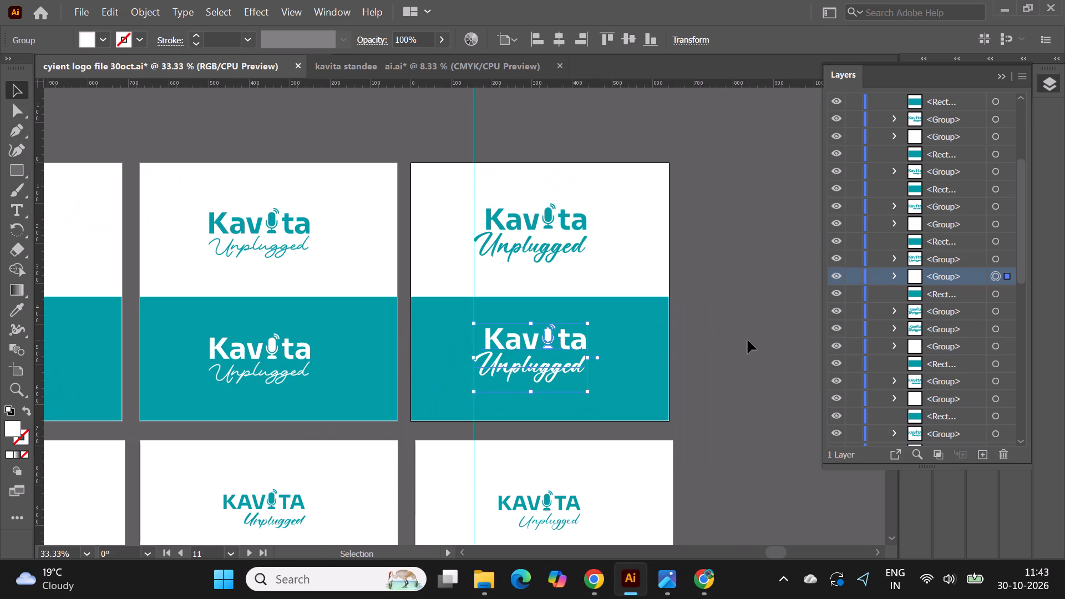
{"action": "left_click", "coordinate": [748, 340]}
{"action": "scroll", "coordinate": [578, 363], "scroll_direction": "up", "scroll_amount": 1, "text": "alt"}
{"action": "left_click", "coordinate": [533, 323]}
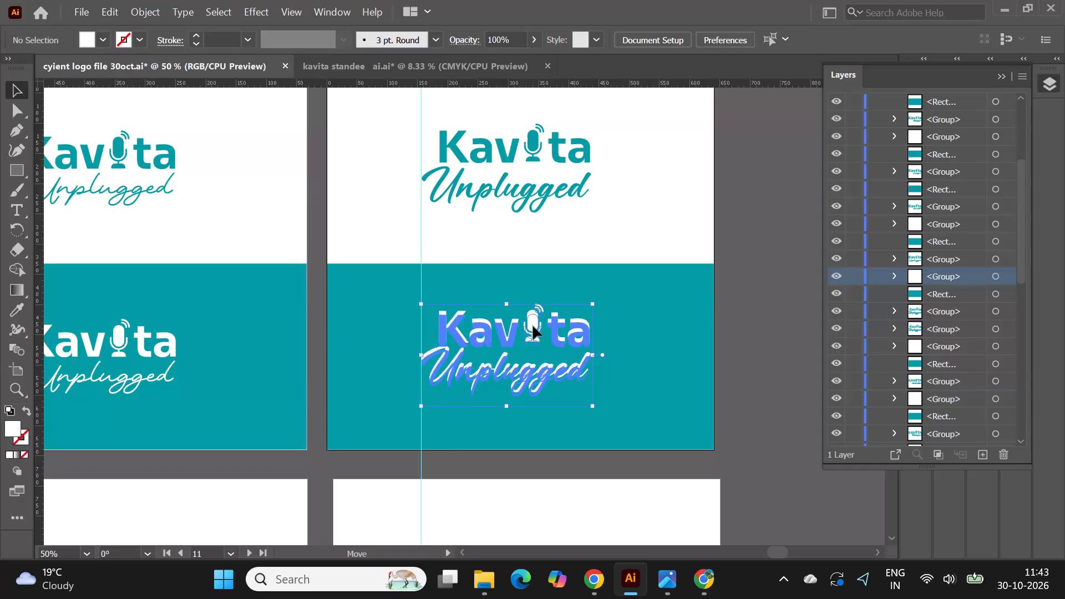
{"action": "scroll", "coordinate": [550, 262], "scroll_direction": "down", "scroll_amount": 1, "text": "alt"}
{"action": "left_click", "coordinate": [752, 316]}
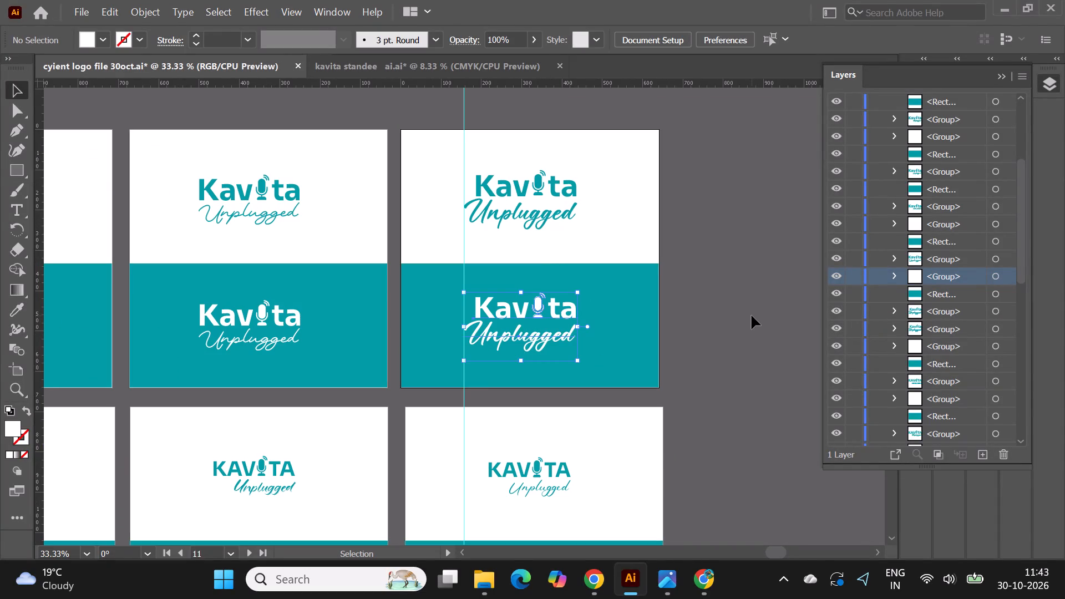
Delete the vertical guide on artboard 11.
{"action": "left_click", "coordinate": [465, 254]}
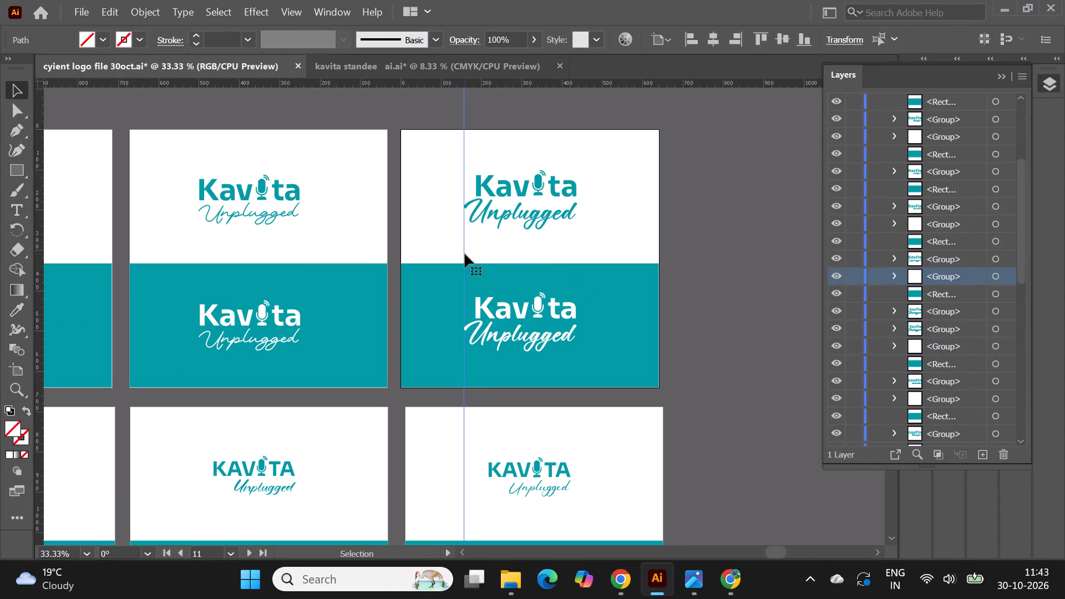
{"action": "key", "text": "Delete"}
{"action": "scroll", "coordinate": [676, 229], "scroll_direction": "down", "scroll_amount": 2, "text": "alt"}
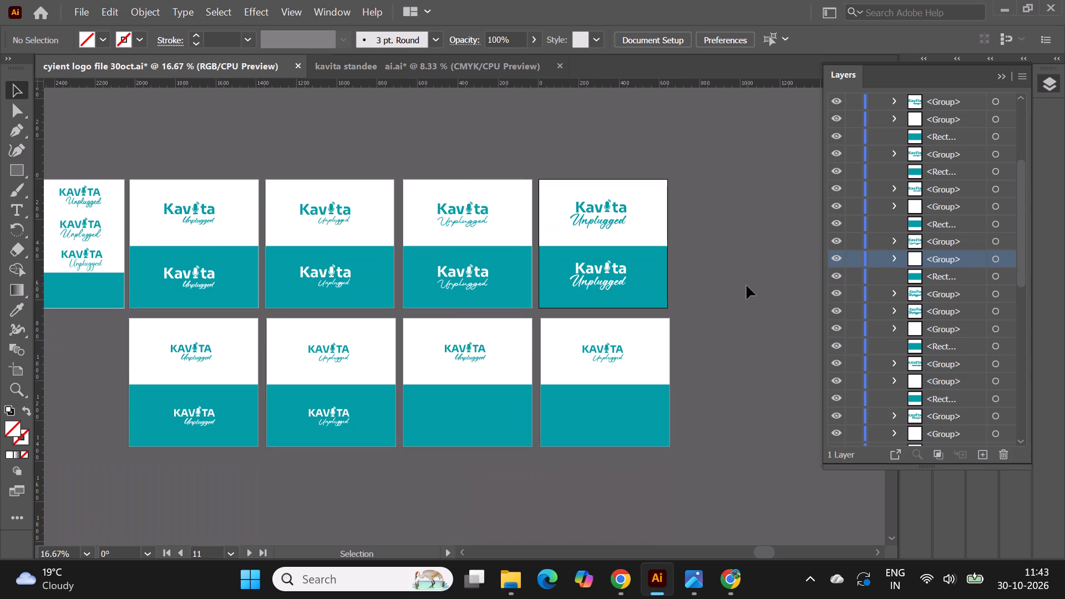
{"action": "left_click", "coordinate": [747, 286]}
Compare the logo variants across both rows of artboards.
{"action": "scroll", "coordinate": [747, 286], "scroll_direction": "down", "scroll_amount": 1}
{"action": "scroll", "coordinate": [531, 225], "scroll_direction": "up", "scroll_amount": 1, "text": "alt"}
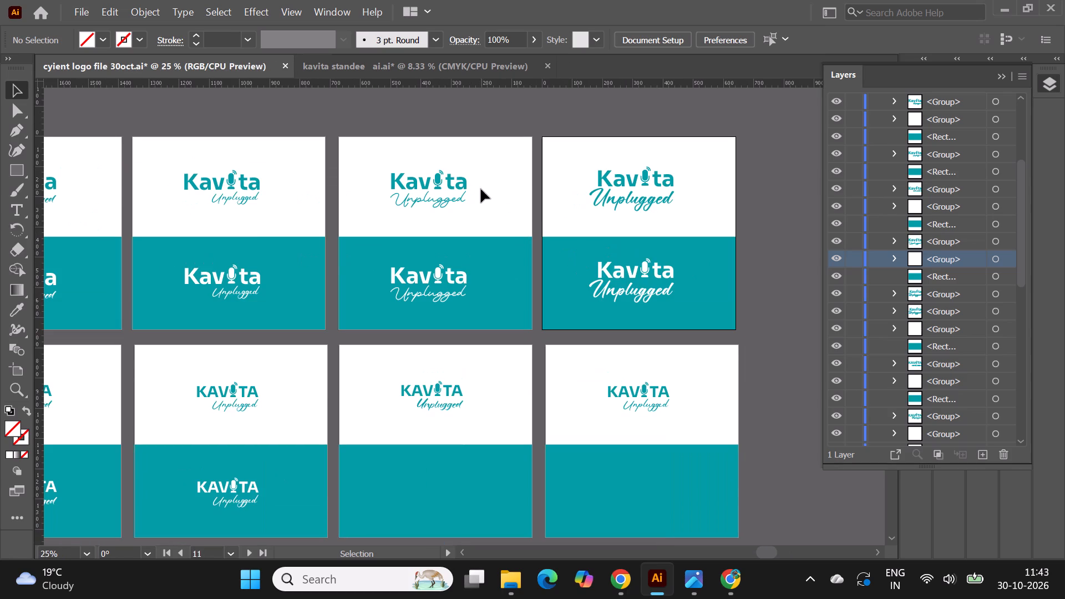
{"action": "scroll", "coordinate": [455, 170], "scroll_direction": "down", "scroll_amount": 1, "text": "alt"}
{"action": "scroll", "coordinate": [512, 205], "scroll_direction": "up", "scroll_amount": 1, "text": "alt"}
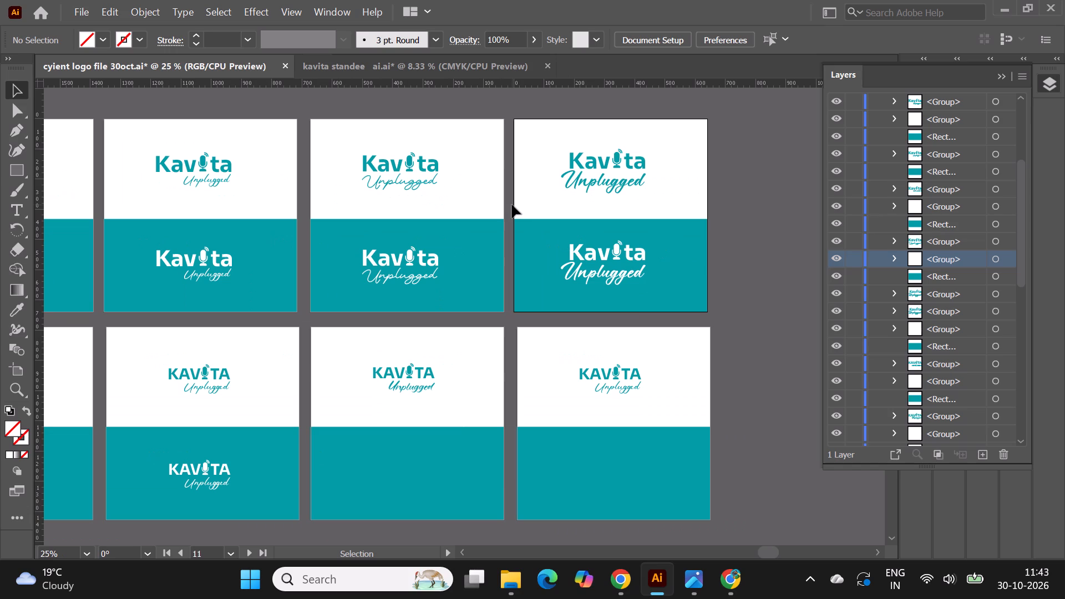
{"action": "scroll", "coordinate": [467, 288], "scroll_direction": "down", "scroll_amount": 3}
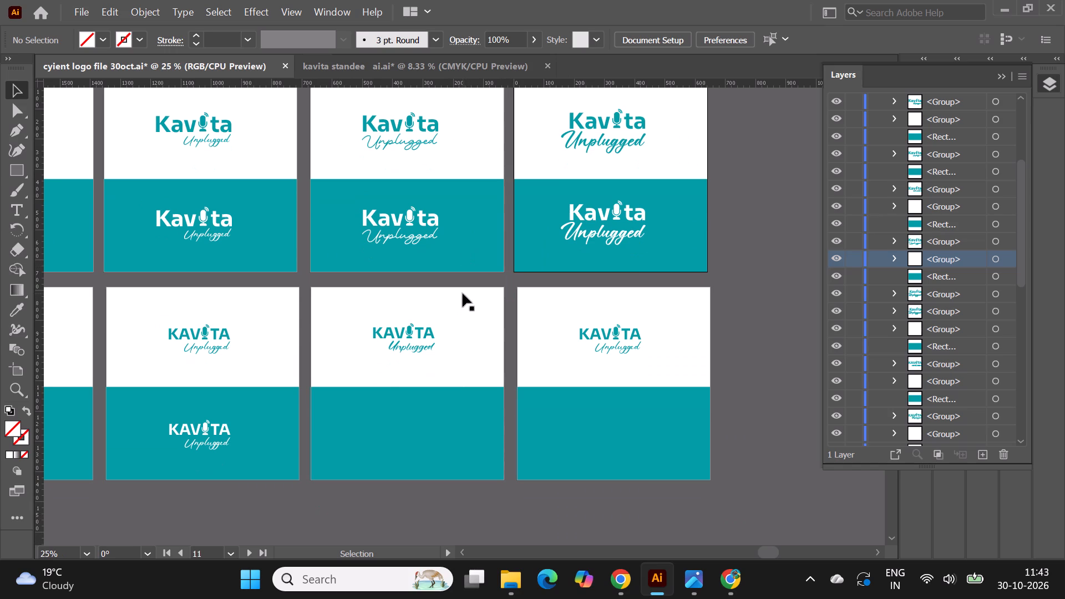
{"action": "scroll", "coordinate": [394, 378], "scroll_direction": "up", "scroll_amount": 1, "text": "alt"}
{"action": "scroll", "coordinate": [394, 378], "scroll_direction": "down", "scroll_amount": 2}
Ungroup the KAVITA logo on artboard 12 and delete its script "Unplugged" text.
{"action": "left_click", "coordinate": [406, 331]}
{"action": "scroll", "coordinate": [404, 329], "scroll_direction": "up", "scroll_amount": 1, "text": "alt"}
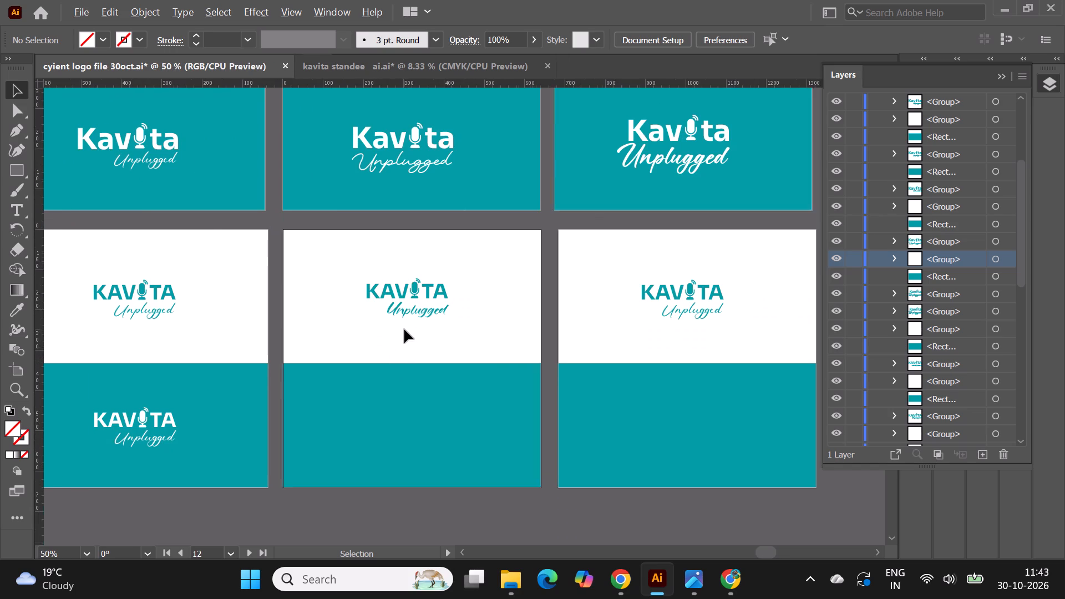
{"action": "scroll", "coordinate": [395, 295], "scroll_direction": "up", "scroll_amount": 1, "text": "alt"}
{"action": "left_click", "coordinate": [362, 276]}
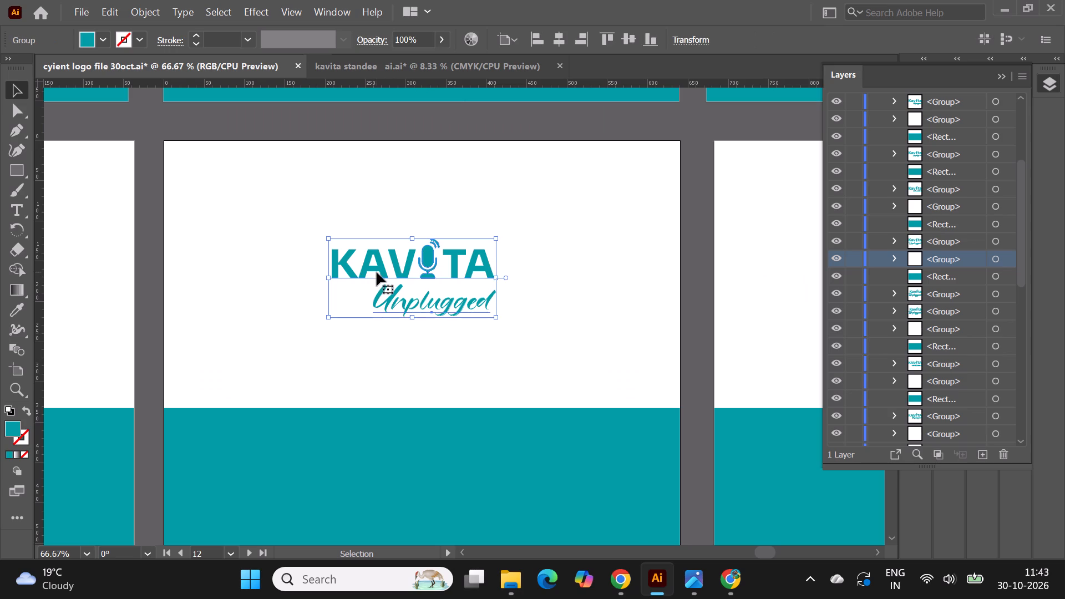
{"action": "right_click", "coordinate": [382, 268]}
{"action": "left_click", "coordinate": [448, 404]}
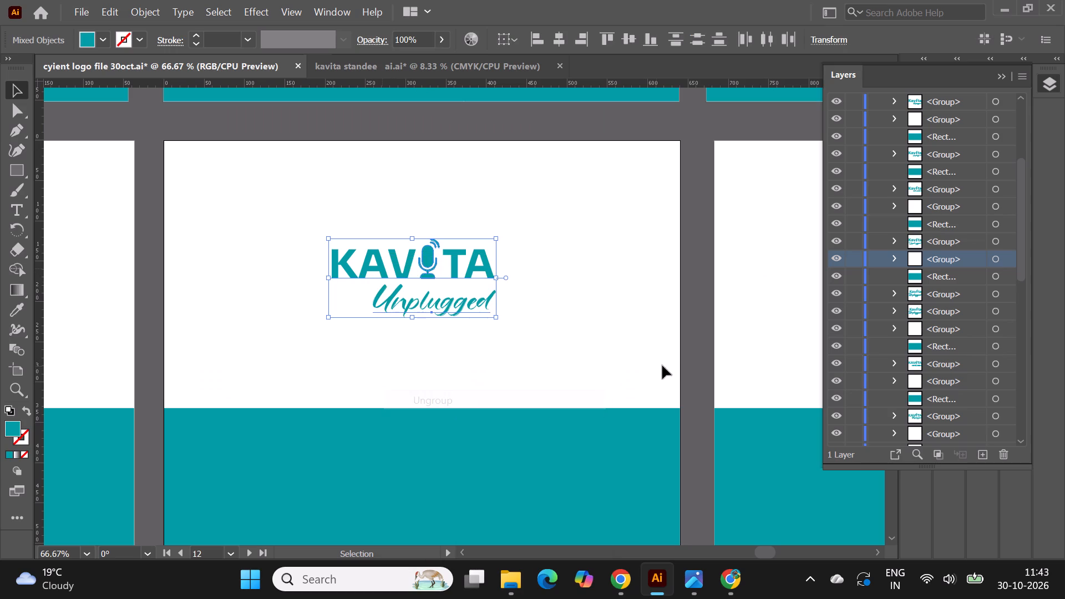
{"action": "left_click", "coordinate": [691, 370]}
{"action": "scroll", "coordinate": [490, 314], "scroll_direction": "up", "scroll_amount": 1, "text": "alt"}
{"action": "left_click", "coordinate": [488, 291]}
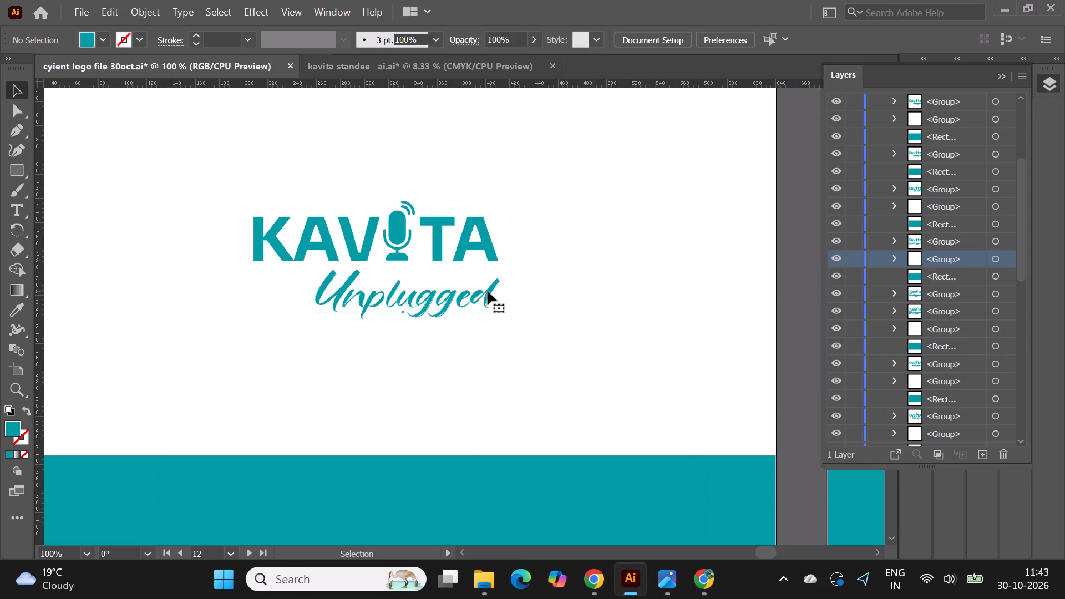
{"action": "key", "text": "Delete"}
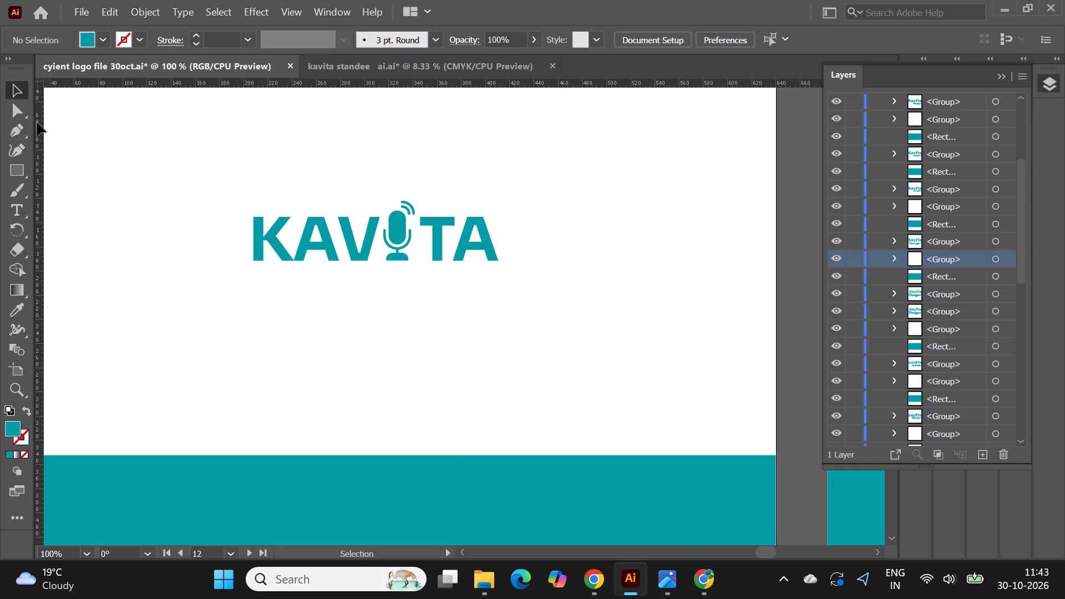
Place a vertical guide at the right edge of the KAVITA wordmark on artboard 12.
{"action": "left_click_drag", "start_coordinate": [42, 185], "coordinate": [362, 213]}
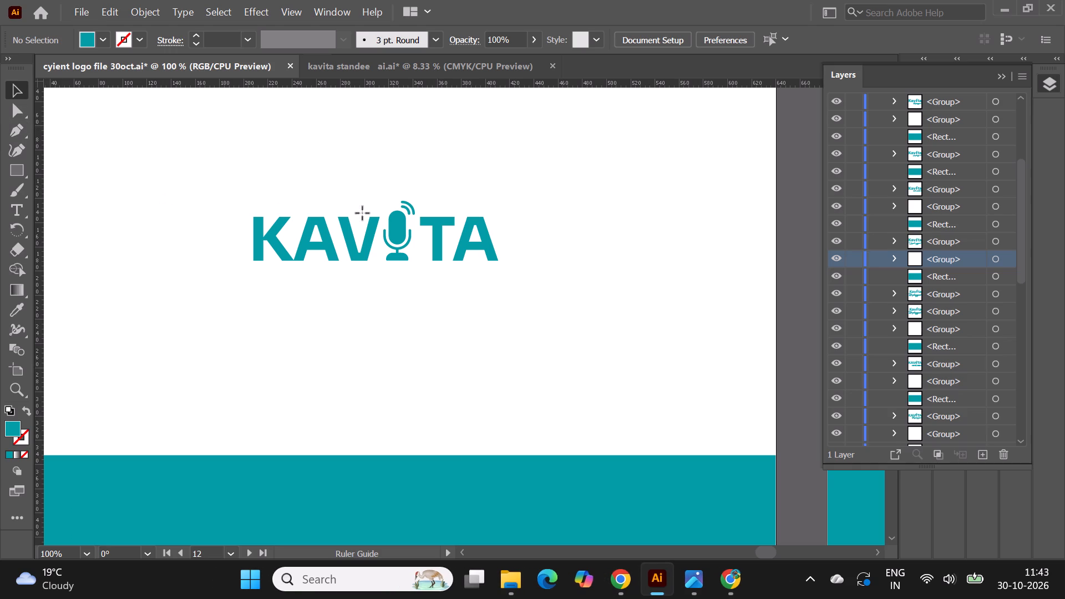
{"action": "left_click_drag", "start_coordinate": [362, 213], "coordinate": [499, 222]}
Bring the thin script "Unplugged" text from the top-left logo on artboard 5 to below KAVITA on artboard 12.
{"action": "scroll", "coordinate": [494, 229], "scroll_direction": "down", "scroll_amount": 3, "text": "alt"}
{"action": "scroll", "coordinate": [493, 293], "scroll_direction": "up", "scroll_amount": 1}
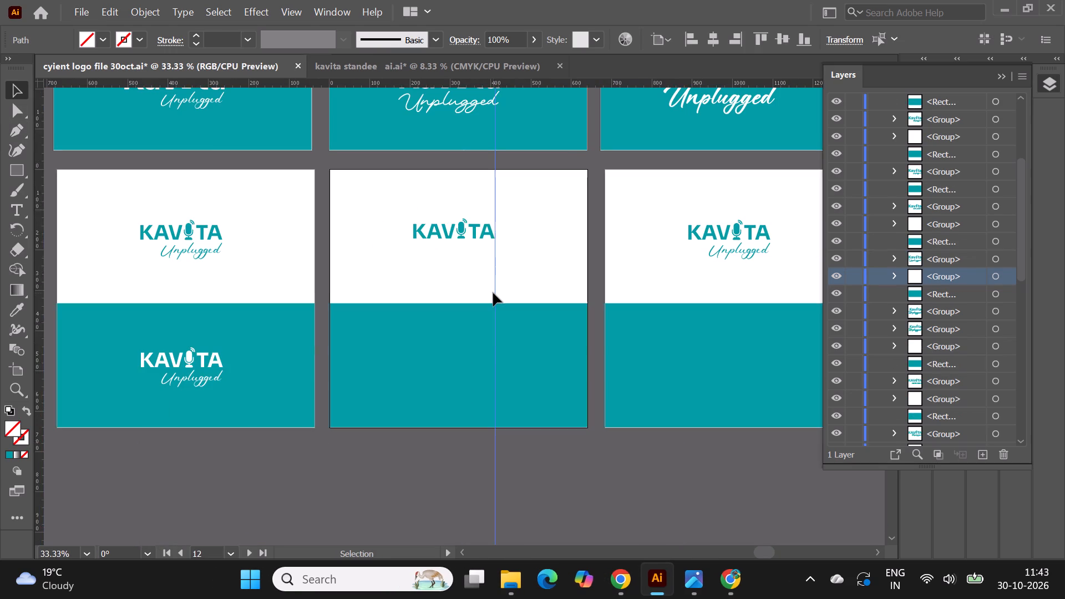
{"action": "scroll", "coordinate": [493, 293], "scroll_direction": "up", "scroll_amount": 9}
{"action": "scroll", "coordinate": [485, 290], "scroll_direction": "down", "scroll_amount": 2, "text": "alt"}
{"action": "left_click", "coordinate": [461, 197]}
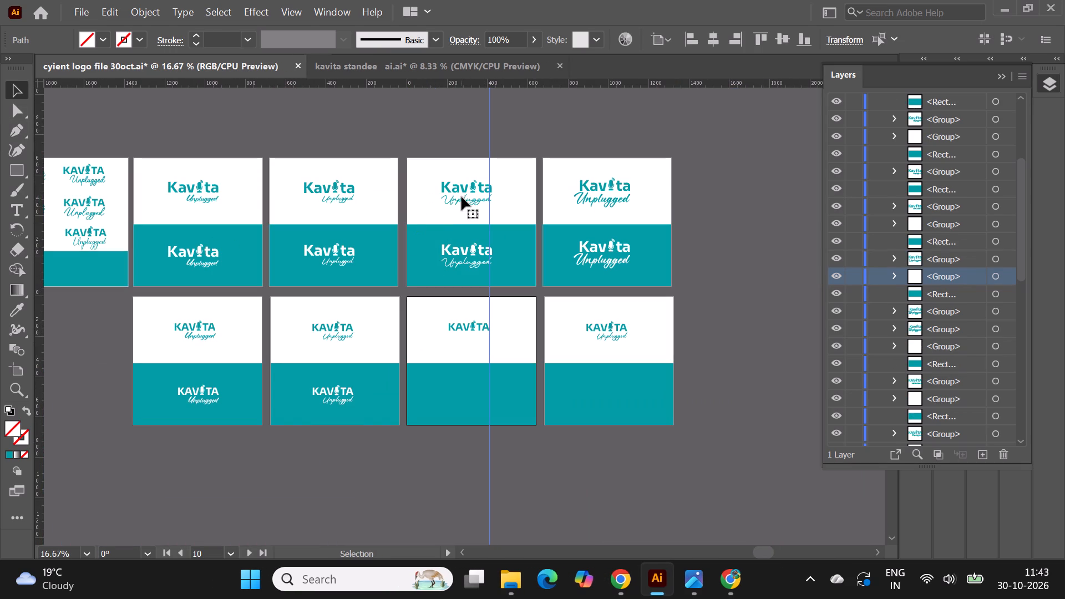
{"action": "left_click", "coordinate": [293, 126]}
{"action": "scroll", "coordinate": [460, 110], "scroll_direction": "down", "scroll_amount": 1, "text": "alt"}
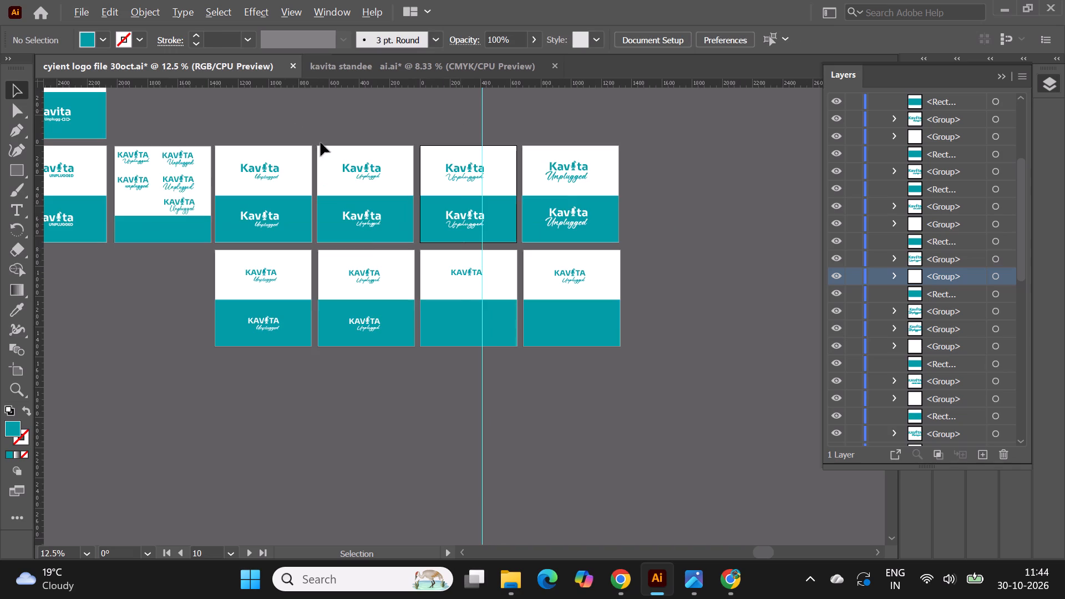
{"action": "scroll", "coordinate": [169, 186], "scroll_direction": "up", "scroll_amount": 1, "text": "alt"}
{"action": "left_click", "coordinate": [122, 153]}
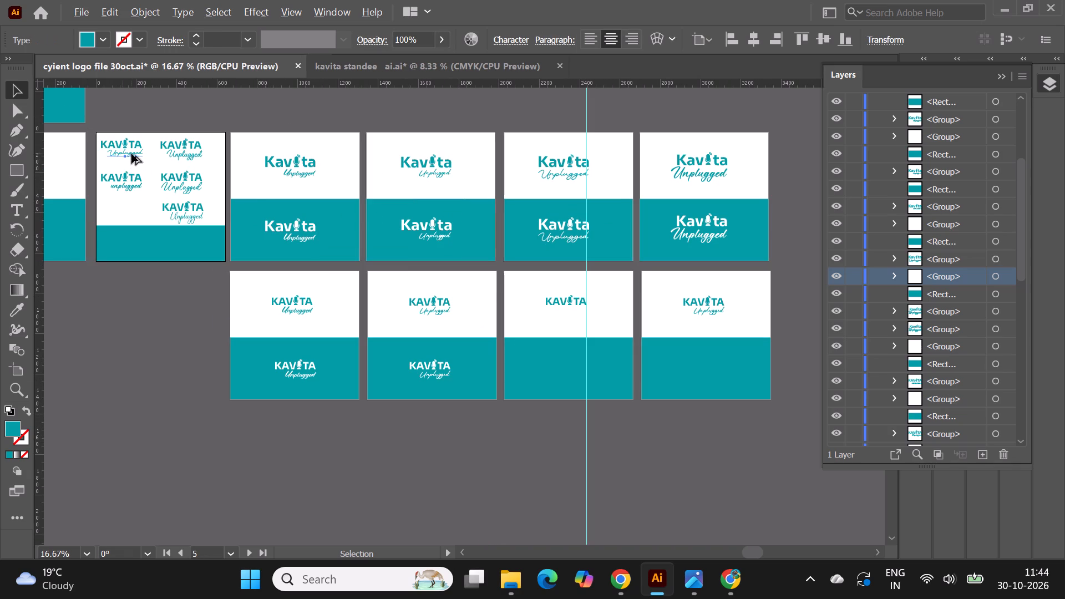
{"action": "left_click_drag", "start_coordinate": [131, 154], "coordinate": [566, 312], "text": "alt"}
Scale the "Unplugged" text on artboard 12 to match the full width of KAVITA, with its right edge on the guide.
{"action": "scroll", "coordinate": [631, 312], "scroll_direction": "up", "scroll_amount": 1, "text": "alt"}
{"action": "scroll", "coordinate": [575, 290], "scroll_direction": "up", "scroll_amount": 1, "text": "alt"}
{"action": "scroll", "coordinate": [535, 324], "scroll_direction": "up", "scroll_amount": 2, "text": "alt"}
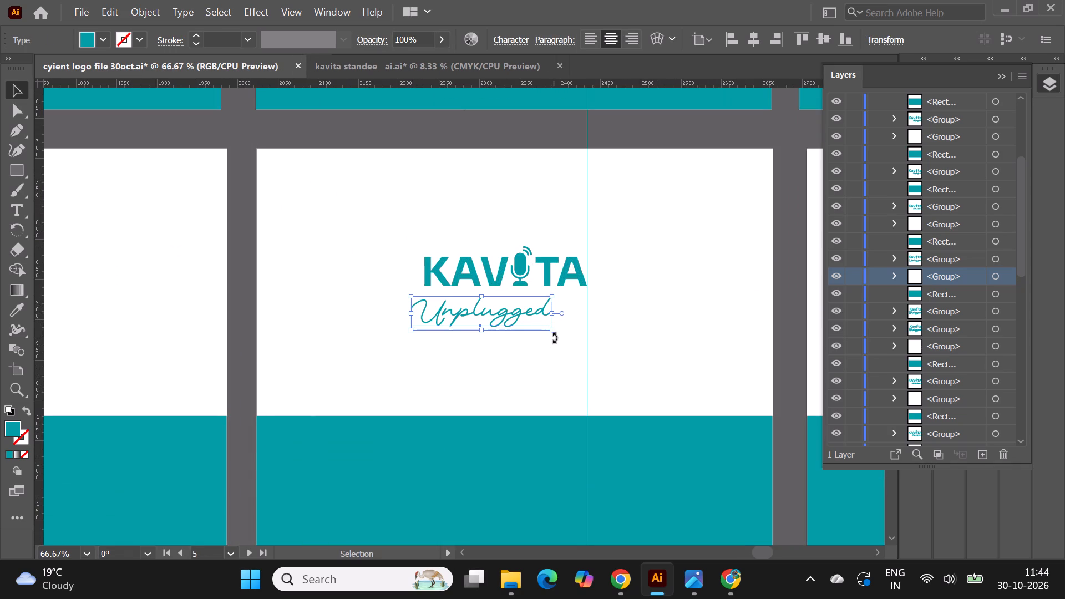
{"action": "left_click_drag", "start_coordinate": [553, 332], "coordinate": [590, 341], "text": "shift"}
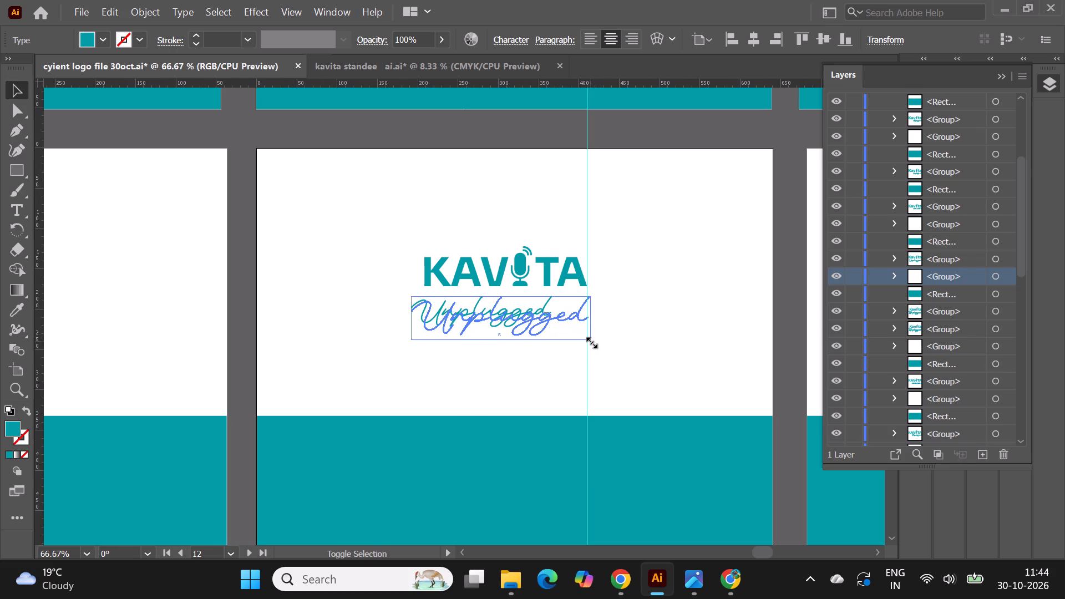
{"action": "left_click_drag", "start_coordinate": [590, 341], "coordinate": [587, 342], "text": "shift"}
{"action": "scroll", "coordinate": [601, 306], "scroll_direction": "up", "scroll_amount": 1, "text": "alt"}
{"action": "left_click_drag", "start_coordinate": [313, 357], "coordinate": [321, 353], "text": "shift"}
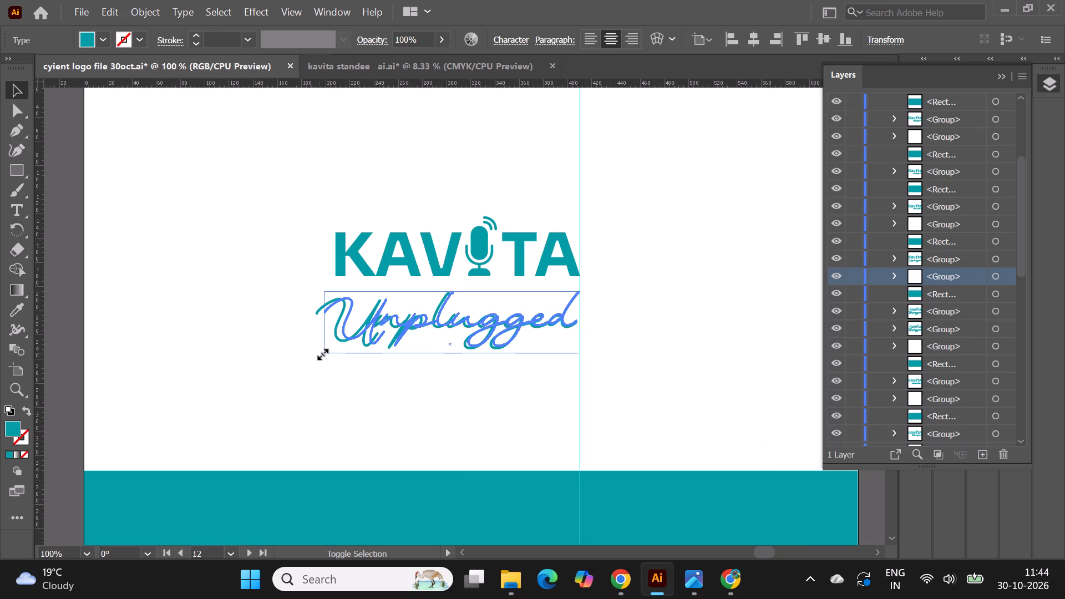
{"action": "left_click_drag", "start_coordinate": [321, 353], "coordinate": [327, 351], "text": "shift"}
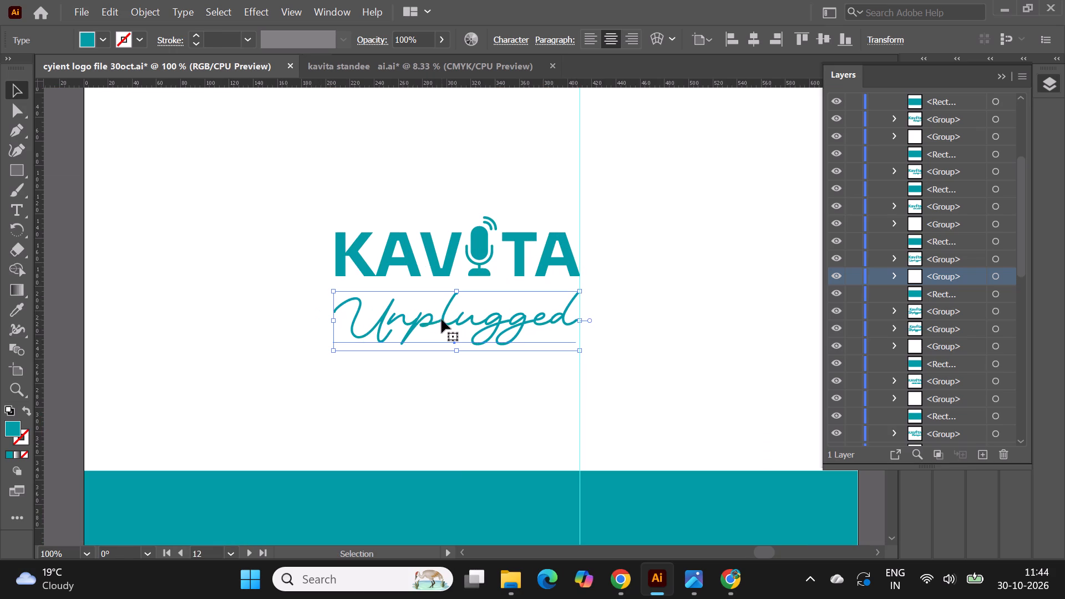
Move the "Unplugged" text on artboard 12 slightly up, closer to the KAVITA wordmark.
{"action": "left_click_drag", "start_coordinate": [444, 321], "coordinate": [443, 315]}
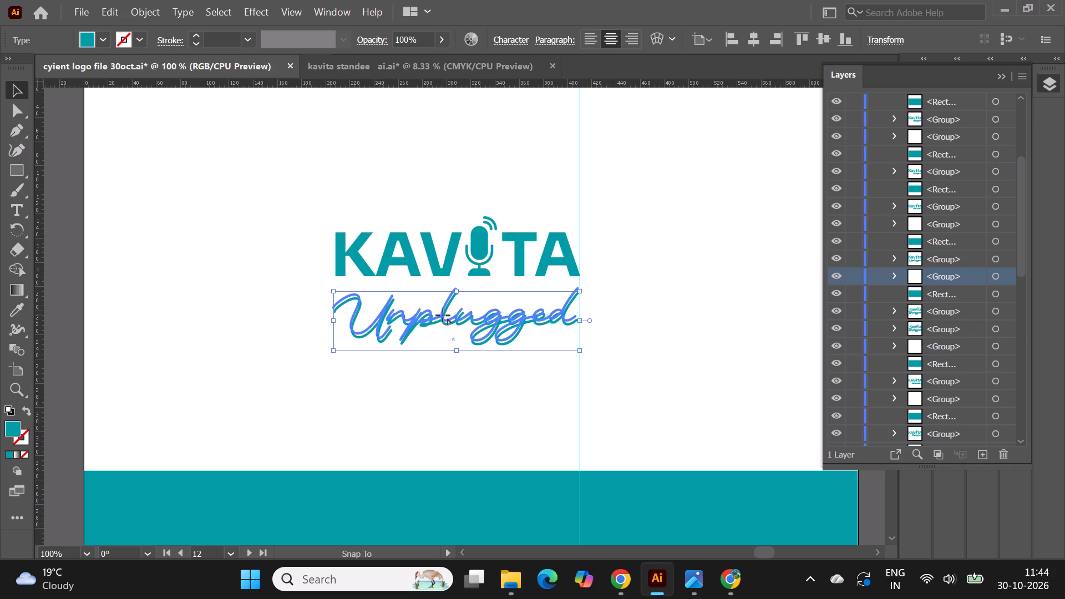
{"action": "left_click_drag", "start_coordinate": [443, 315], "coordinate": [443, 313]}
{"action": "scroll", "coordinate": [443, 313], "scroll_direction": "down", "scroll_amount": 1, "text": "alt"}
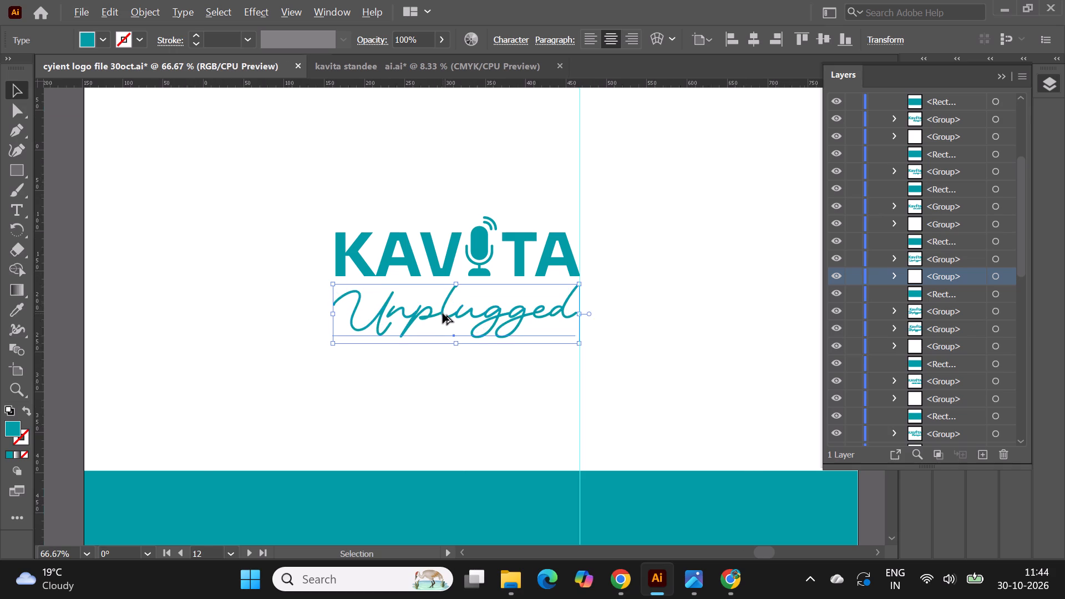
{"action": "left_click", "coordinate": [197, 288]}
{"action": "scroll", "coordinate": [398, 365], "scroll_direction": "down", "scroll_amount": 2, "text": "alt"}
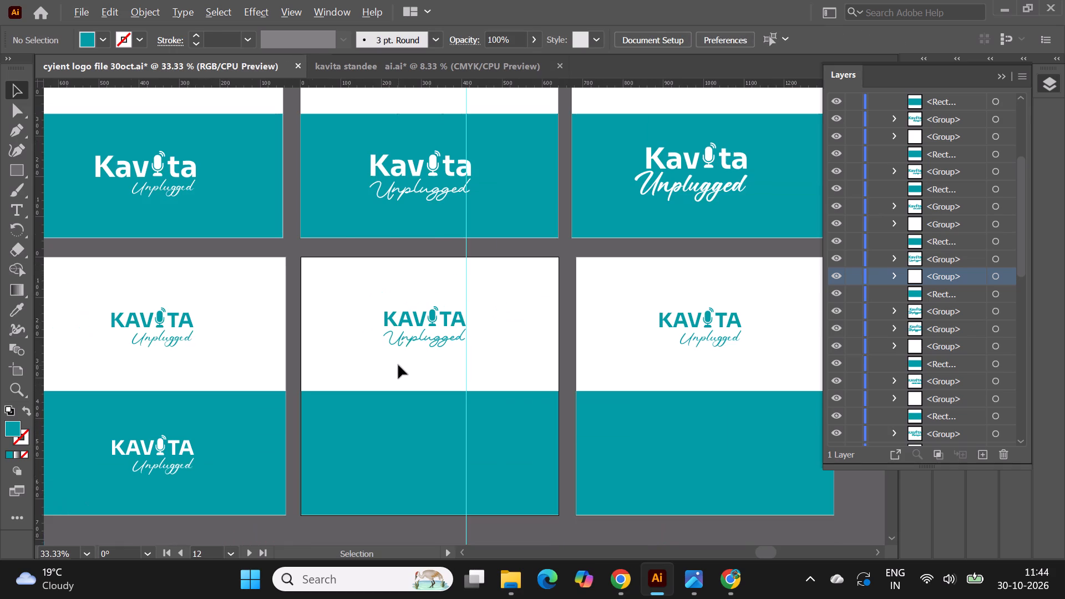
{"action": "scroll", "coordinate": [398, 365], "scroll_direction": "up", "scroll_amount": 4}
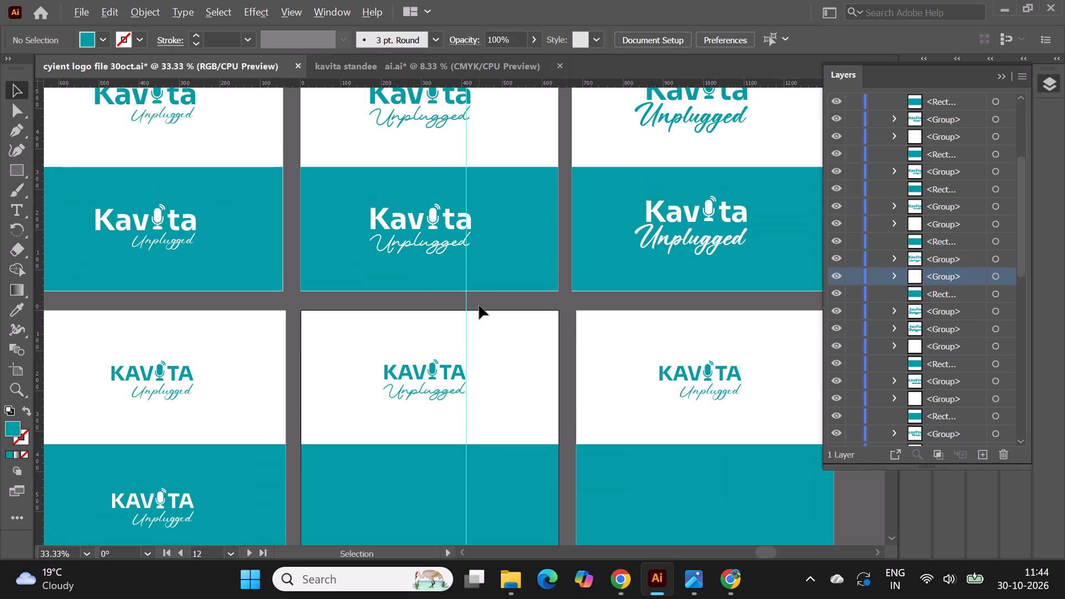
Examine the artboard 12 logo up close and against the neighbouring logo variants.
{"action": "scroll", "coordinate": [479, 306], "scroll_direction": "up", "scroll_amount": 3}
{"action": "scroll", "coordinate": [479, 306], "scroll_direction": "down", "scroll_amount": 5}
{"action": "scroll", "coordinate": [423, 359], "scroll_direction": "up", "scroll_amount": 3, "text": "alt"}
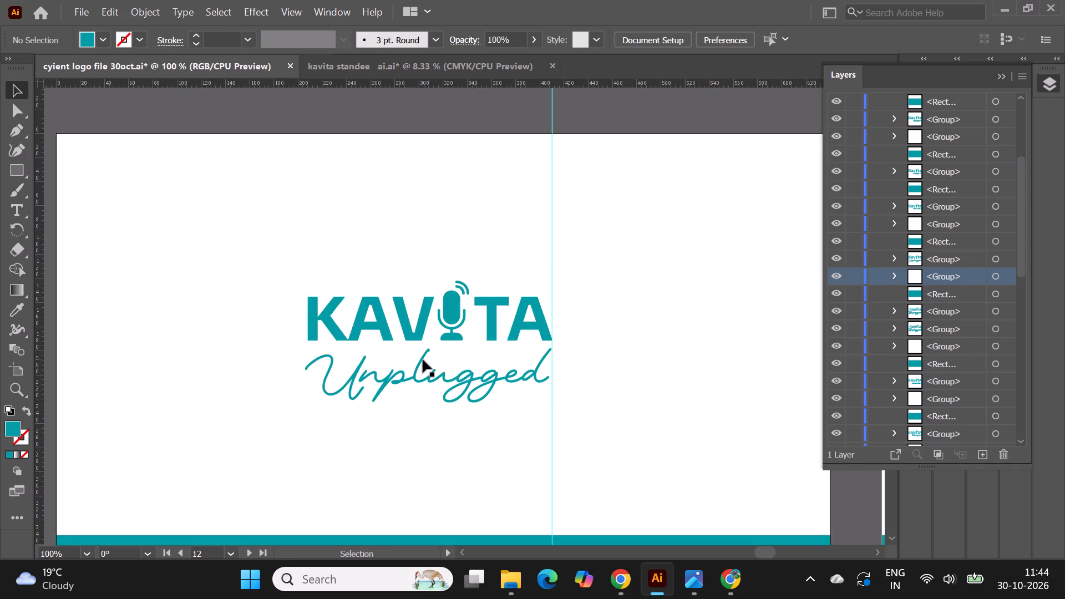
{"action": "scroll", "coordinate": [423, 359], "scroll_direction": "up", "scroll_amount": 1, "text": "alt"}
{"action": "scroll", "coordinate": [419, 243], "scroll_direction": "down", "scroll_amount": 3, "text": "alt"}
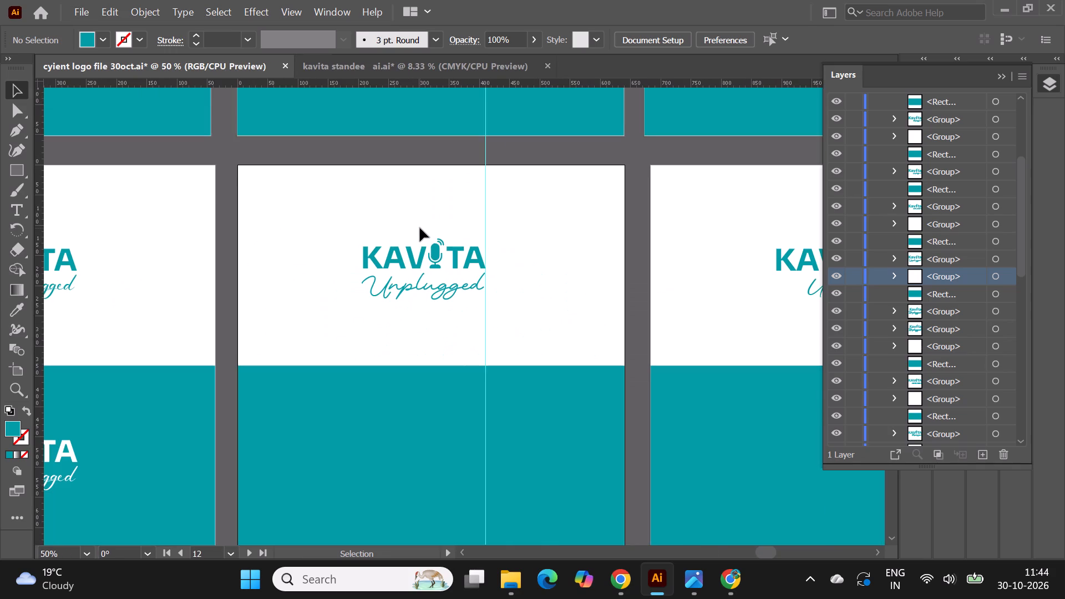
{"action": "scroll", "coordinate": [420, 228], "scroll_direction": "down", "scroll_amount": 2}
{"action": "scroll", "coordinate": [420, 228], "scroll_direction": "down", "scroll_amount": 1, "text": "alt"}
{"action": "scroll", "coordinate": [465, 311], "scroll_direction": "up", "scroll_amount": 6}
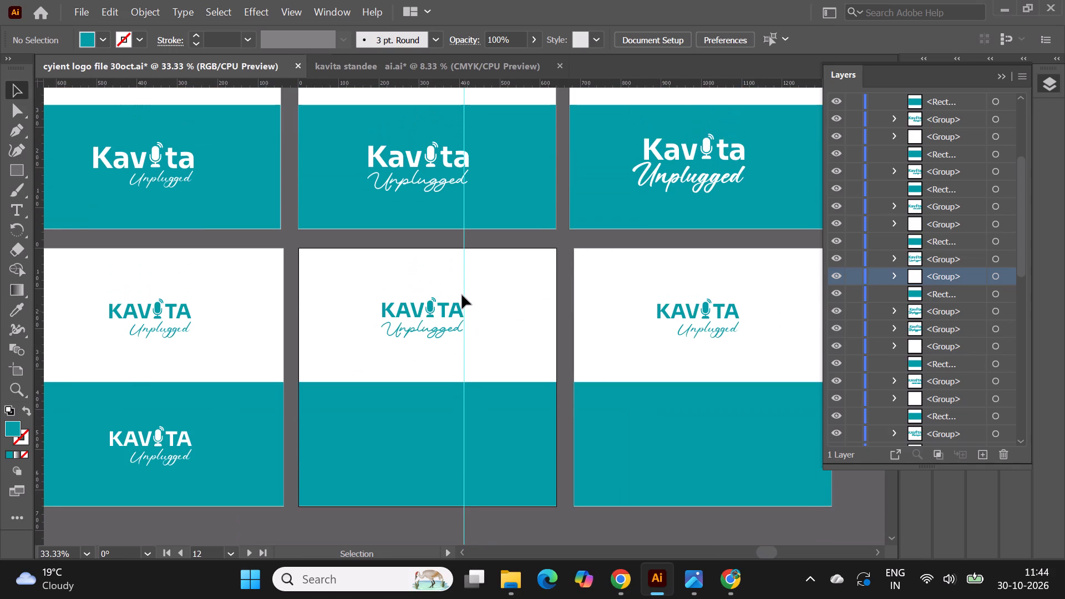
{"action": "scroll", "coordinate": [458, 287], "scroll_direction": "down", "scroll_amount": 1, "text": "alt"}
{"action": "scroll", "coordinate": [458, 287], "scroll_direction": "up", "scroll_amount": 3}
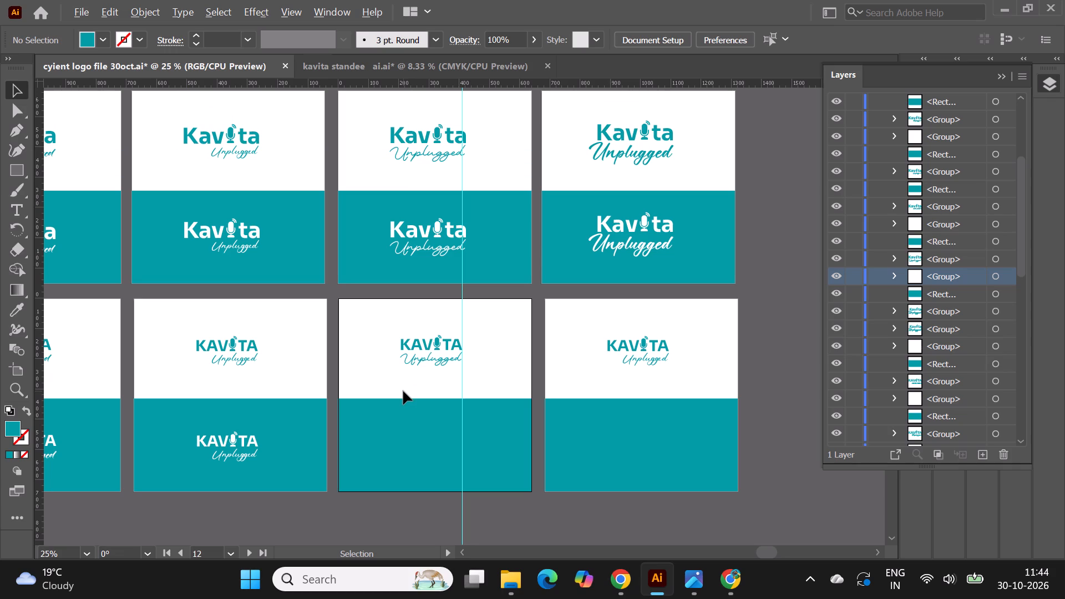
Delete the vertical guide at the right edge of the KAVITA wordmark on artboard 12.
{"action": "scroll", "coordinate": [403, 391], "scroll_direction": "up", "scroll_amount": 2, "text": "alt"}
{"action": "scroll", "coordinate": [453, 374], "scroll_direction": "up", "scroll_amount": 2, "text": "alt"}
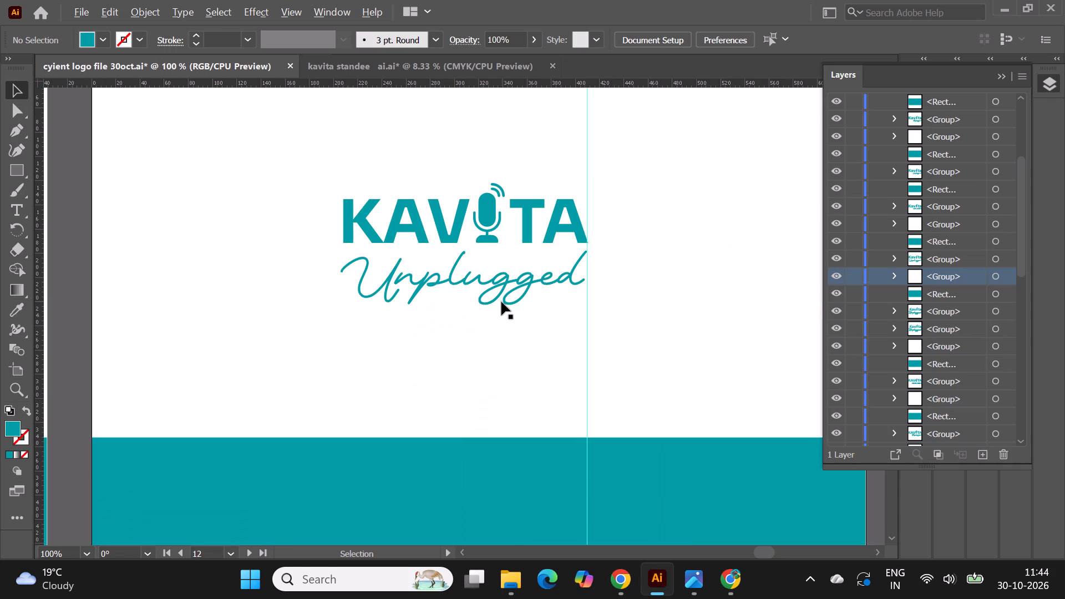
{"action": "left_click", "coordinate": [587, 300]}
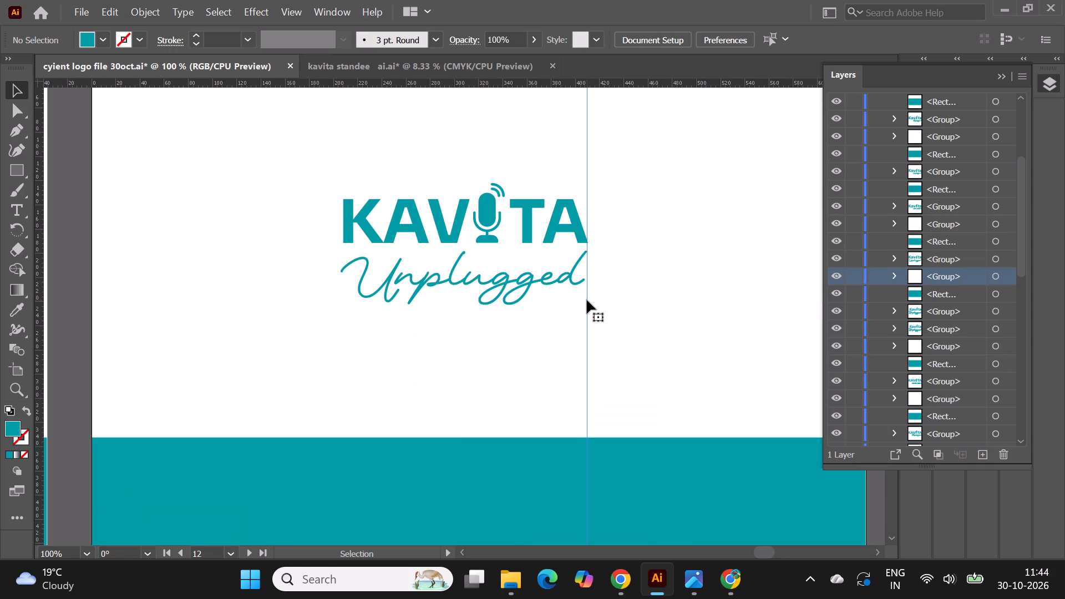
{"action": "key", "text": "Delete"}
Group the KAVITA wordmark, microphone and "Unplugged" text on artboard 12 into one object.
{"action": "scroll", "coordinate": [494, 280], "scroll_direction": "down", "scroll_amount": 1, "text": "alt"}
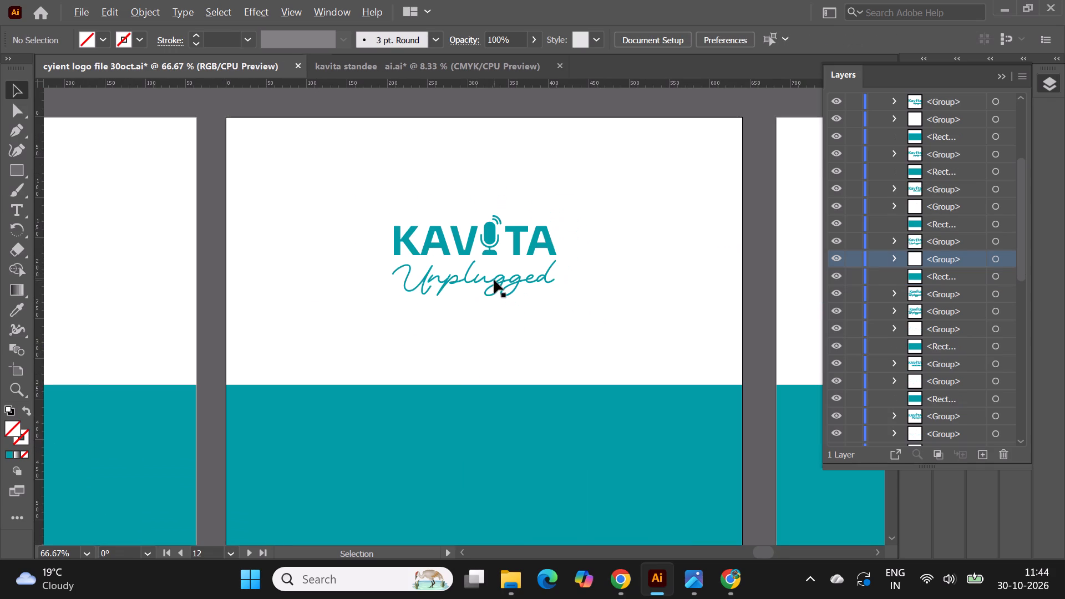
{"action": "scroll", "coordinate": [484, 288], "scroll_direction": "down", "scroll_amount": 2}
{"action": "scroll", "coordinate": [425, 258], "scroll_direction": "down", "scroll_amount": 1, "text": "alt"}
{"action": "left_click_drag", "start_coordinate": [373, 204], "coordinate": [419, 234]}
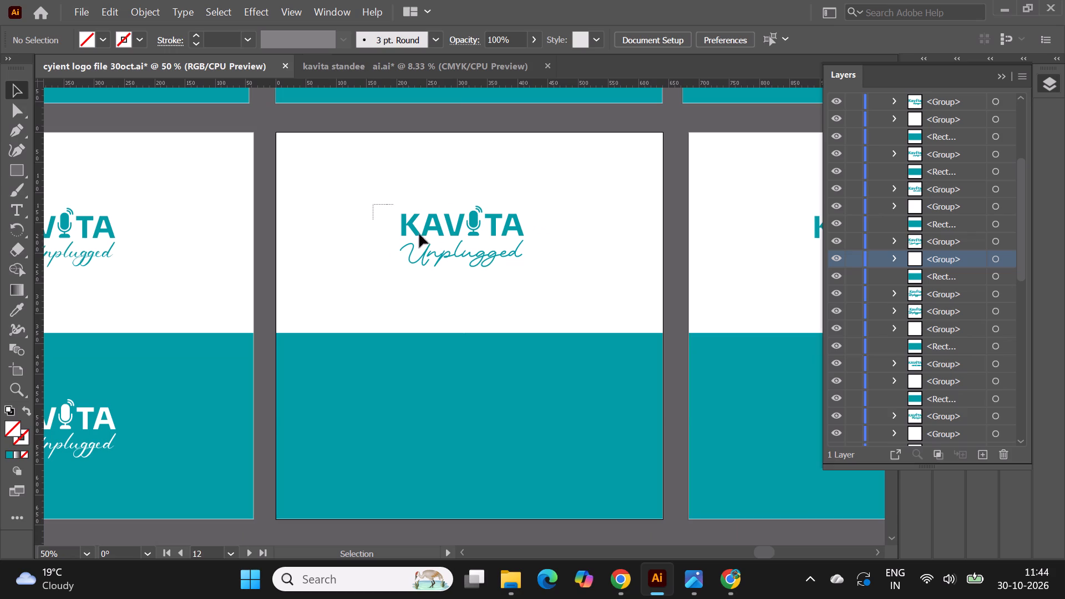
{"action": "left_click_drag", "start_coordinate": [419, 234], "coordinate": [544, 275]}
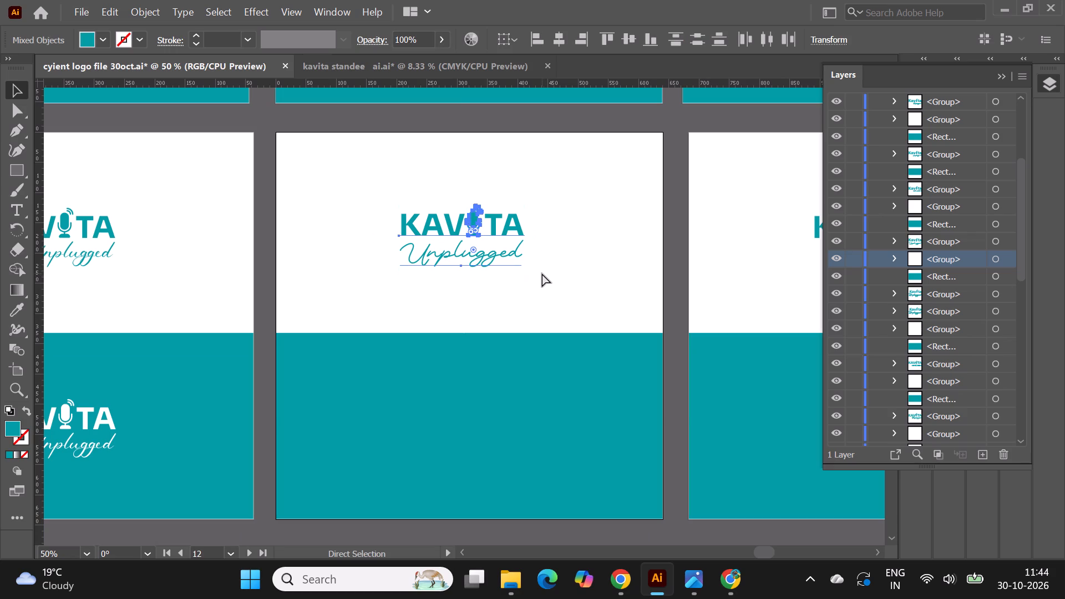
{"action": "key", "text": "ctrl+g"}
Duplicate the grouped logo from the white area onto the teal rectangle below it on artboard 12.
{"action": "scroll", "coordinate": [535, 272], "scroll_direction": "down", "scroll_amount": 1}
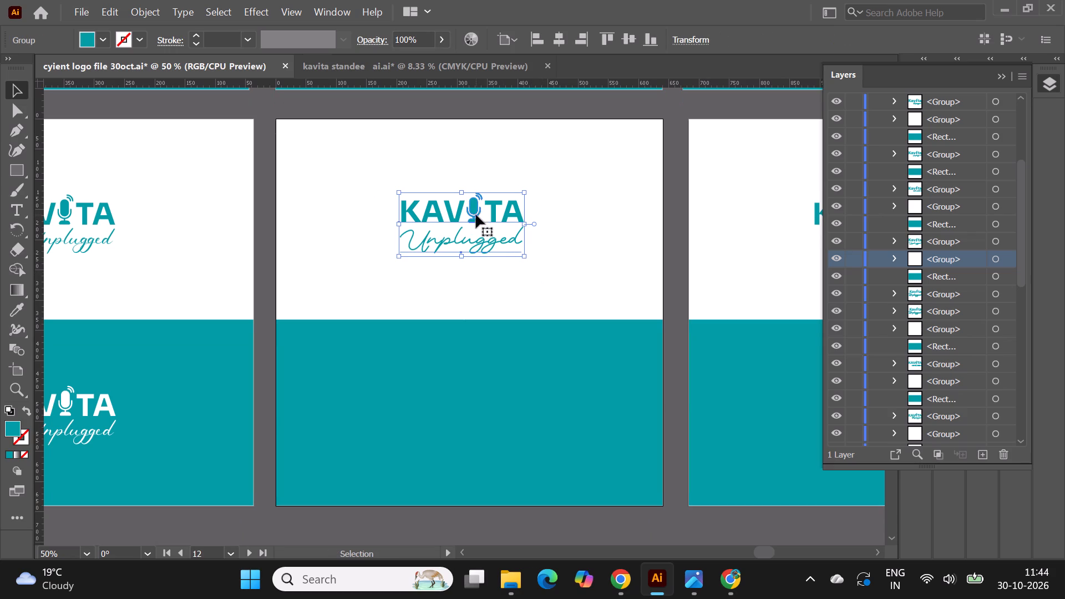
{"action": "left_click_drag", "start_coordinate": [476, 210], "coordinate": [484, 397], "text": "alt"}
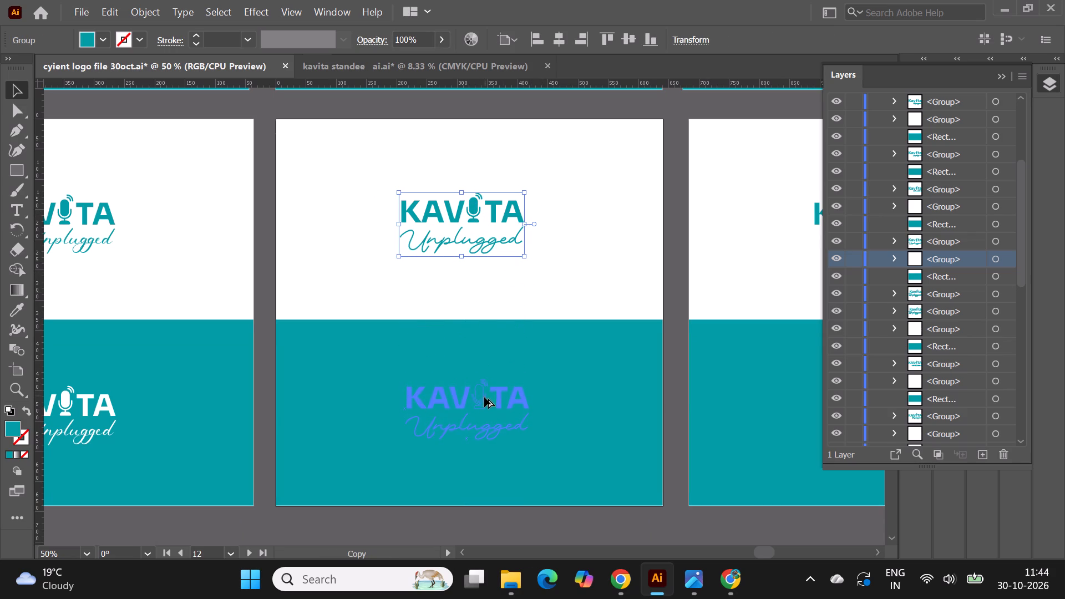
{"action": "left_click_drag", "start_coordinate": [484, 397], "coordinate": [484, 397], "text": "alt"}
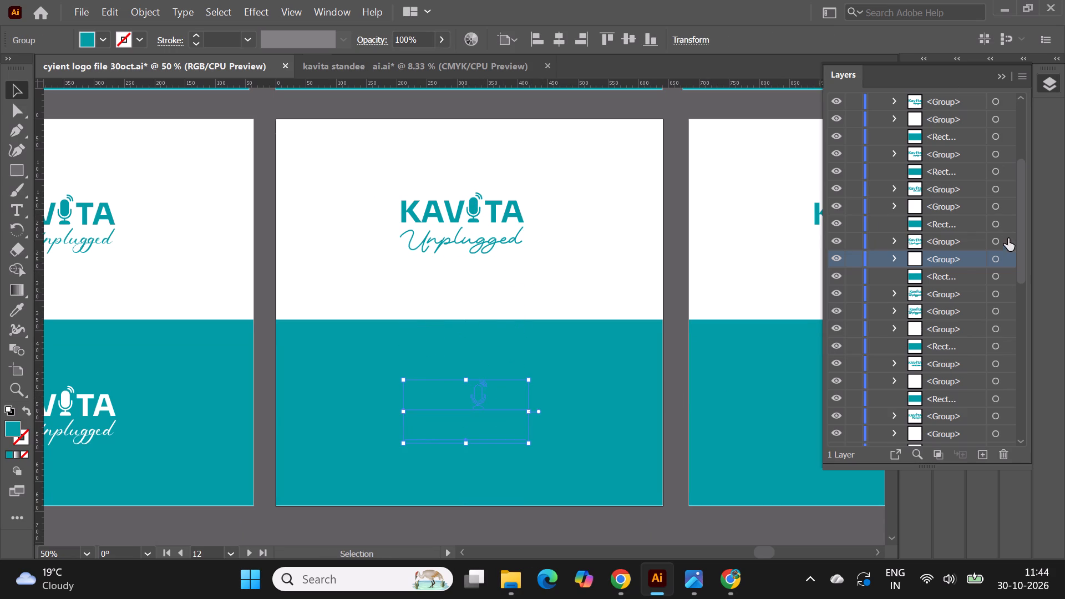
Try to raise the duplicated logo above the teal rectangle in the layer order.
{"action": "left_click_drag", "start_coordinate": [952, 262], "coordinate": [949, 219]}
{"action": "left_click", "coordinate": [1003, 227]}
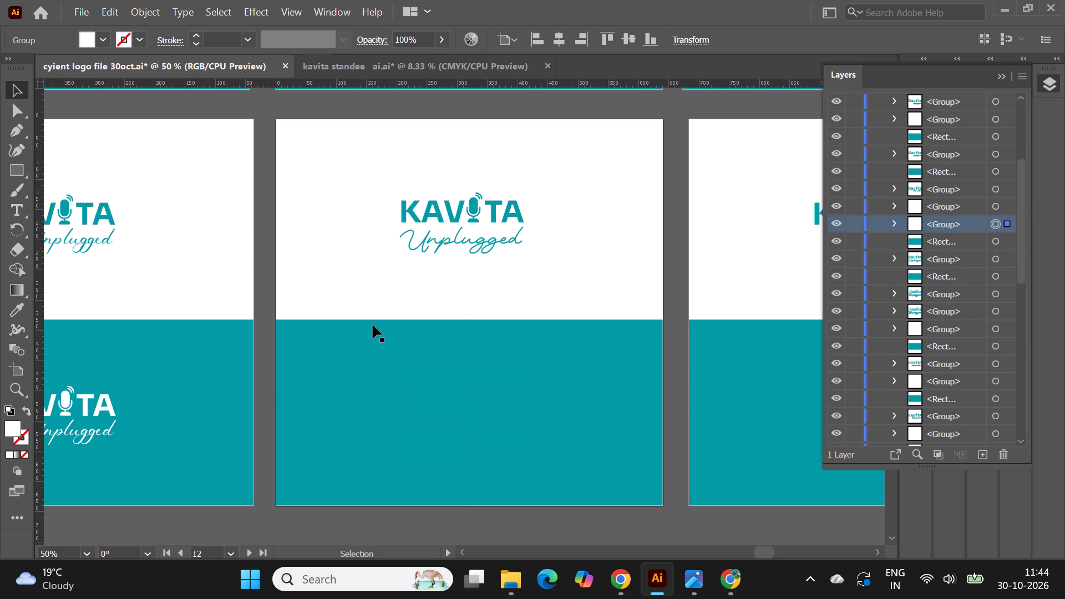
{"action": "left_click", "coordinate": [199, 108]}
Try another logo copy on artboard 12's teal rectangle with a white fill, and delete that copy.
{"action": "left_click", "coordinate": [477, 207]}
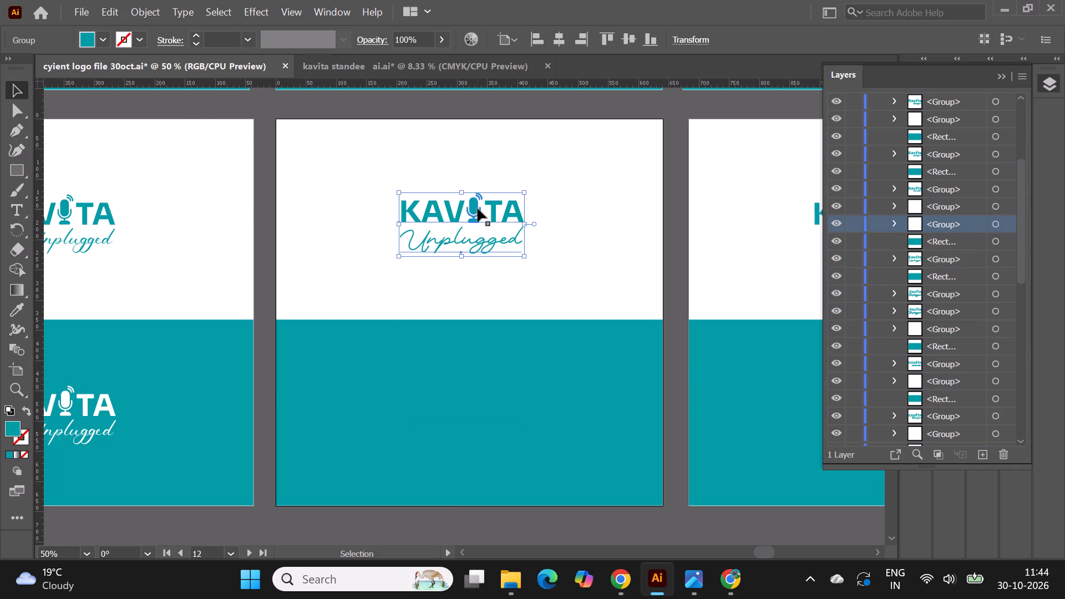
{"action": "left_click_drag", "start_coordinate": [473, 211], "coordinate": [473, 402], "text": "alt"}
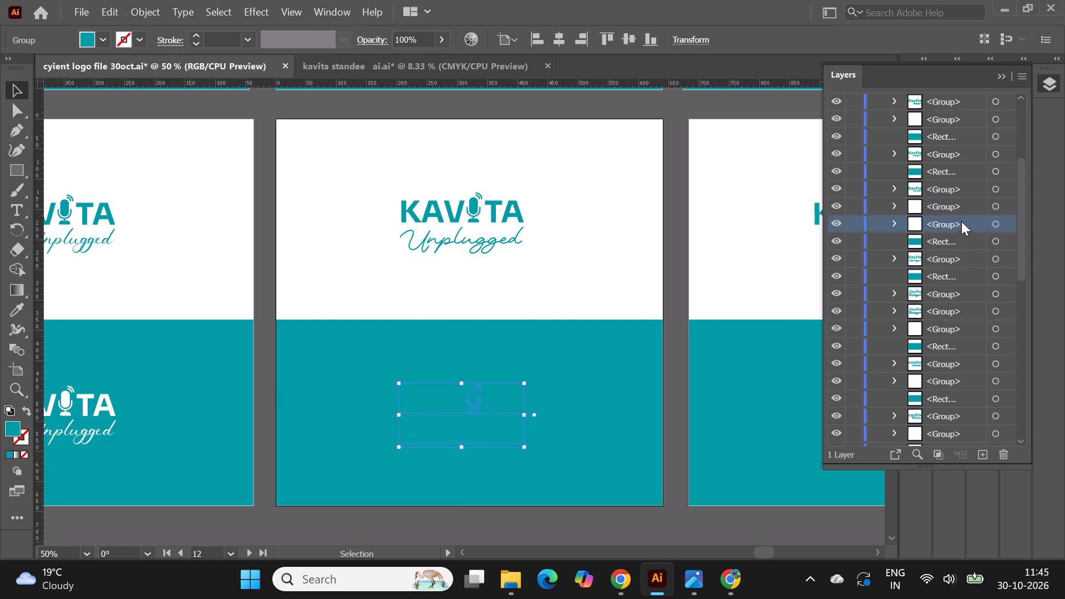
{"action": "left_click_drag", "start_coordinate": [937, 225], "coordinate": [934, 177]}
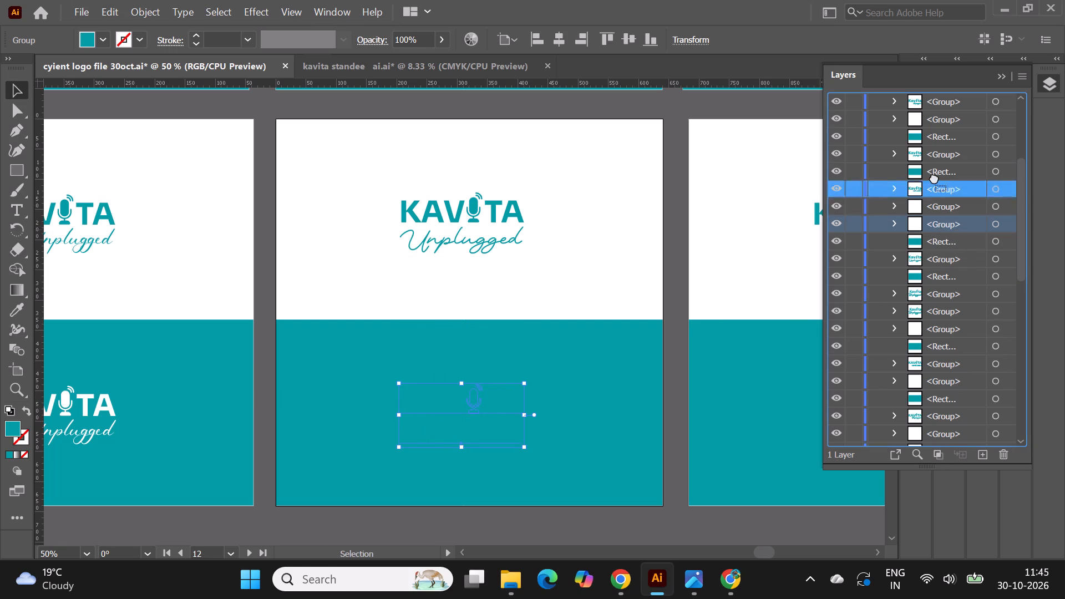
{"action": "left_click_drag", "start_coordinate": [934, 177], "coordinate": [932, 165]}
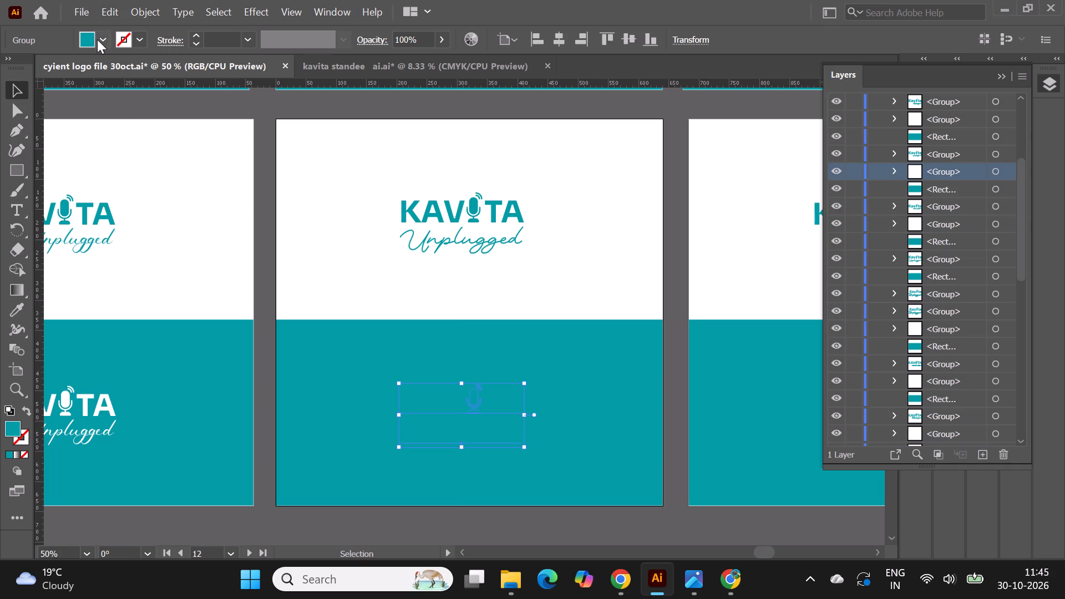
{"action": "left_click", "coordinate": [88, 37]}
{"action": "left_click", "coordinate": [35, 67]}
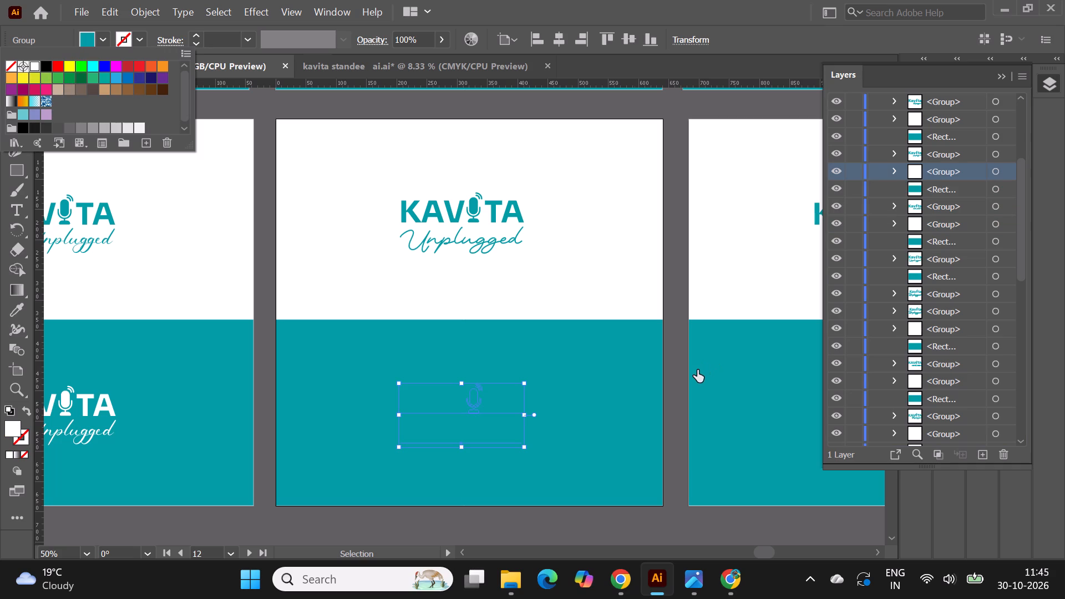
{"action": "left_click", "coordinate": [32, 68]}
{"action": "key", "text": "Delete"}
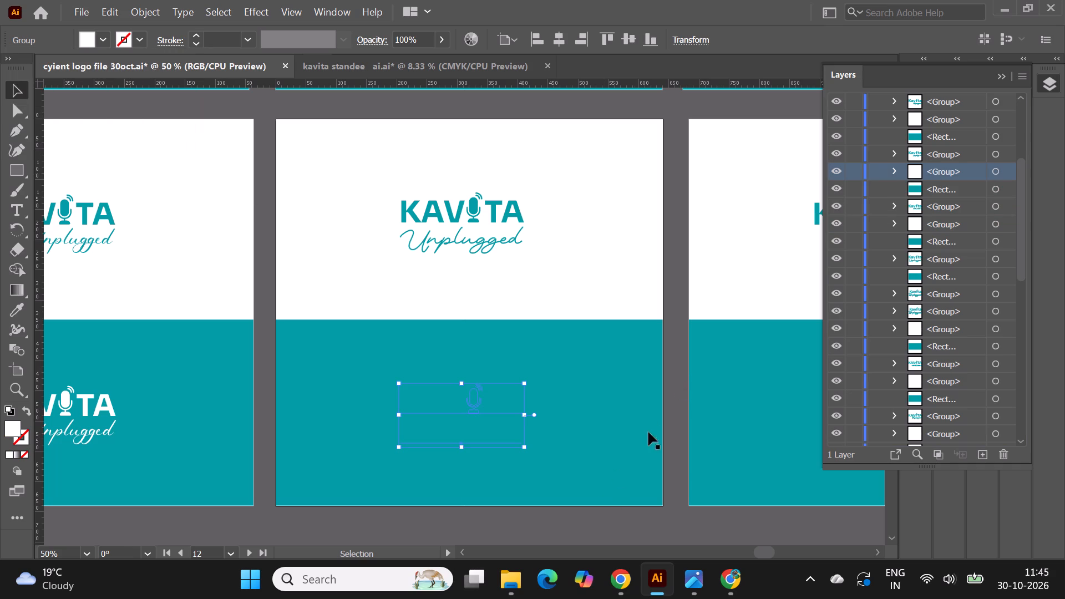
Move artboard 12's teal rectangle down to uncover the logo copy hidden behind it.
{"action": "left_click", "coordinate": [675, 407]}
{"action": "left_click", "coordinate": [592, 374]}
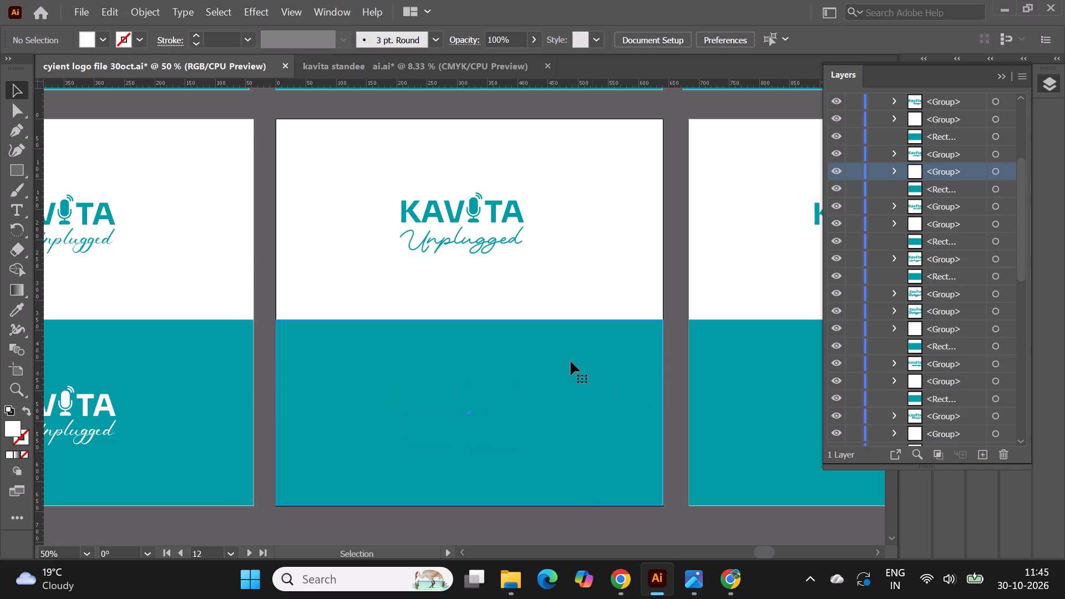
{"action": "left_click_drag", "start_coordinate": [571, 362], "coordinate": [568, 496]}
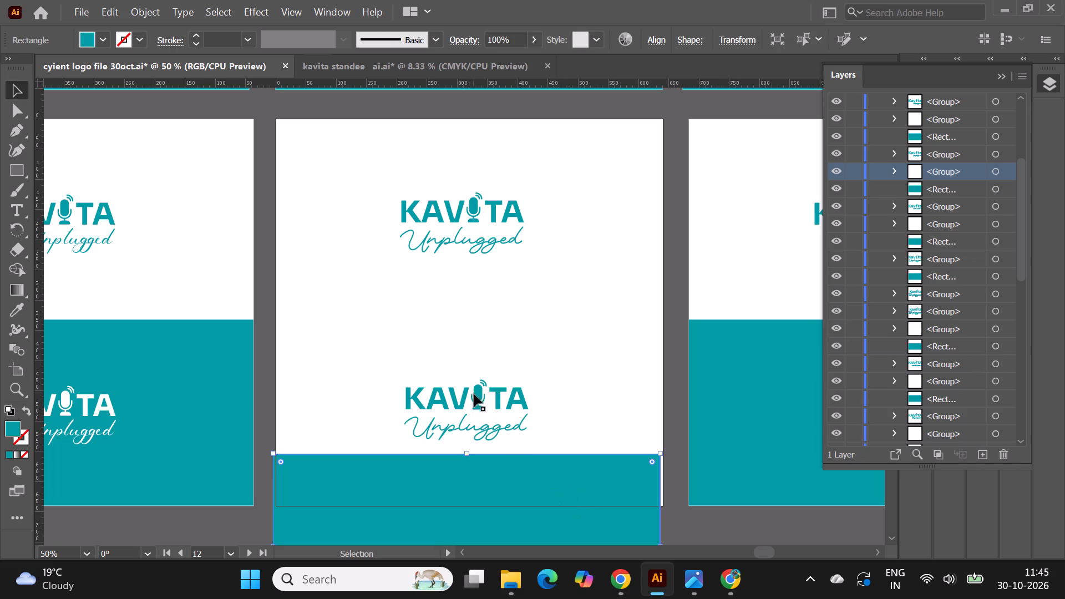
Move the lower logo copy's group directly above the teal rectangle in the layer order.
{"action": "left_click", "coordinate": [474, 394]}
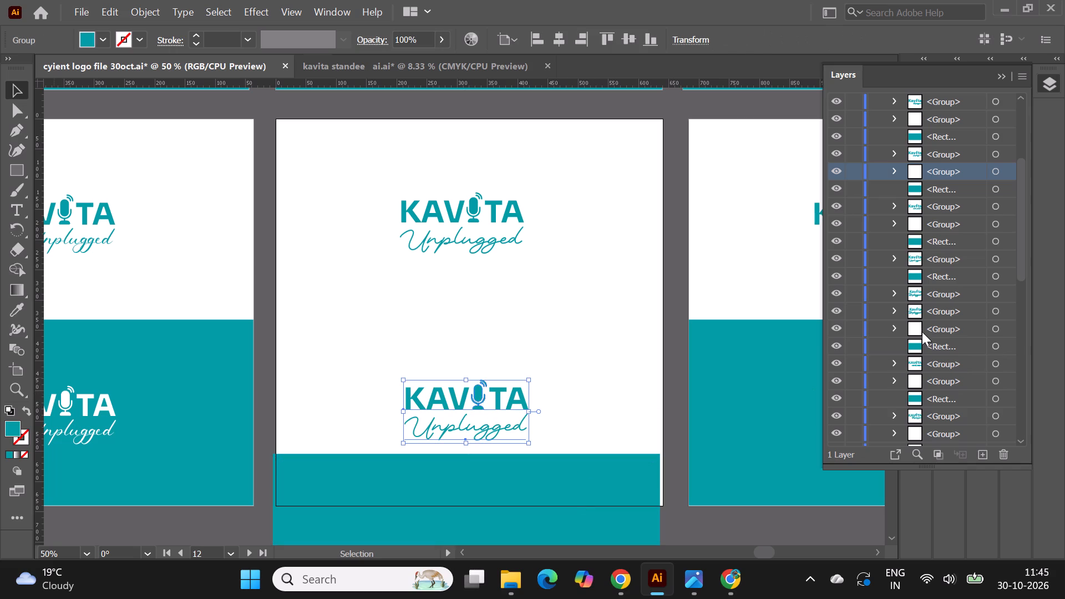
{"action": "scroll", "coordinate": [922, 332], "scroll_direction": "down", "scroll_amount": 2}
{"action": "left_click", "coordinate": [513, 399]}
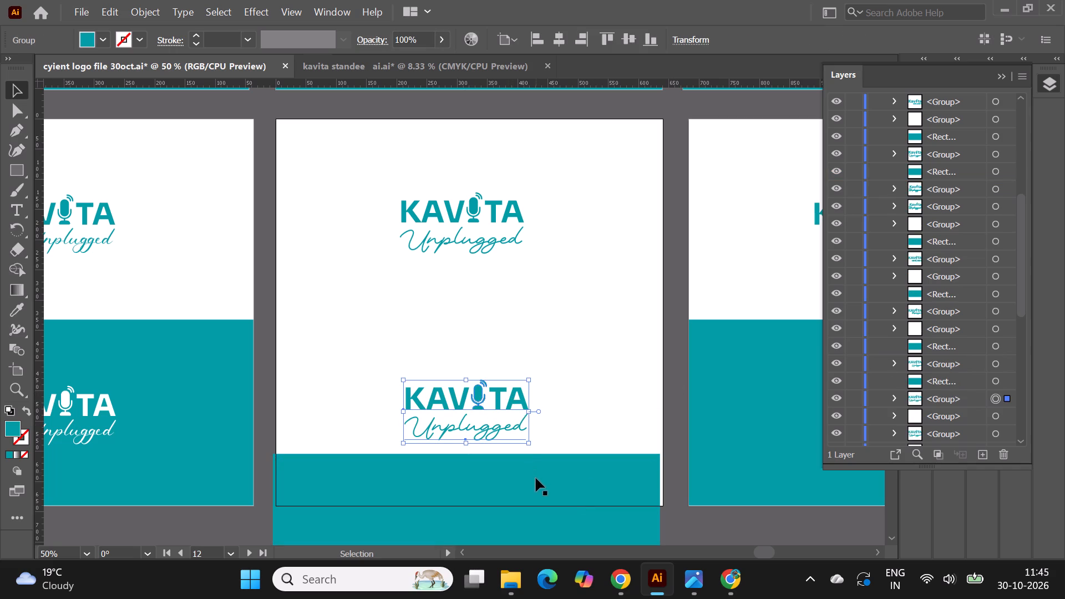
{"action": "left_click", "coordinate": [536, 478]}
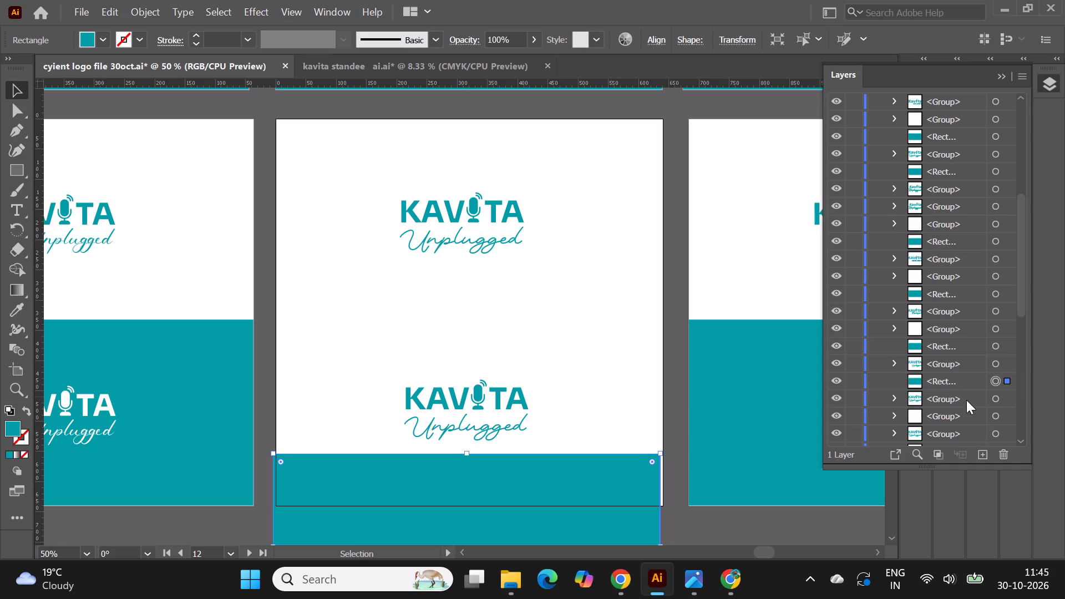
{"action": "left_click", "coordinate": [966, 400]}
{"action": "left_click", "coordinate": [1004, 399]}
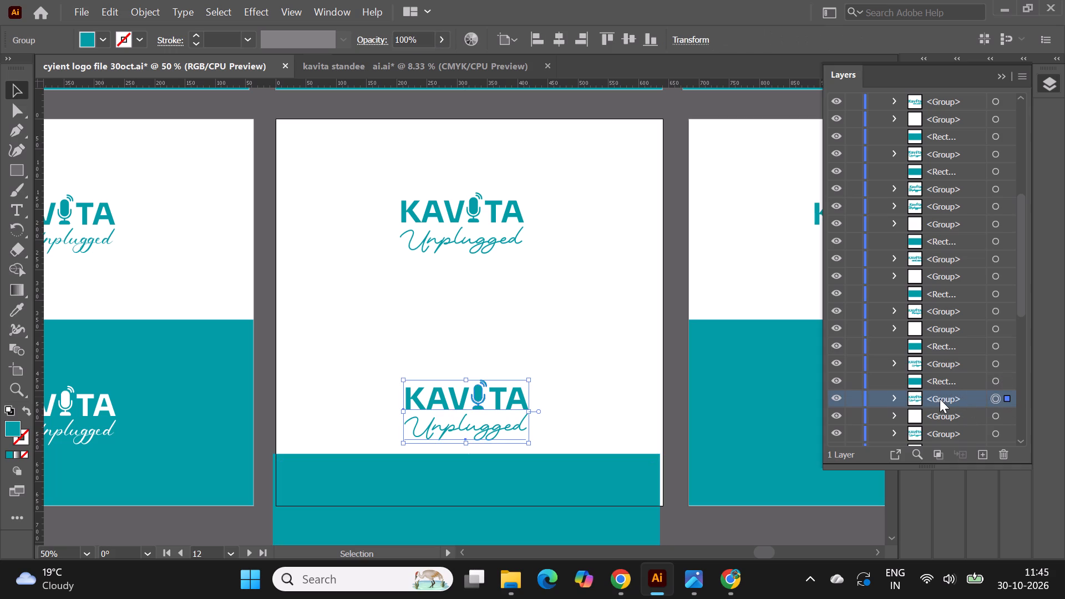
{"action": "left_click_drag", "start_coordinate": [940, 399], "coordinate": [940, 378]}
{"action": "left_click_drag", "start_coordinate": [959, 402], "coordinate": [958, 375]}
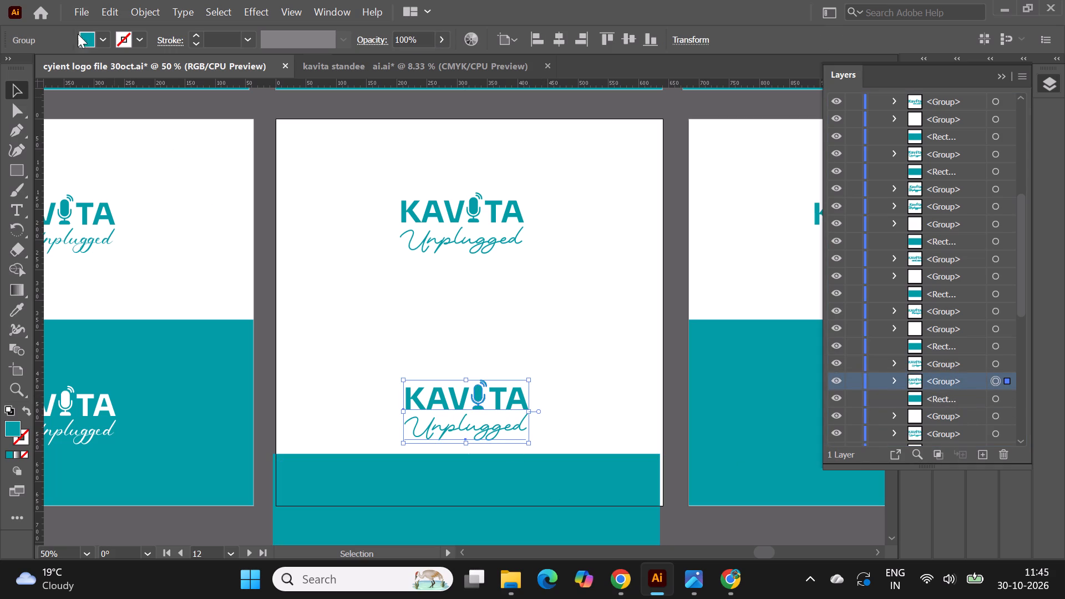
Fill the lower logo copy on artboard 12 with white.
{"action": "left_click", "coordinate": [84, 38]}
{"action": "left_click", "coordinate": [37, 73]}
{"action": "left_click", "coordinate": [263, 110]}
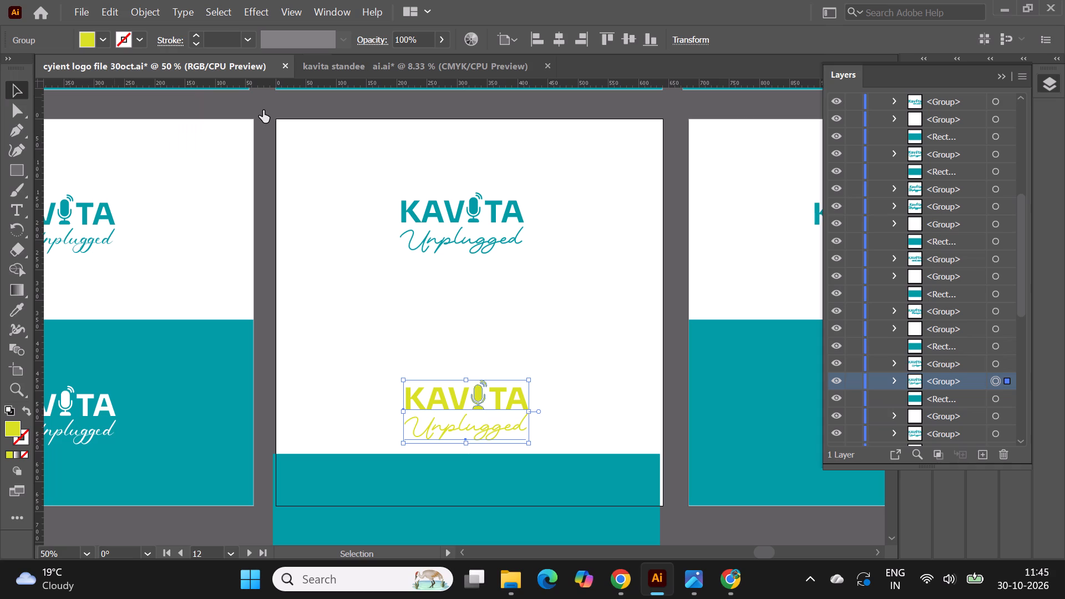
{"action": "left_click", "coordinate": [88, 38]}
{"action": "left_click", "coordinate": [35, 67]}
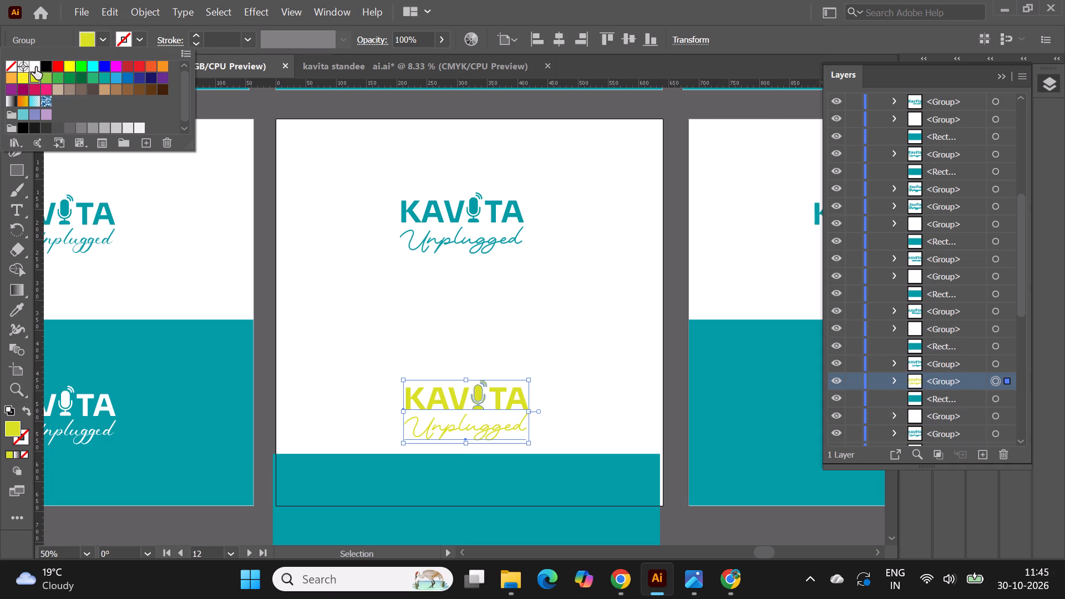
{"action": "left_click", "coordinate": [683, 522]}
Move the teal rectangle back up behind the white logo to fill the lower half of artboard 12.
{"action": "left_click", "coordinate": [582, 481]}
{"action": "left_click_drag", "start_coordinate": [578, 481], "coordinate": [590, 398]}
{"action": "left_click_drag", "start_coordinate": [598, 427], "coordinate": [588, 376]}
{"action": "left_click", "coordinate": [267, 270]}
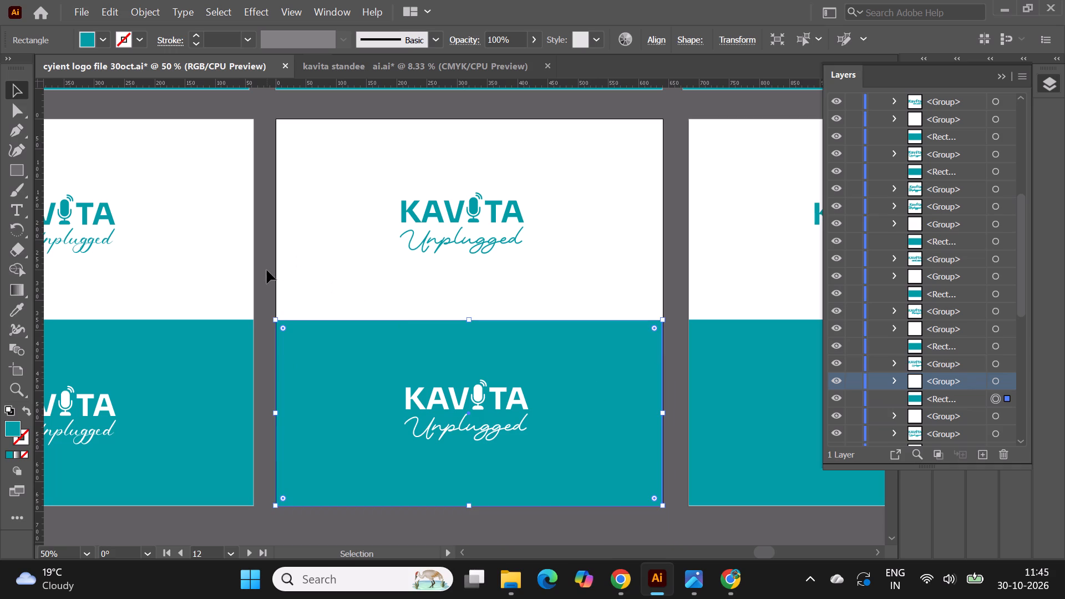
Adjust the teal rectangle's left edge to sit exactly on the left edge of artboard 12.
{"action": "left_click", "coordinate": [627, 418]}
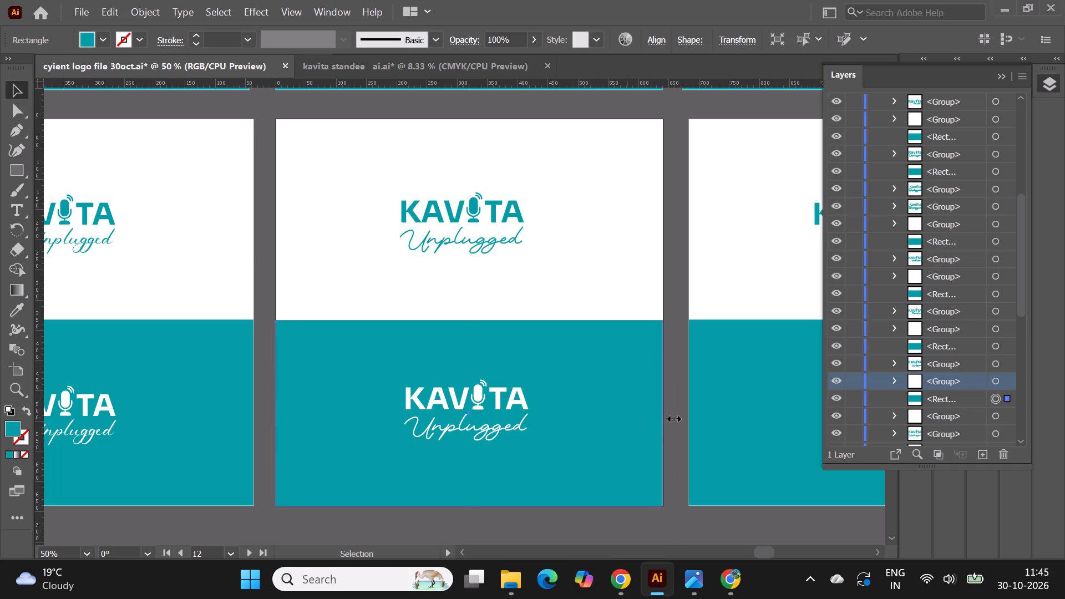
{"action": "scroll", "coordinate": [273, 413], "scroll_direction": "up", "scroll_amount": 4, "text": "alt"}
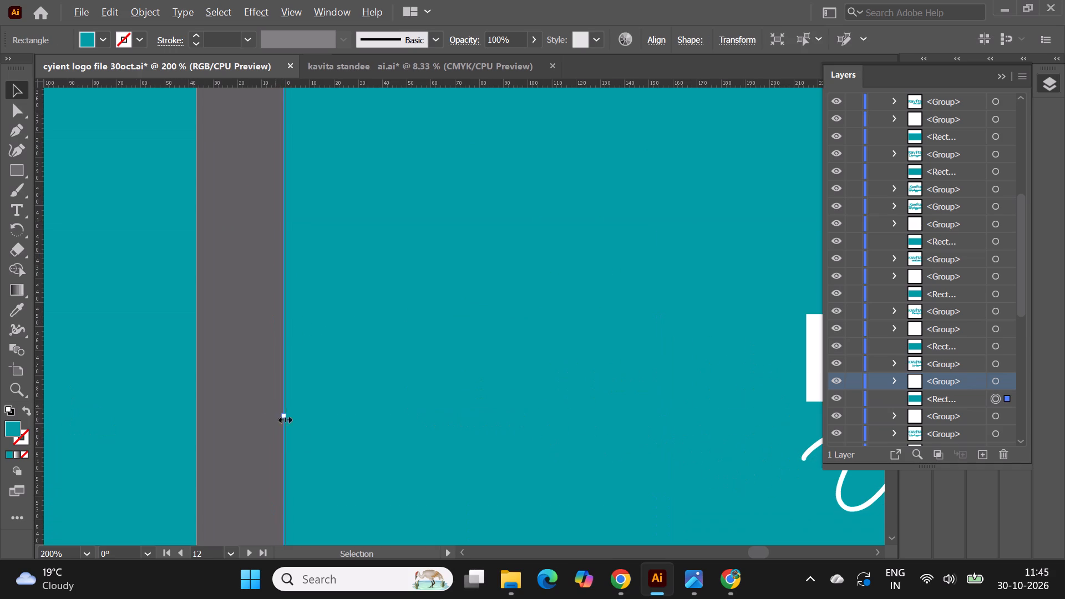
{"action": "left_click", "coordinate": [285, 411]}
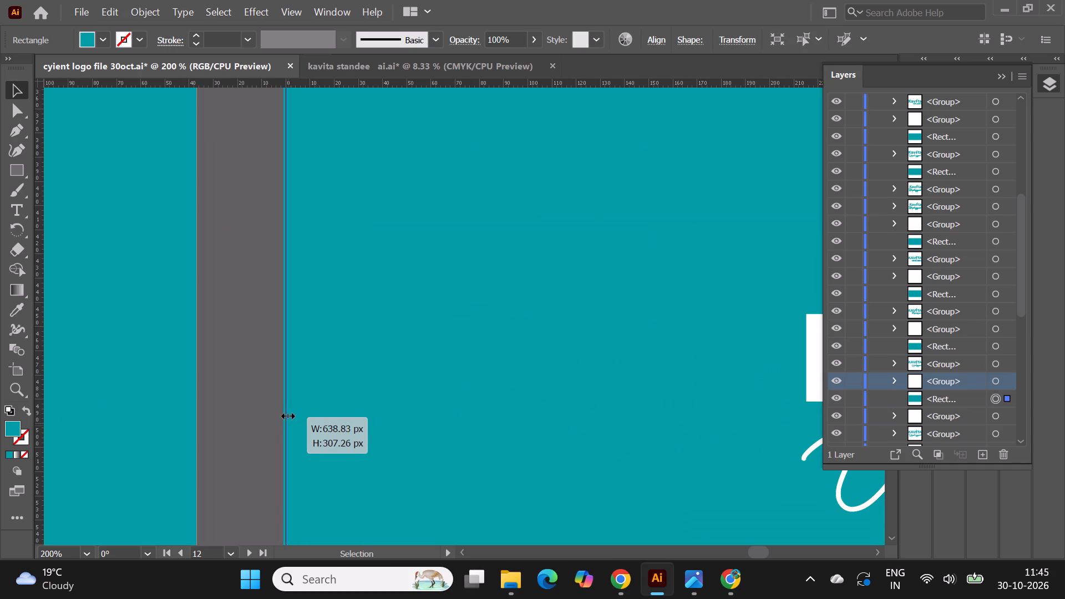
{"action": "left_click", "coordinate": [283, 417]}
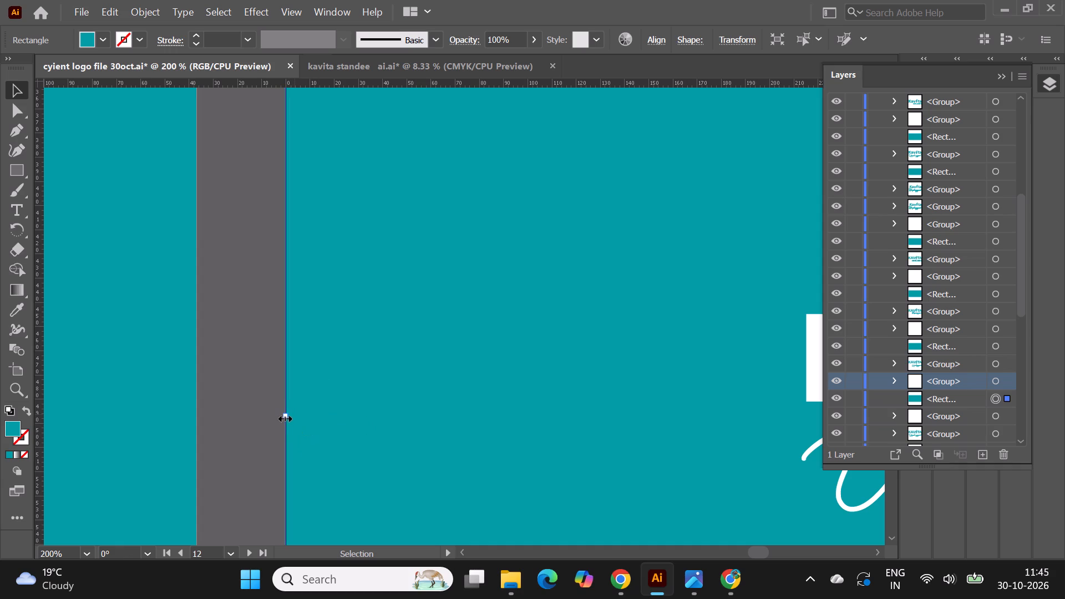
{"action": "scroll", "coordinate": [272, 357], "scroll_direction": "down", "scroll_amount": 2, "text": "alt"}
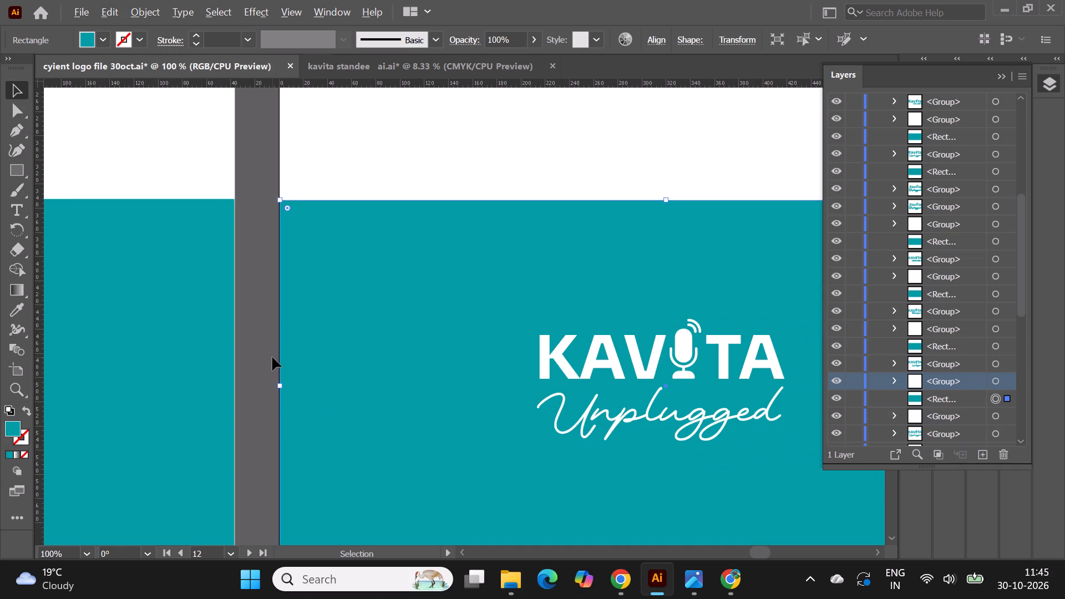
Fine-tune the left edge of the teal rectangle to meet the left edge of artboard 12.
{"action": "scroll", "coordinate": [276, 381], "scroll_direction": "up", "scroll_amount": 3, "text": "alt"}
{"action": "left_click", "coordinate": [287, 395]}
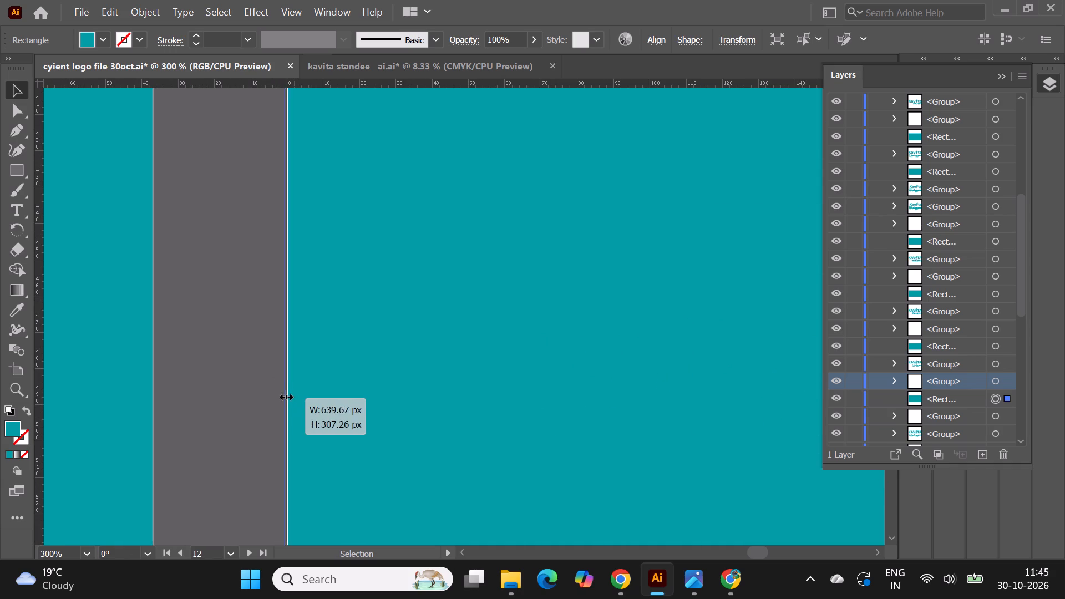
{"action": "left_click", "coordinate": [288, 392]}
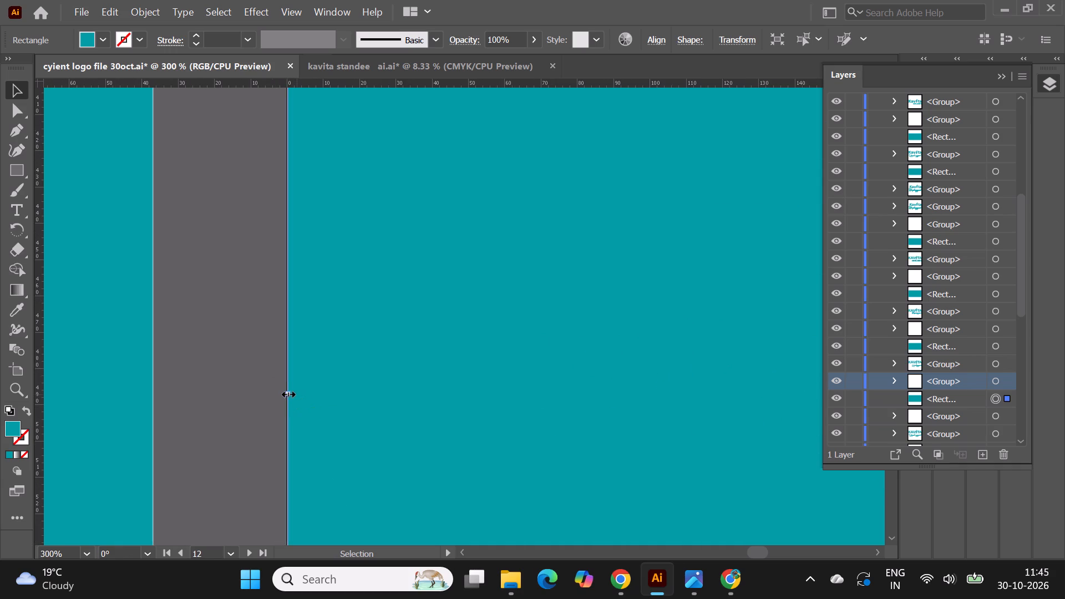
{"action": "scroll", "coordinate": [240, 318], "scroll_direction": "down", "scroll_amount": 3, "text": "alt"}
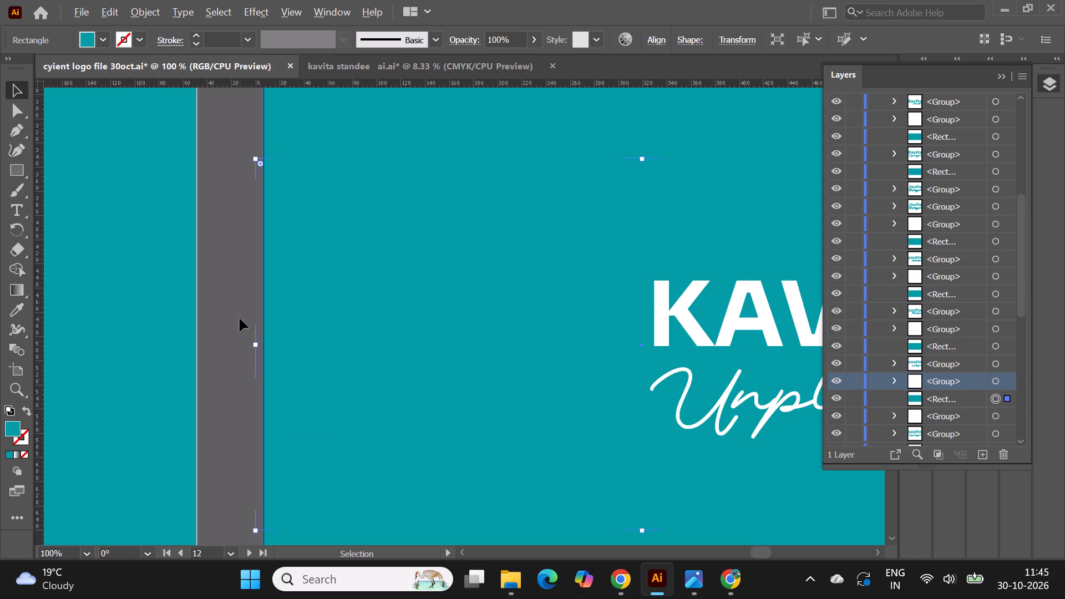
{"action": "scroll", "coordinate": [240, 318], "scroll_direction": "down", "scroll_amount": 2, "text": "alt"}
{"action": "left_click", "coordinate": [646, 365]}
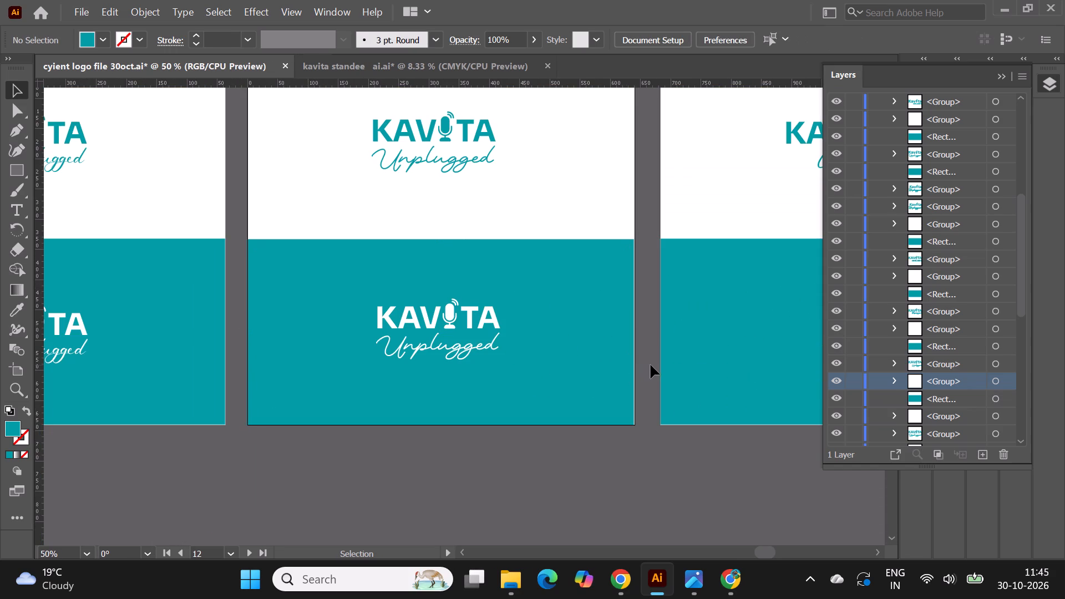
Extend the right edge of the teal rectangle to the right edge of artboard 12.
{"action": "left_click", "coordinate": [612, 348]}
{"action": "scroll", "coordinate": [648, 347], "scroll_direction": "up", "scroll_amount": 3, "text": "alt"}
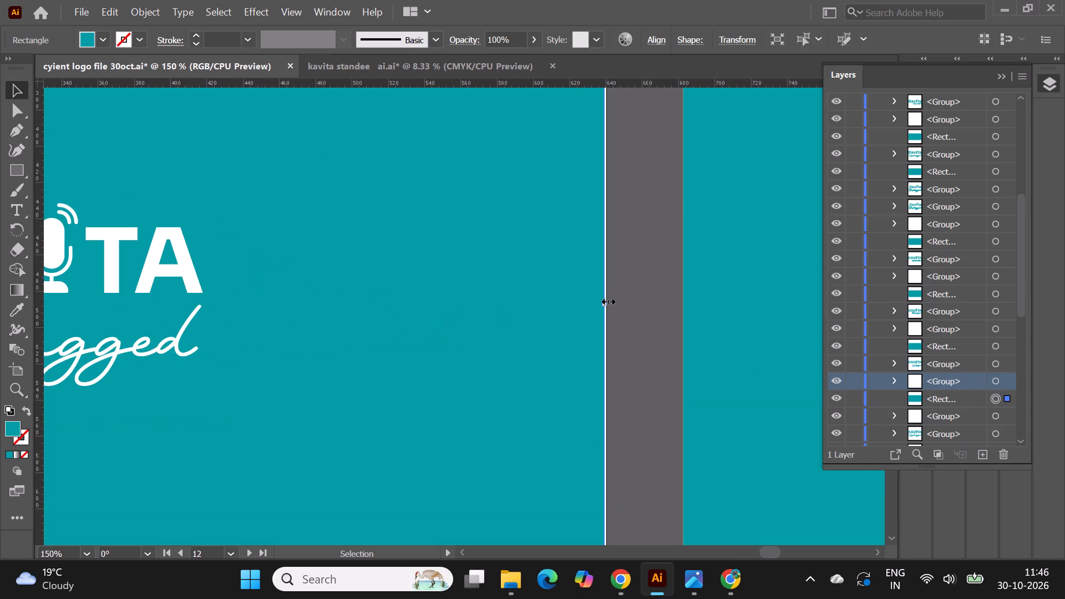
{"action": "left_click", "coordinate": [607, 300]}
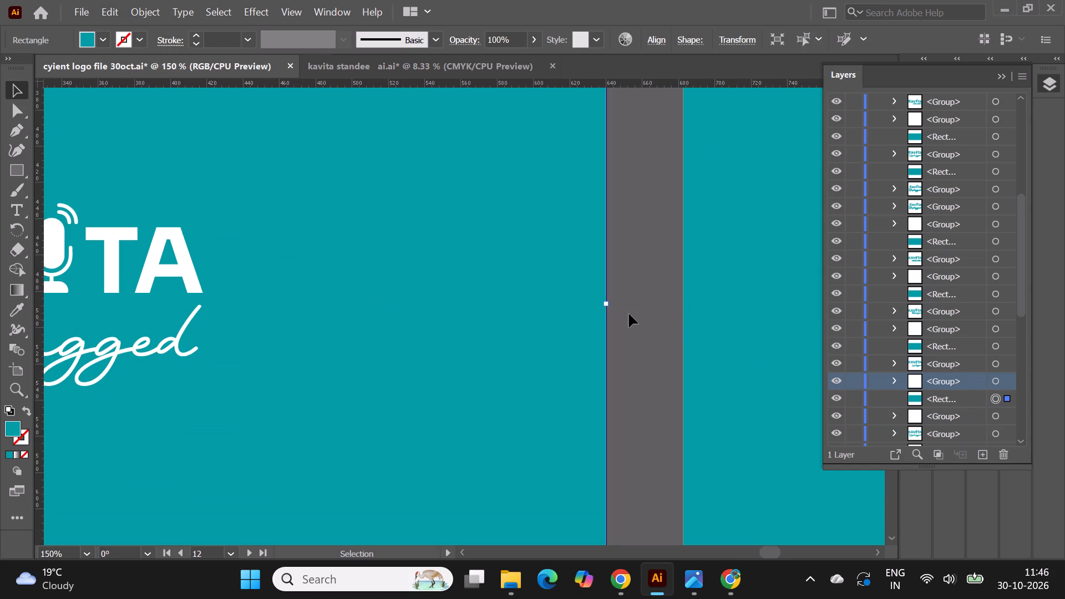
{"action": "left_click", "coordinate": [626, 314]}
{"action": "scroll", "coordinate": [626, 314], "scroll_direction": "down", "scroll_amount": 2, "text": "alt"}
{"action": "left_click", "coordinate": [611, 484]}
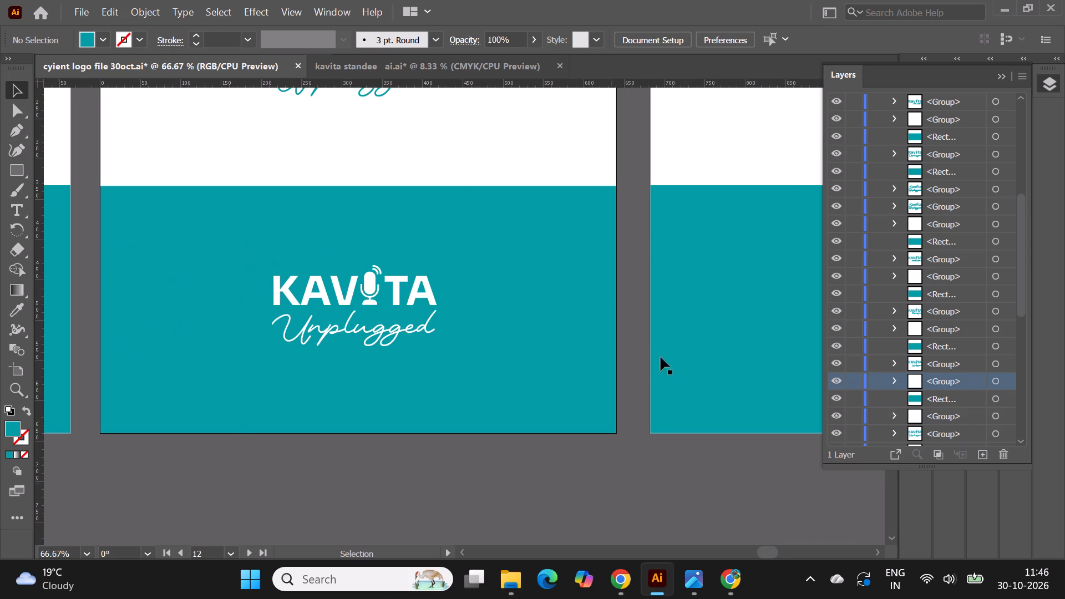
Align the white logo on artboard 12 with the teal logo's left edge using a temporary vertical guide, and delete the guide.
{"action": "scroll", "coordinate": [667, 345], "scroll_direction": "down", "scroll_amount": 1, "text": "alt"}
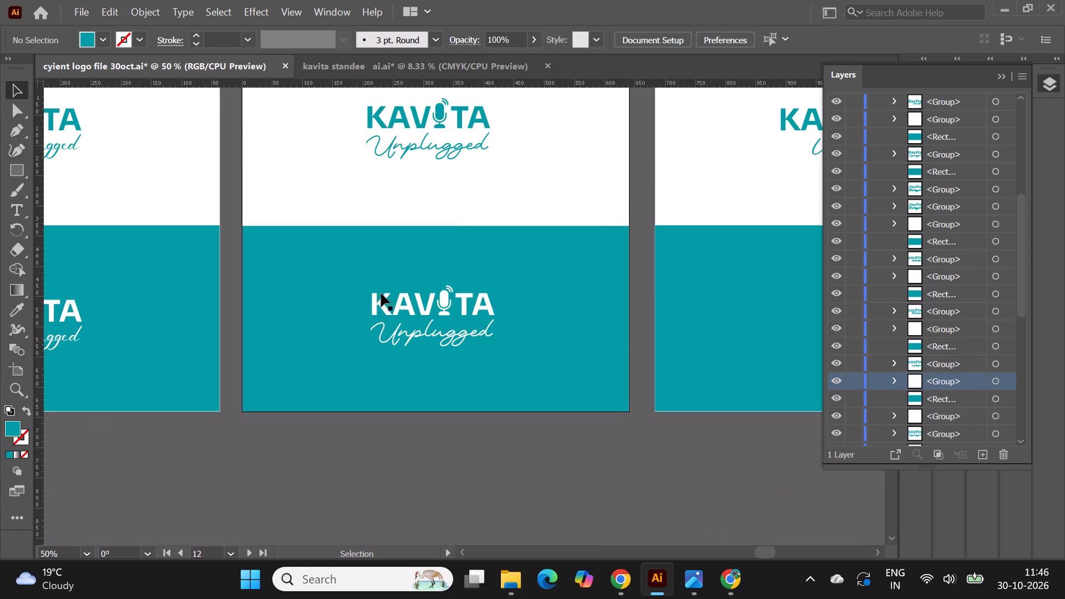
{"action": "left_click", "coordinate": [447, 303]}
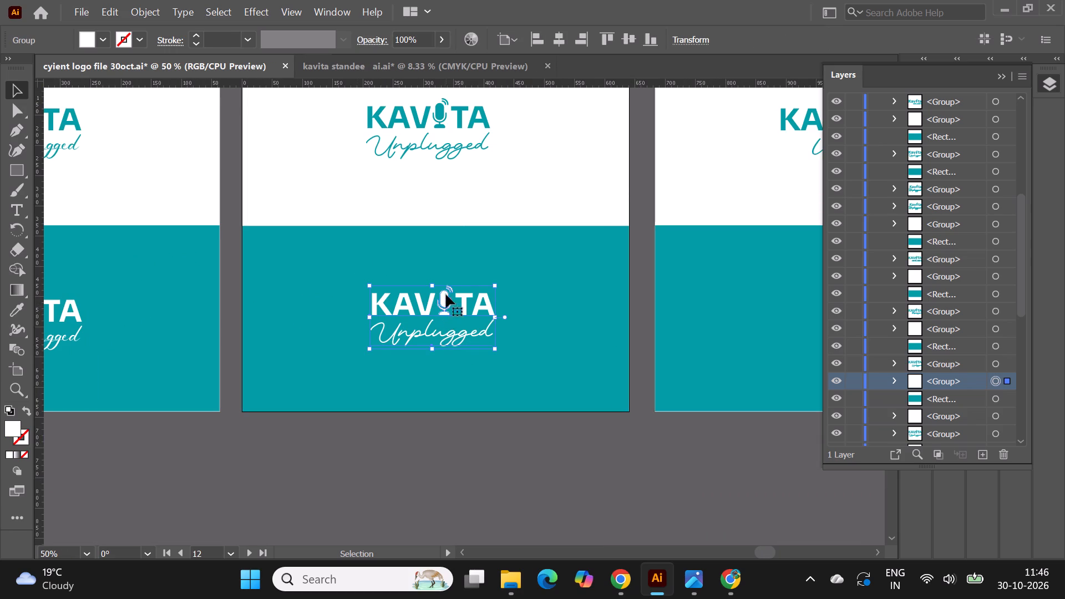
{"action": "left_click_drag", "start_coordinate": [38, 262], "coordinate": [362, 282]}
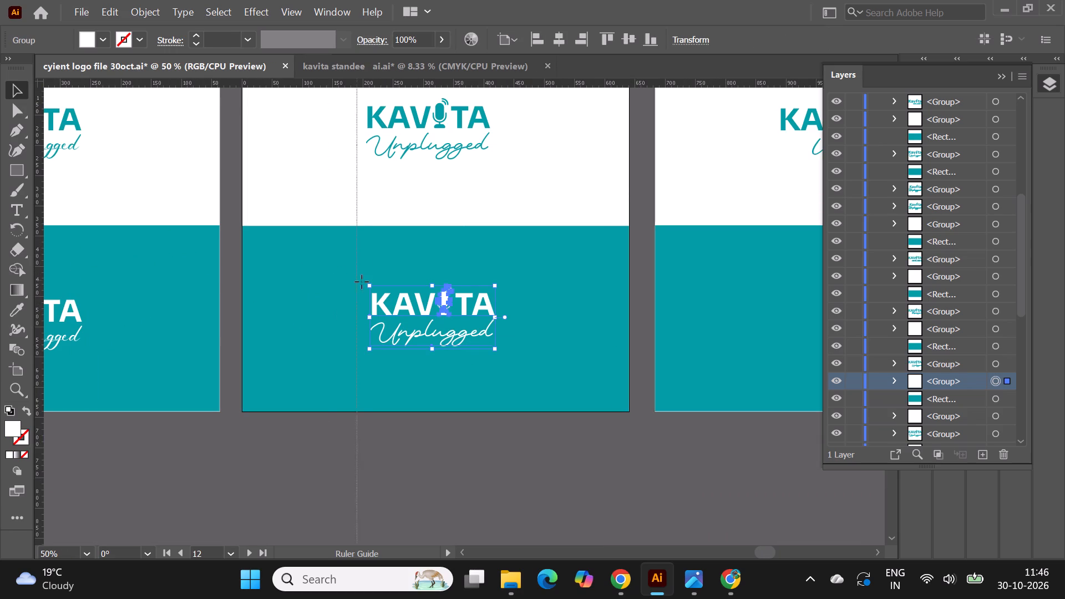
{"action": "left_click_drag", "start_coordinate": [362, 282], "coordinate": [367, 283]}
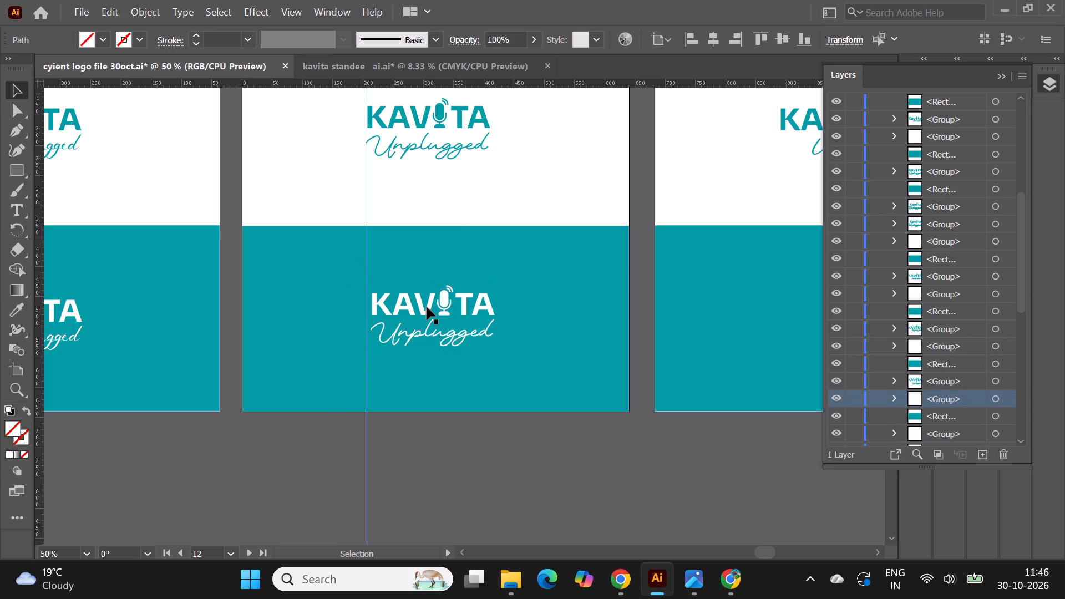
{"action": "left_click_drag", "start_coordinate": [426, 310], "coordinate": [423, 305]}
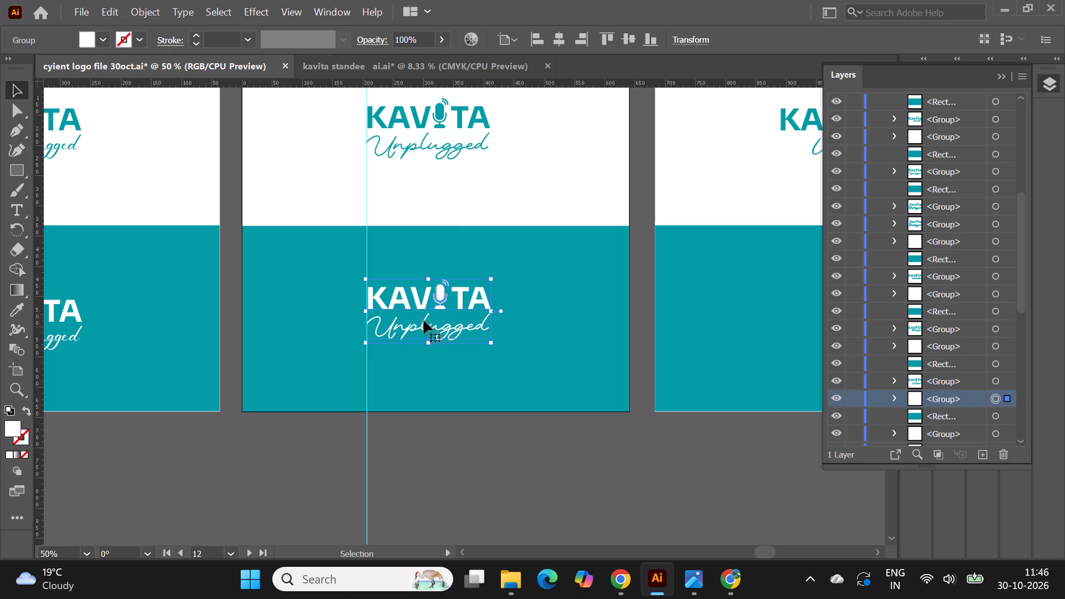
{"action": "left_click", "coordinate": [421, 307]}
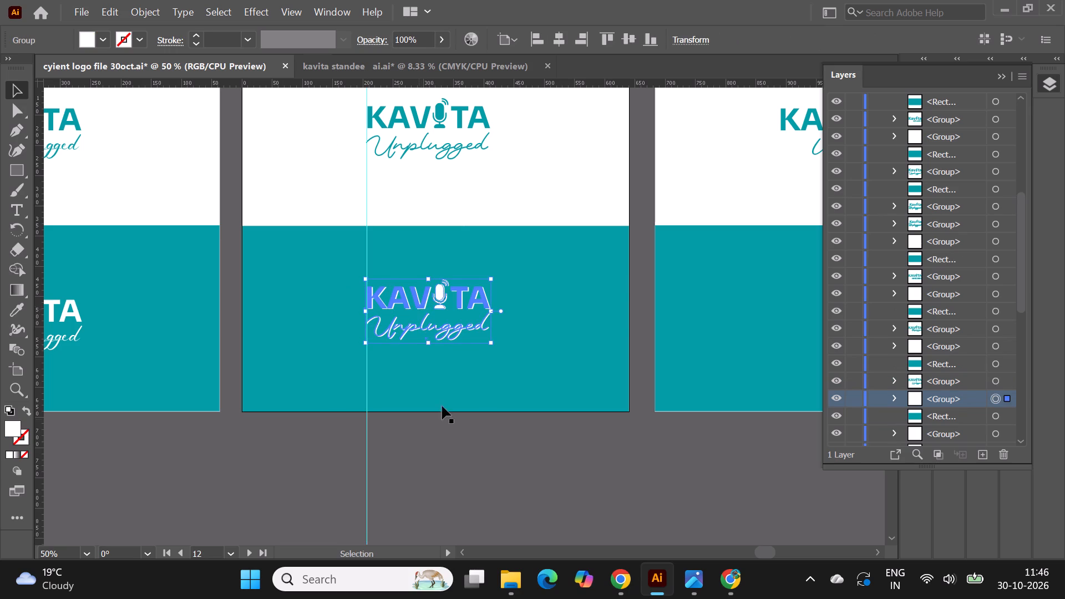
{"action": "left_click", "coordinate": [477, 502]}
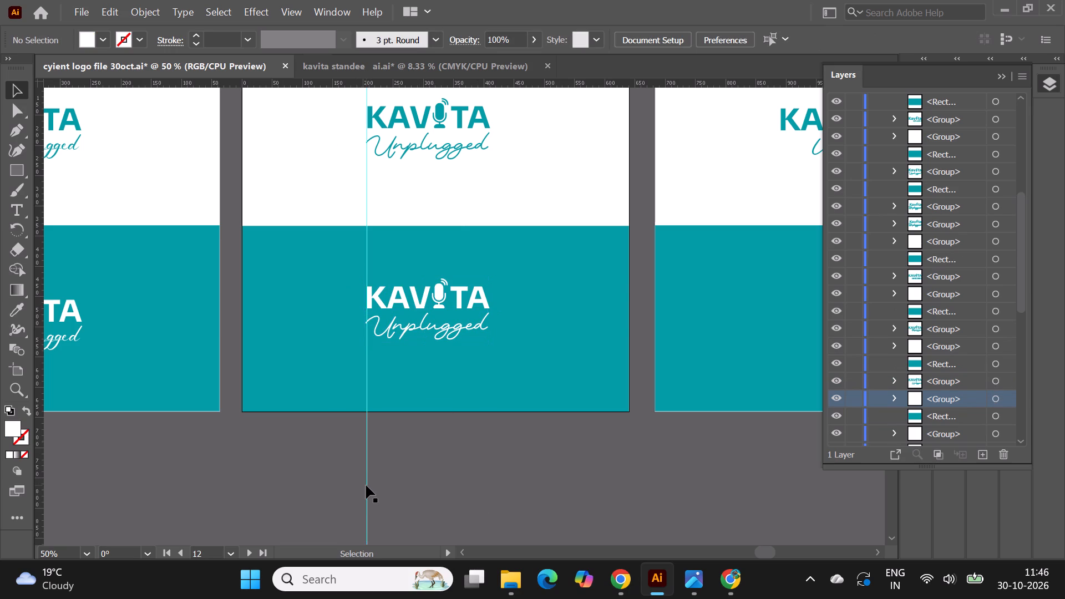
{"action": "left_click", "coordinate": [368, 489]}
{"action": "key", "text": "Delete"}
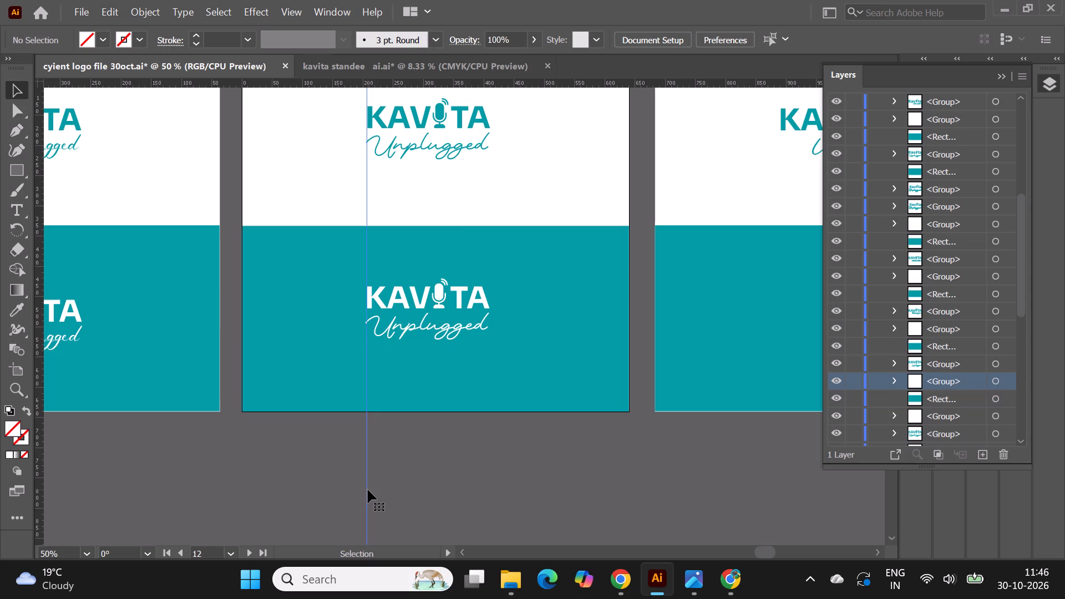
Place a vertical guide at the right edge of the word KAVITA in the logo on artboard 13.
{"action": "scroll", "coordinate": [375, 433], "scroll_direction": "down", "scroll_amount": 2, "text": "alt"}
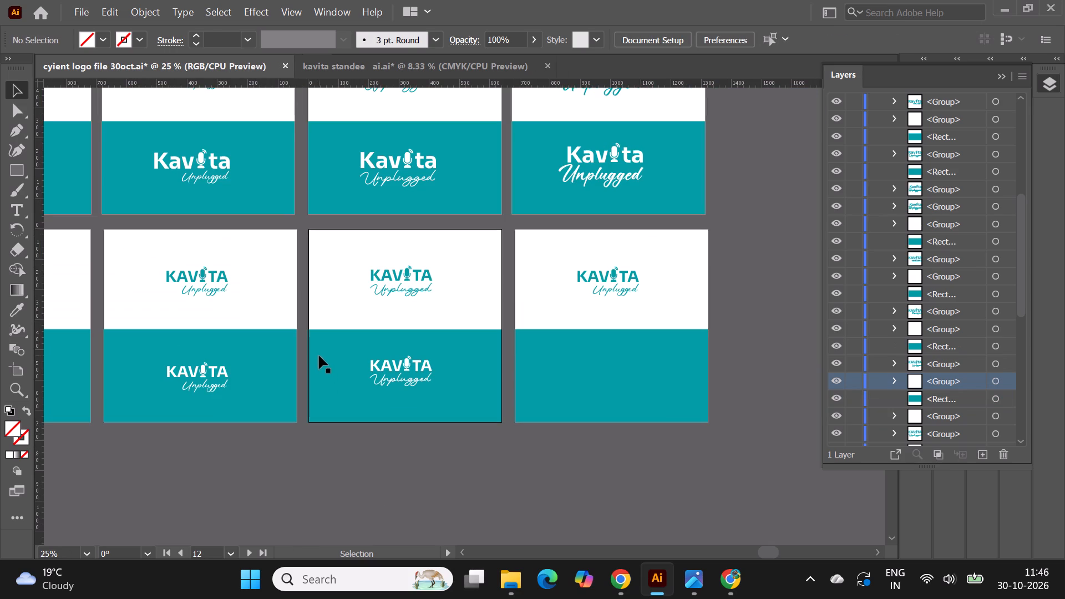
{"action": "scroll", "coordinate": [321, 353], "scroll_direction": "down", "scroll_amount": 1, "text": "alt"}
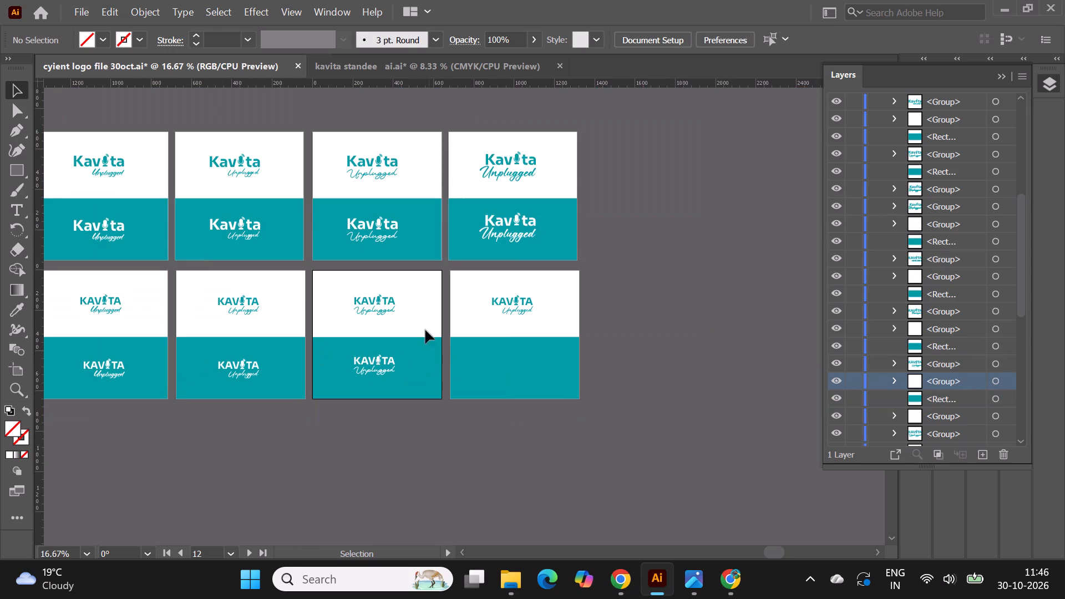
{"action": "scroll", "coordinate": [419, 316], "scroll_direction": "up", "scroll_amount": 1, "text": "alt"}
{"action": "scroll", "coordinate": [683, 355], "scroll_direction": "up", "scroll_amount": 1, "text": "alt"}
{"action": "scroll", "coordinate": [617, 280], "scroll_direction": "up", "scroll_amount": 1, "text": "alt"}
{"action": "left_click", "coordinate": [542, 295]}
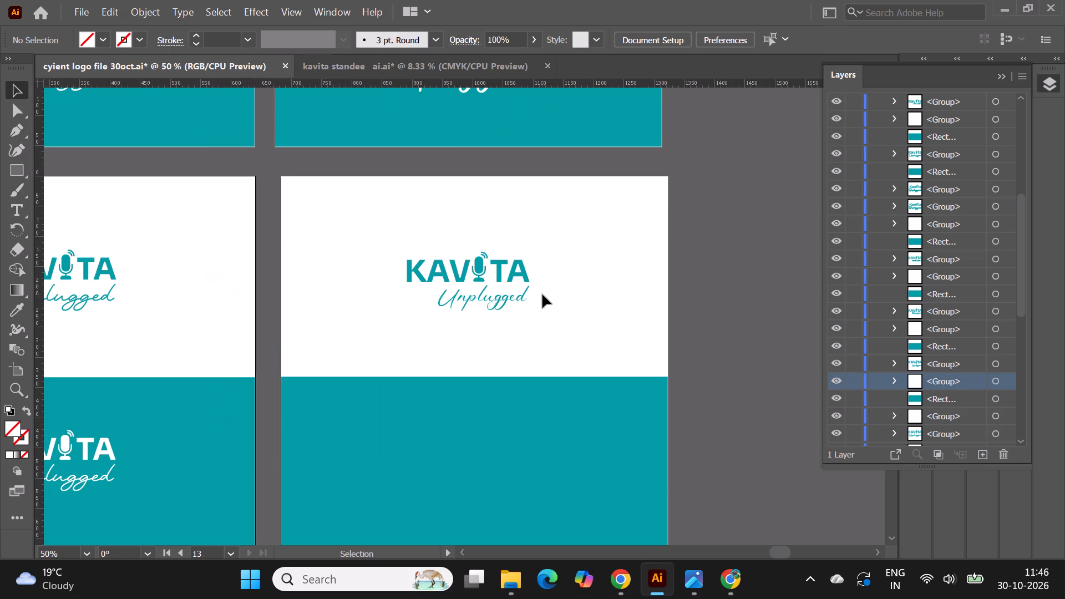
{"action": "scroll", "coordinate": [489, 313], "scroll_direction": "down", "scroll_amount": 2}
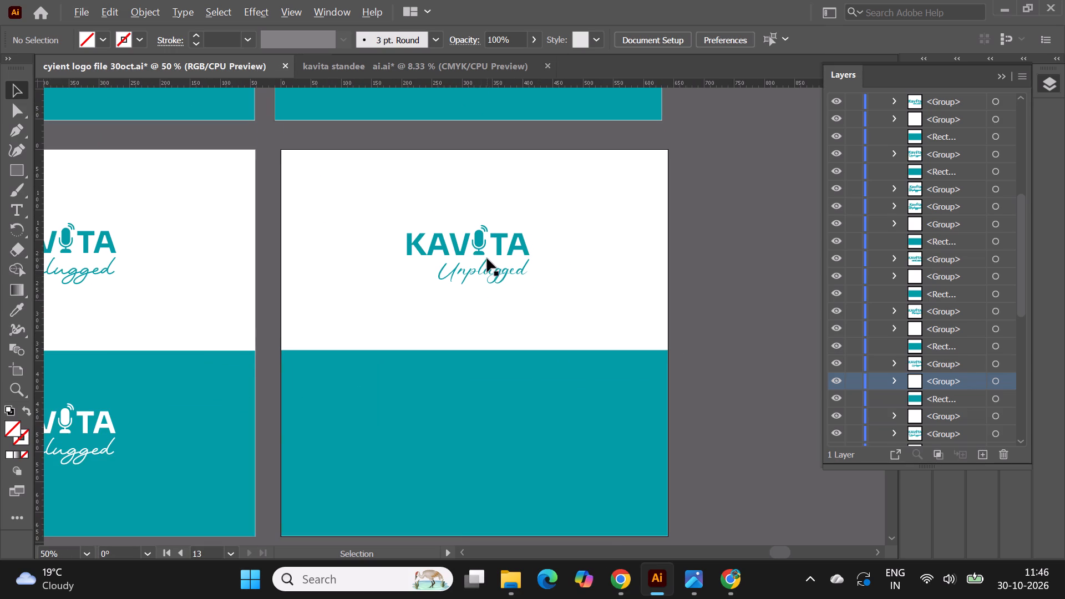
{"action": "scroll", "coordinate": [487, 258], "scroll_direction": "up", "scroll_amount": 1, "text": "alt"}
{"action": "scroll", "coordinate": [488, 258], "scroll_direction": "down", "scroll_amount": 2}
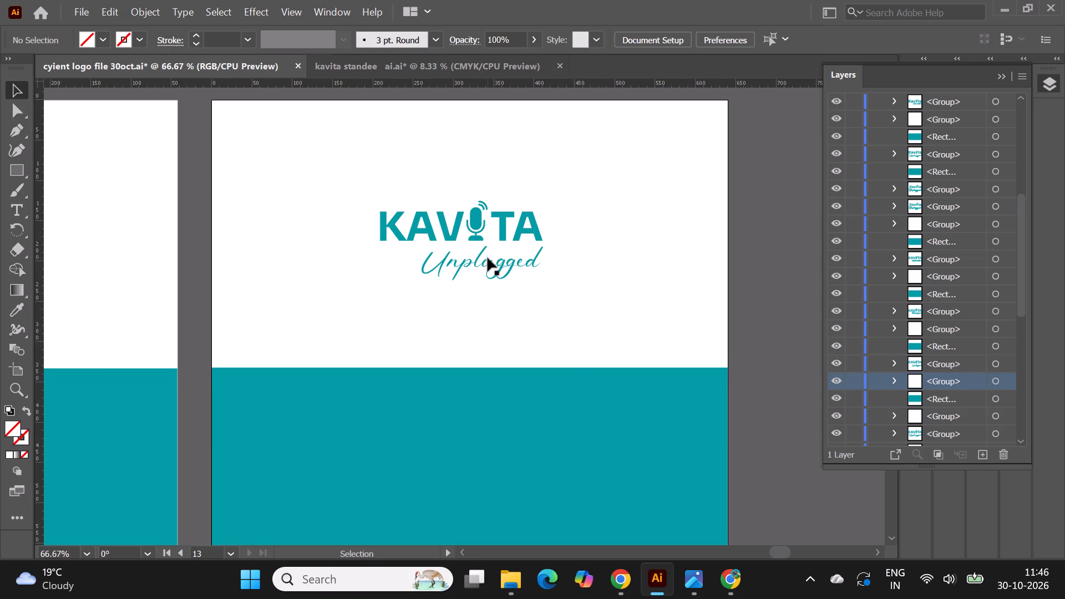
{"action": "scroll", "coordinate": [513, 212], "scroll_direction": "up", "scroll_amount": 1, "text": "alt"}
{"action": "scroll", "coordinate": [531, 242], "scroll_direction": "down", "scroll_amount": 1, "text": "alt"}
{"action": "left_click", "coordinate": [581, 242]}
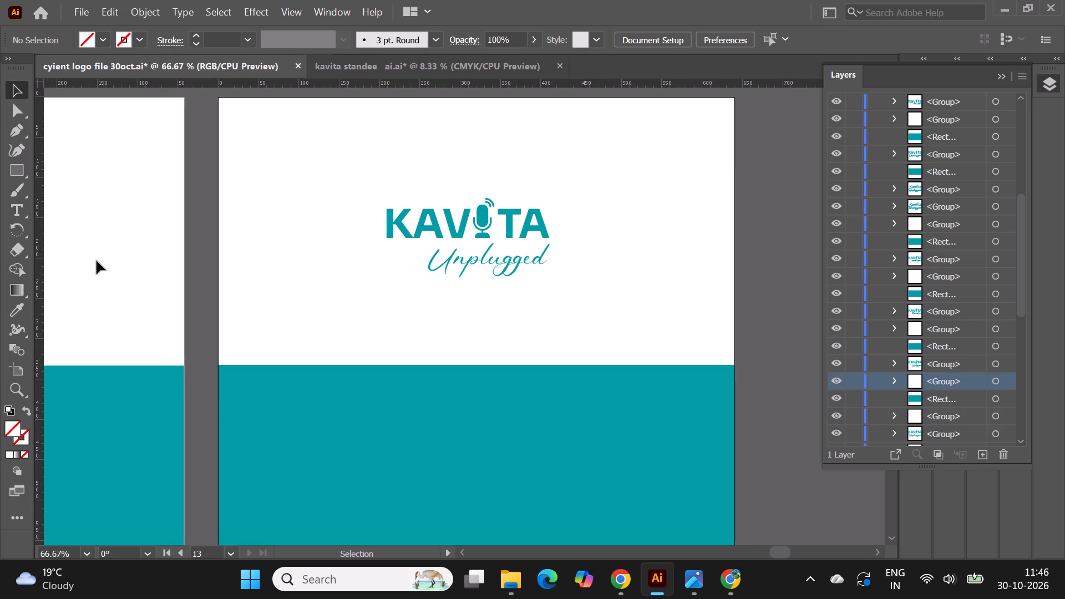
{"action": "left_click_drag", "start_coordinate": [42, 291], "coordinate": [545, 304]}
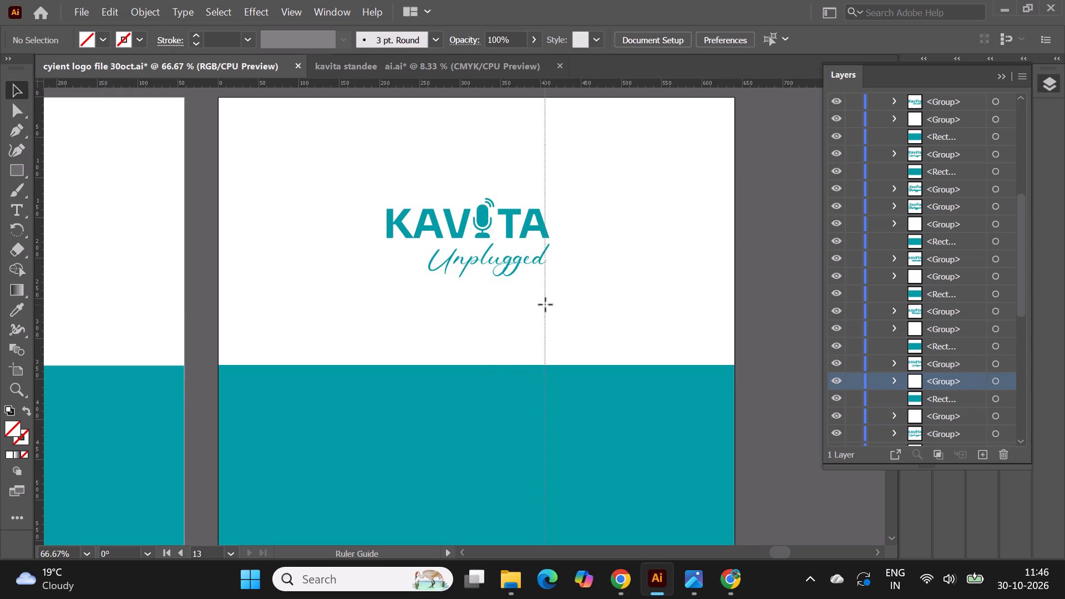
{"action": "left_click_drag", "start_coordinate": [545, 304], "coordinate": [550, 310]}
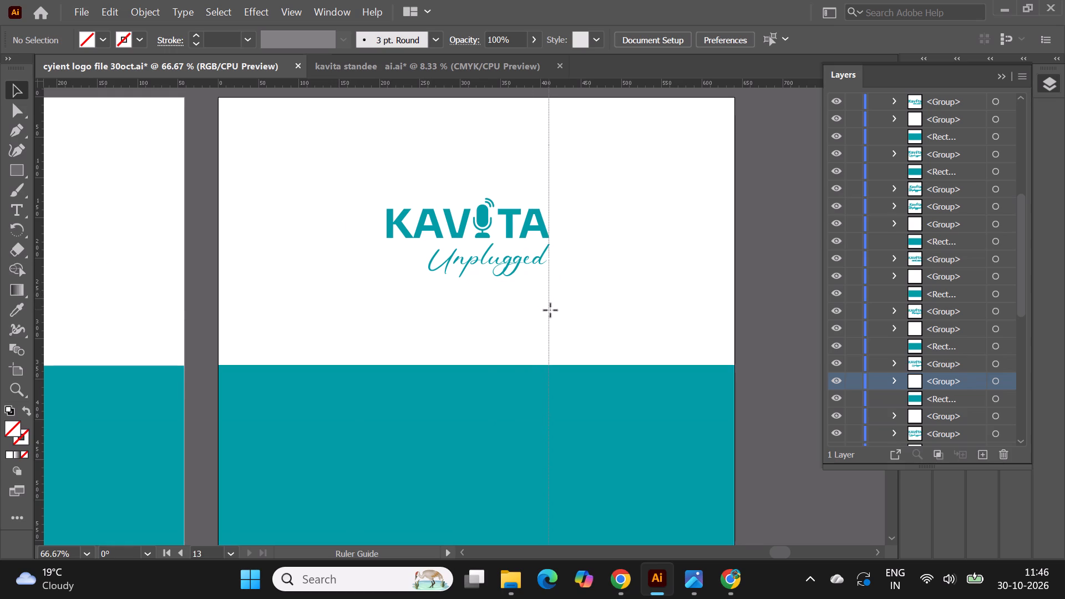
{"action": "left_click_drag", "start_coordinate": [550, 310], "coordinate": [550, 311]}
{"action": "scroll", "coordinate": [551, 256], "scroll_direction": "up", "scroll_amount": 2, "text": "alt"}
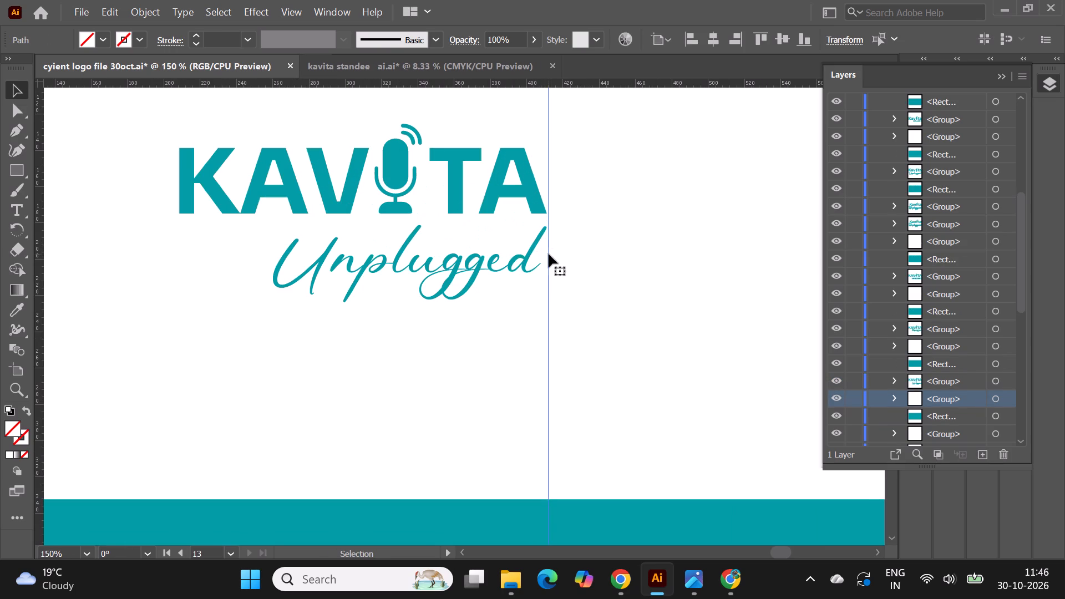
{"action": "left_click_drag", "start_coordinate": [548, 254], "coordinate": [545, 260]}
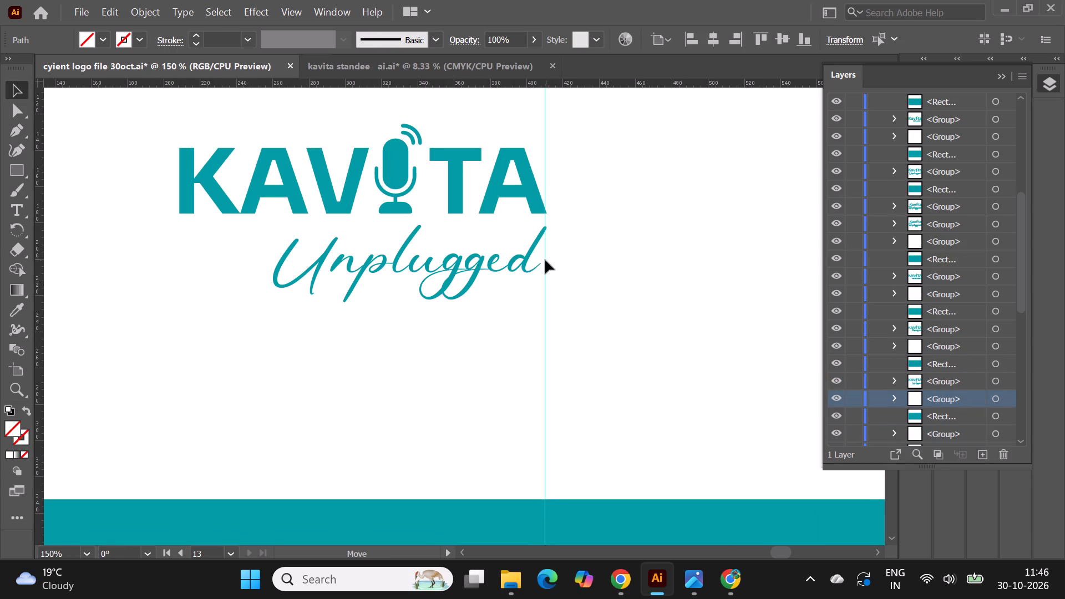
{"action": "left_click_drag", "start_coordinate": [545, 260], "coordinate": [547, 263]}
{"action": "scroll", "coordinate": [547, 263], "scroll_direction": "down", "scroll_amount": 2, "text": "alt"}
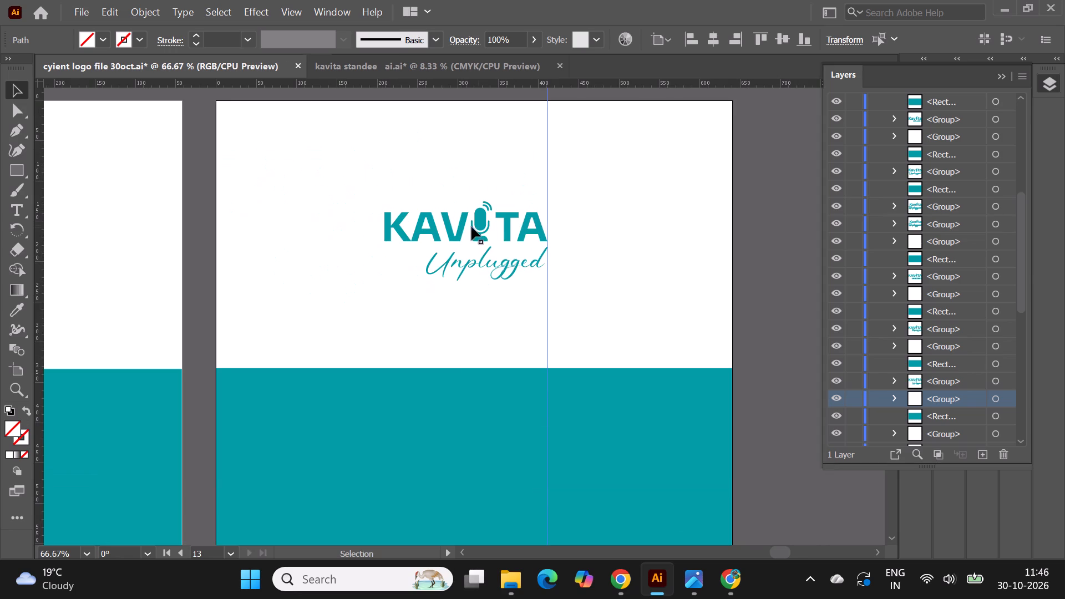
Ungroup the logo on artboard 13 and delete its script word "Unplugged".
{"action": "left_click", "coordinate": [478, 225]}
{"action": "right_click", "coordinate": [478, 225]}
{"action": "left_click", "coordinate": [531, 366]}
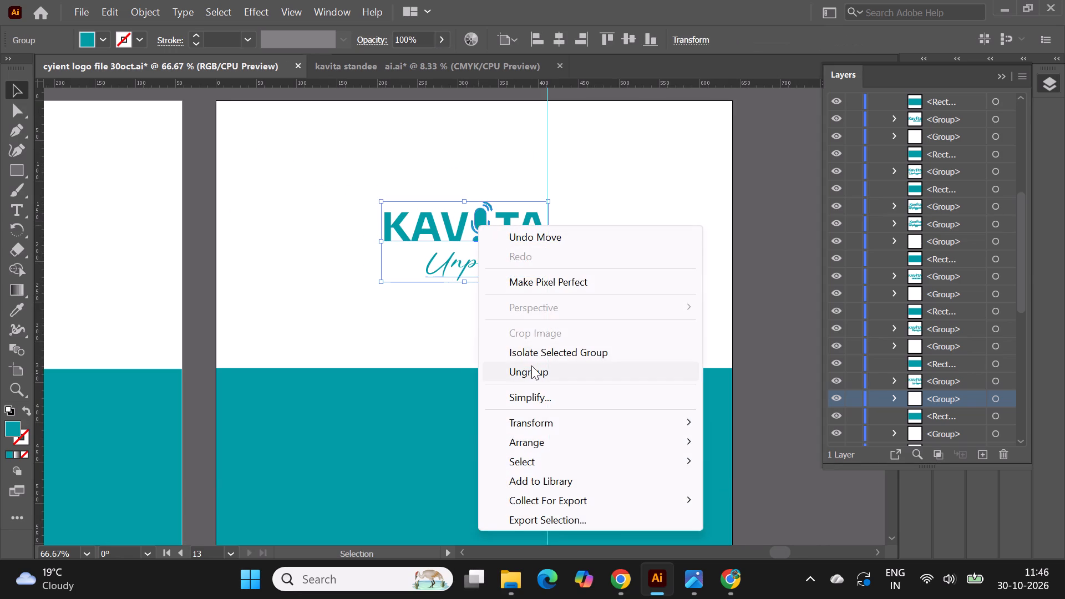
{"action": "left_click", "coordinate": [782, 327]}
{"action": "left_click", "coordinate": [485, 257]}
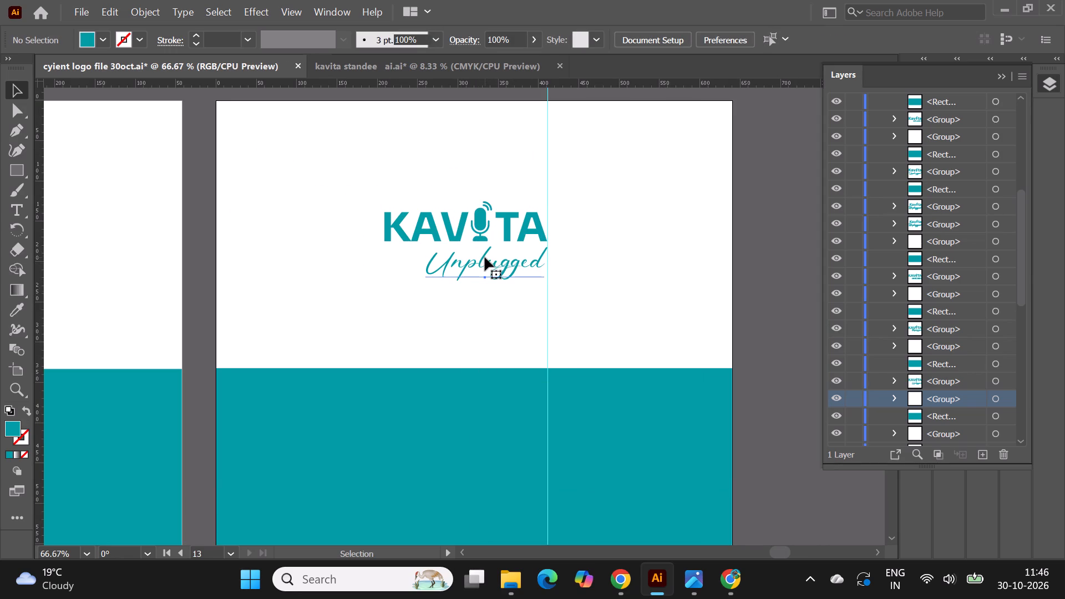
{"action": "key", "text": "Delete"}
Copy the lowercase script word "unplugged" from the logo collection on artboard 5 to beneath KAVITA on artboard 13.
{"action": "scroll", "coordinate": [485, 257], "scroll_direction": "down", "scroll_amount": 2, "text": "alt"}
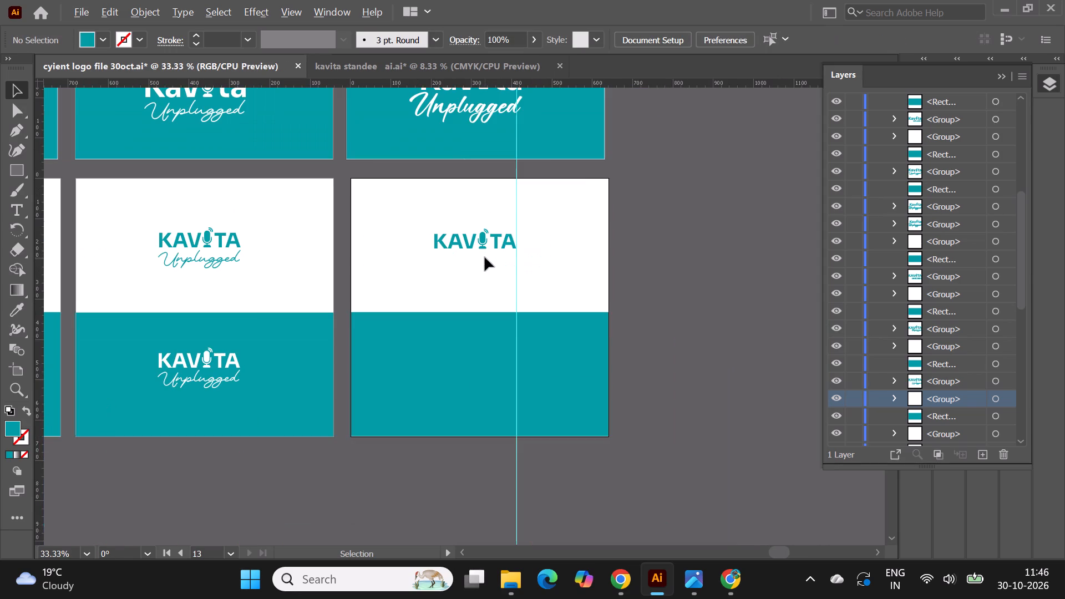
{"action": "scroll", "coordinate": [485, 257], "scroll_direction": "up", "scroll_amount": 7}
{"action": "scroll", "coordinate": [682, 251], "scroll_direction": "down", "scroll_amount": 1, "text": "alt"}
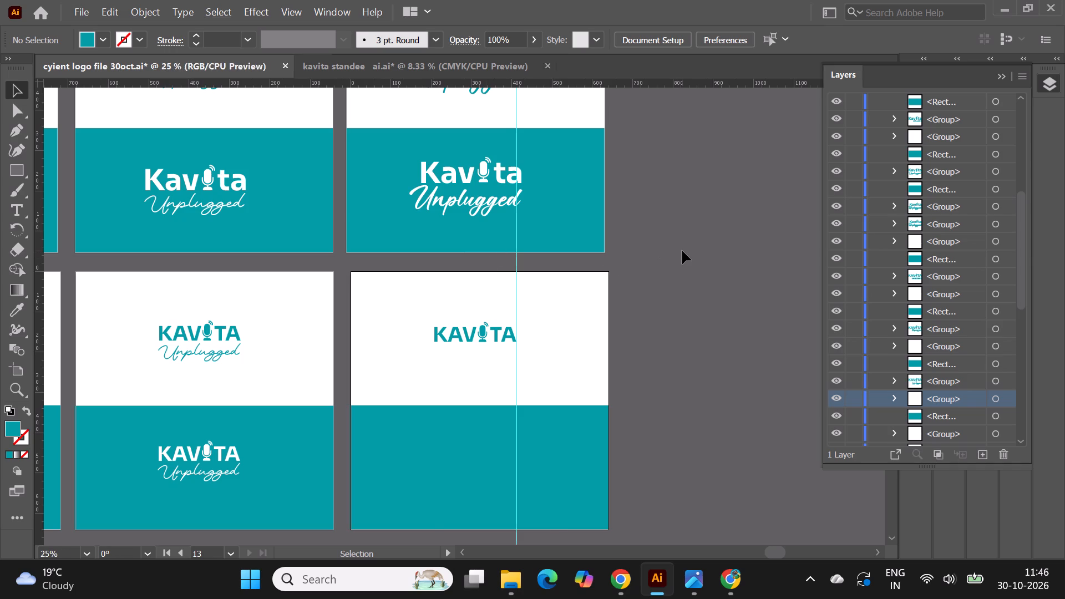
{"action": "scroll", "coordinate": [682, 251], "scroll_direction": "down", "scroll_amount": 2, "text": "alt"}
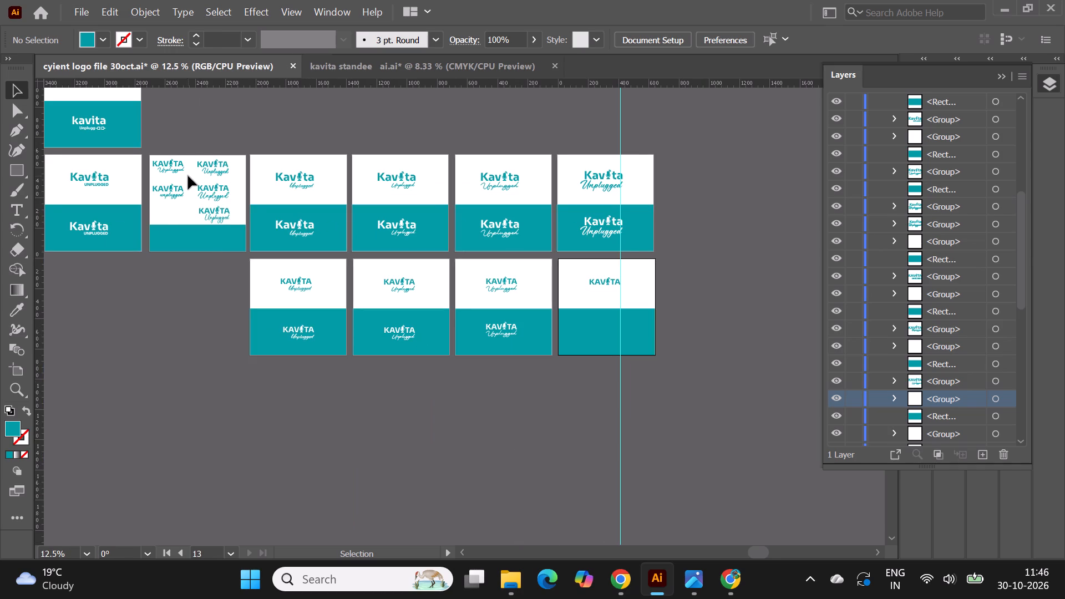
{"action": "scroll", "coordinate": [188, 176], "scroll_direction": "up", "scroll_amount": 1, "text": "alt"}
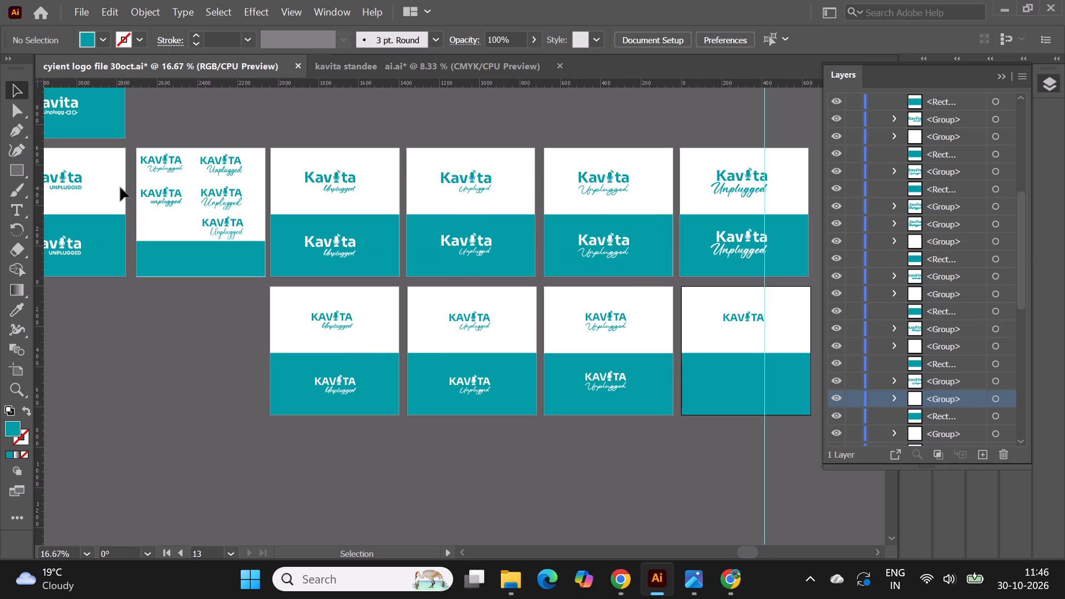
{"action": "left_click", "coordinate": [165, 205]}
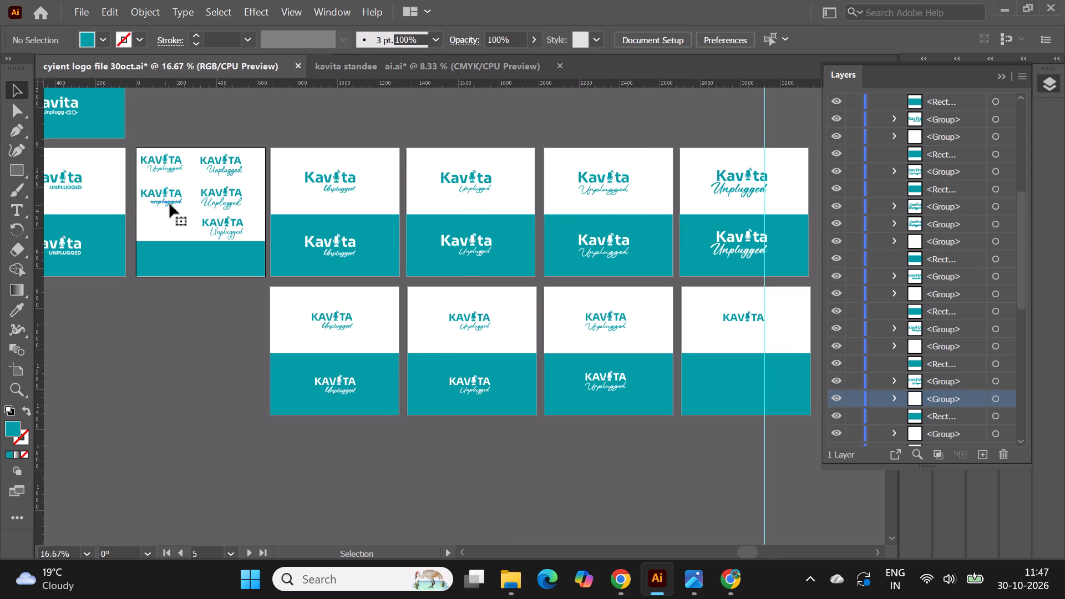
{"action": "left_click_drag", "start_coordinate": [171, 203], "coordinate": [686, 311], "text": "alt"}
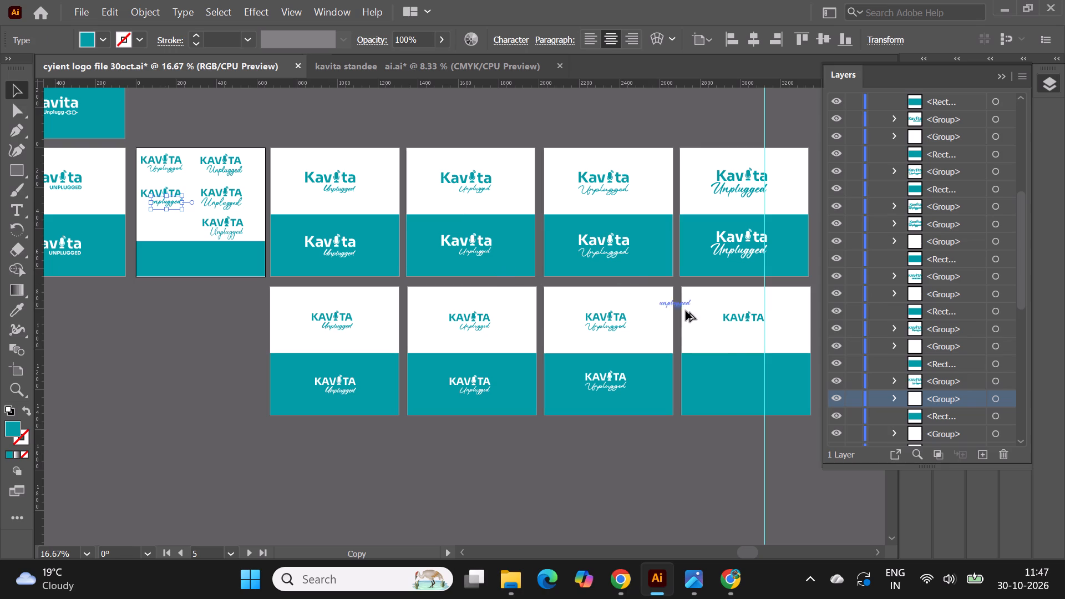
{"action": "left_click_drag", "start_coordinate": [686, 311], "coordinate": [736, 335], "text": "alt"}
{"action": "scroll", "coordinate": [378, 257], "scroll_direction": "down", "scroll_amount": 1, "text": "alt"}
{"action": "scroll", "coordinate": [757, 298], "scroll_direction": "up", "scroll_amount": 1, "text": "alt"}
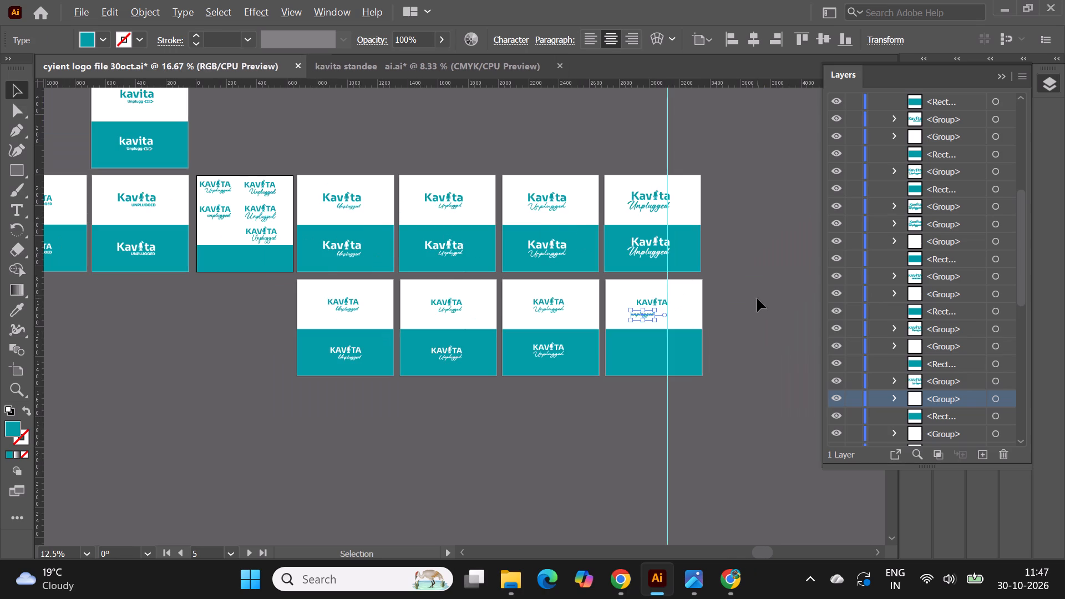
Change the initial letter of the script word on artboard 13 to a capital so it reads "Unplugged".
{"action": "scroll", "coordinate": [757, 298], "scroll_direction": "up", "scroll_amount": 2, "text": "alt"}
{"action": "scroll", "coordinate": [438, 361], "scroll_direction": "up", "scroll_amount": 3, "text": "alt"}
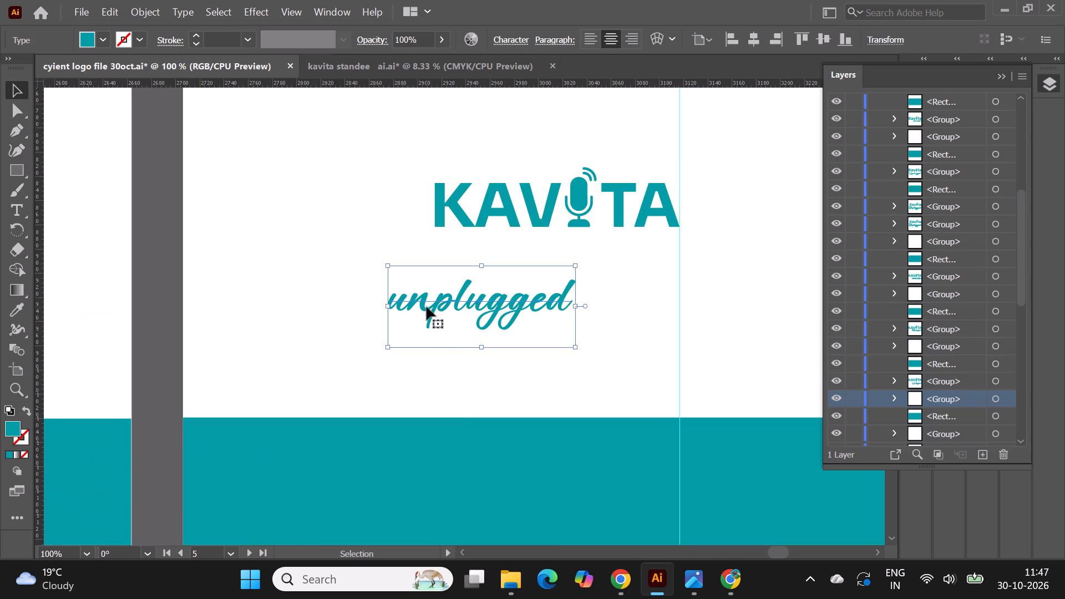
{"action": "double_click", "coordinate": [427, 307]}
{"action": "left_click", "coordinate": [410, 302]}
{"action": "key", "text": "BackSpace"}
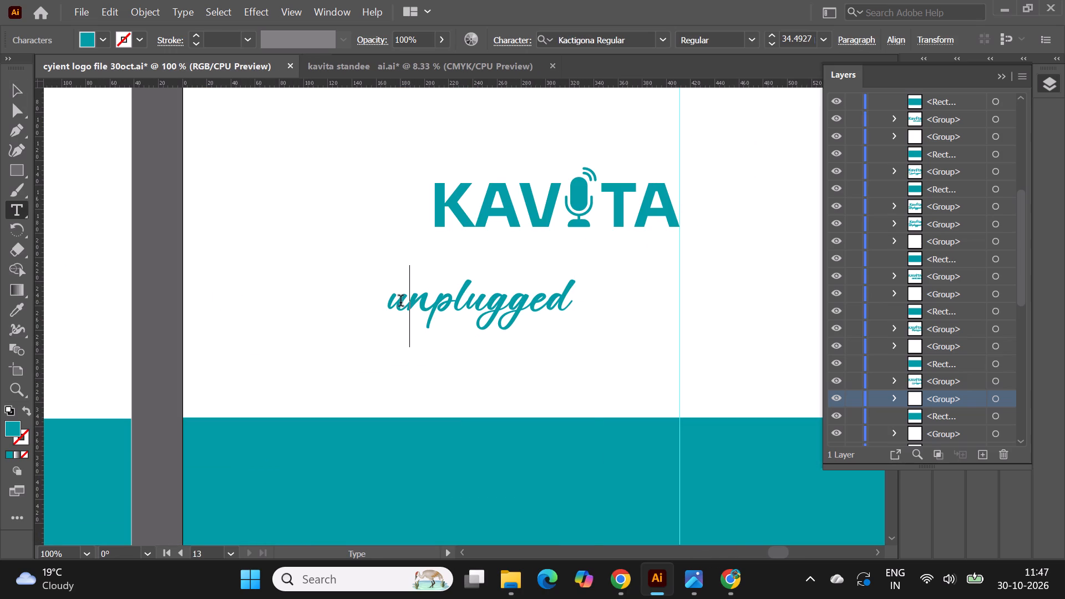
{"action": "key", "text": "u"}
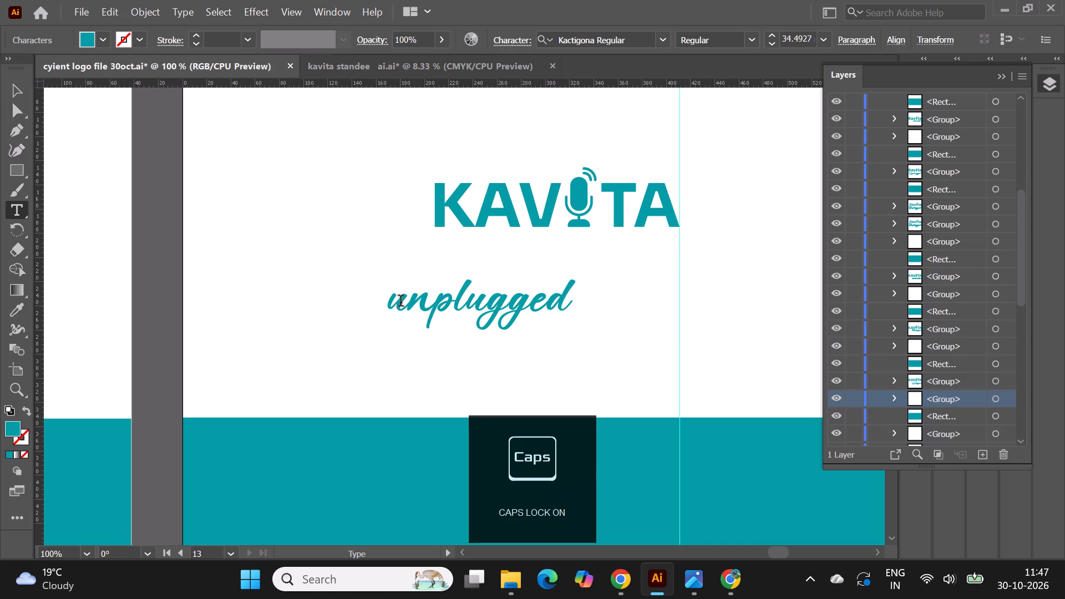
{"action": "left_click", "coordinate": [7, 90]}
Move "Unplugged" directly beneath KAVITA with its right end at the vertical guide, and enlarge it proportionally to slightly wider than KAVITA.
{"action": "left_click_drag", "start_coordinate": [539, 302], "coordinate": [614, 268]}
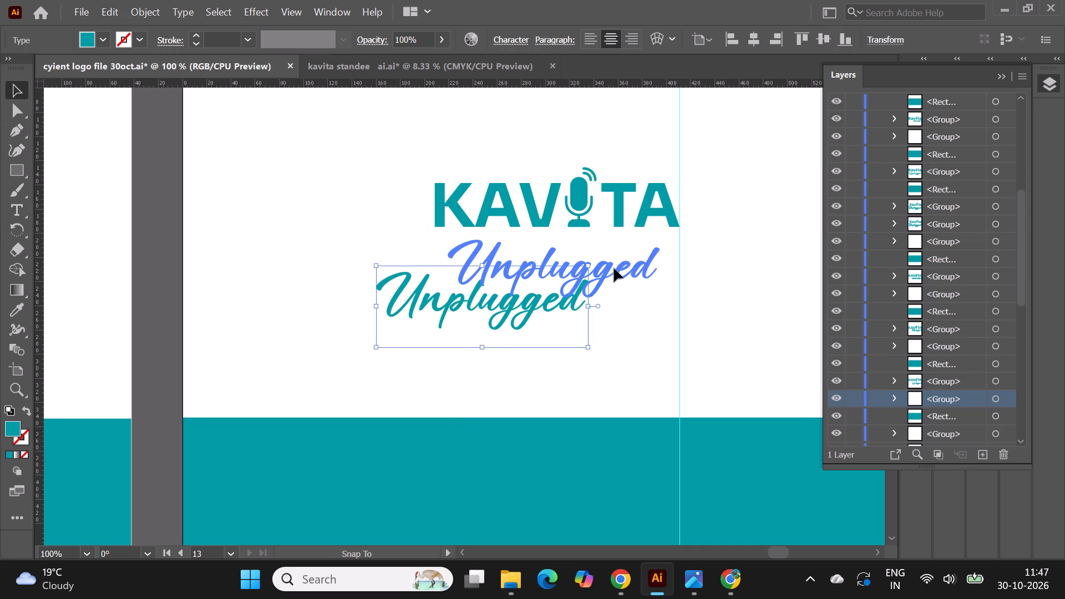
{"action": "left_click_drag", "start_coordinate": [614, 268], "coordinate": [628, 264]}
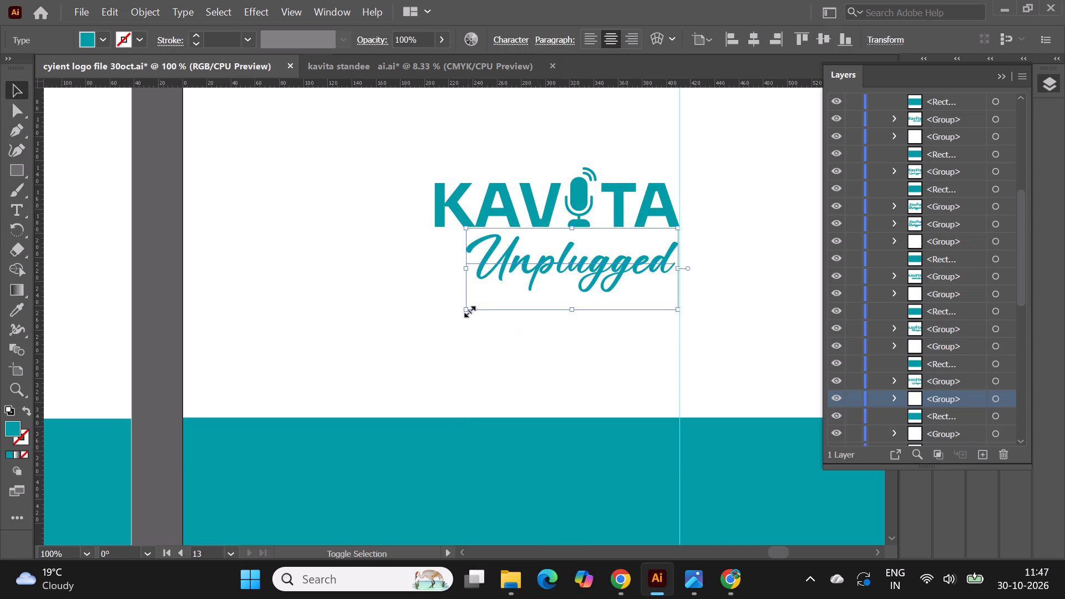
{"action": "left_click_drag", "start_coordinate": [466, 310], "coordinate": [406, 329], "text": "shift"}
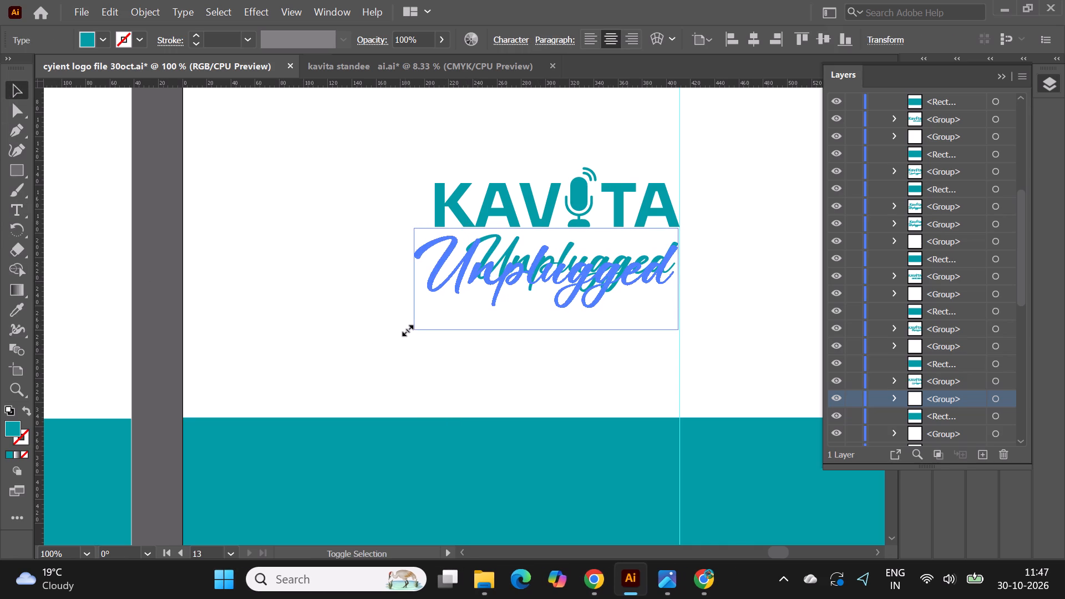
{"action": "left_click_drag", "start_coordinate": [406, 329], "coordinate": [408, 328], "text": "shift"}
{"action": "scroll", "coordinate": [296, 260], "scroll_direction": "down", "scroll_amount": 2, "text": "alt"}
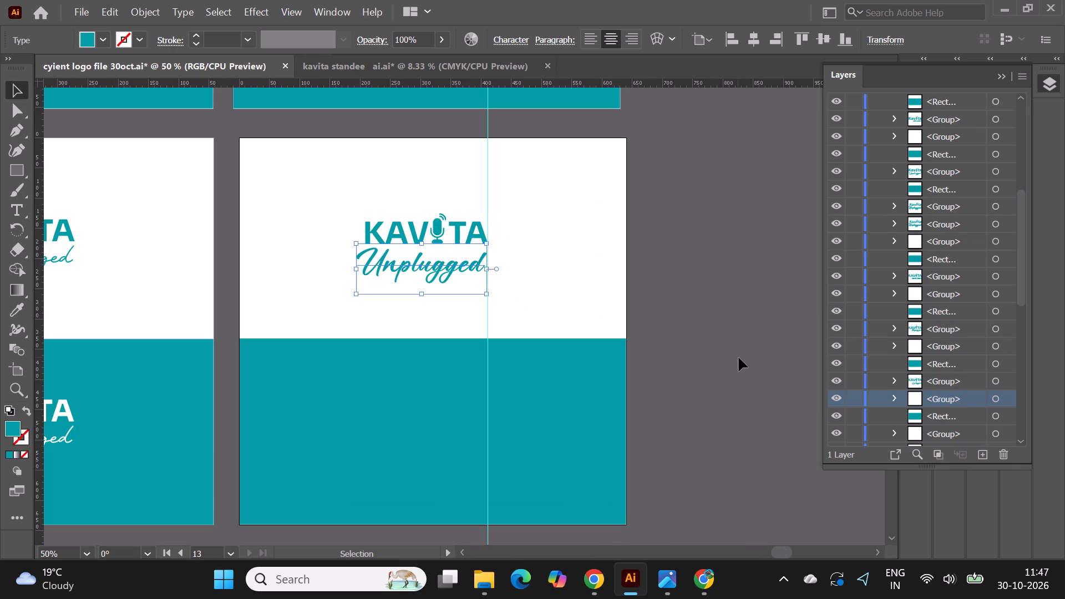
{"action": "left_click", "coordinate": [728, 358]}
{"action": "scroll", "coordinate": [720, 360], "scroll_direction": "down", "scroll_amount": 1, "text": "alt"}
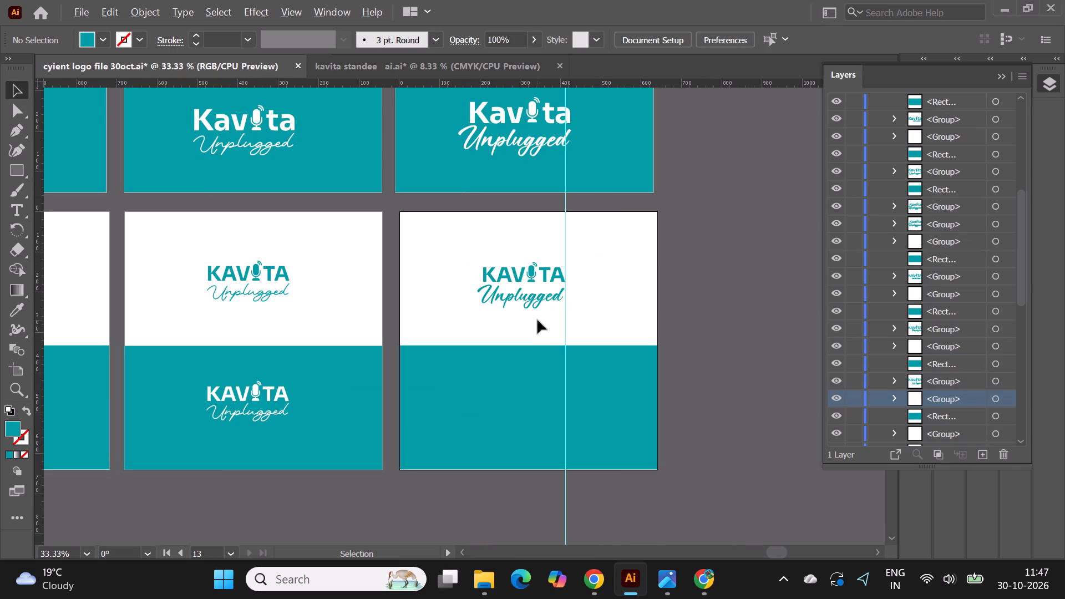
Fine-tune "Unplugged" on artboard 13 by enlarging it slightly more and nudging it closer beneath KAVITA at the guide.
{"action": "scroll", "coordinate": [491, 263], "scroll_direction": "up", "scroll_amount": 1, "text": "alt"}
{"action": "scroll", "coordinate": [550, 319], "scroll_direction": "up", "scroll_amount": 1, "text": "alt"}
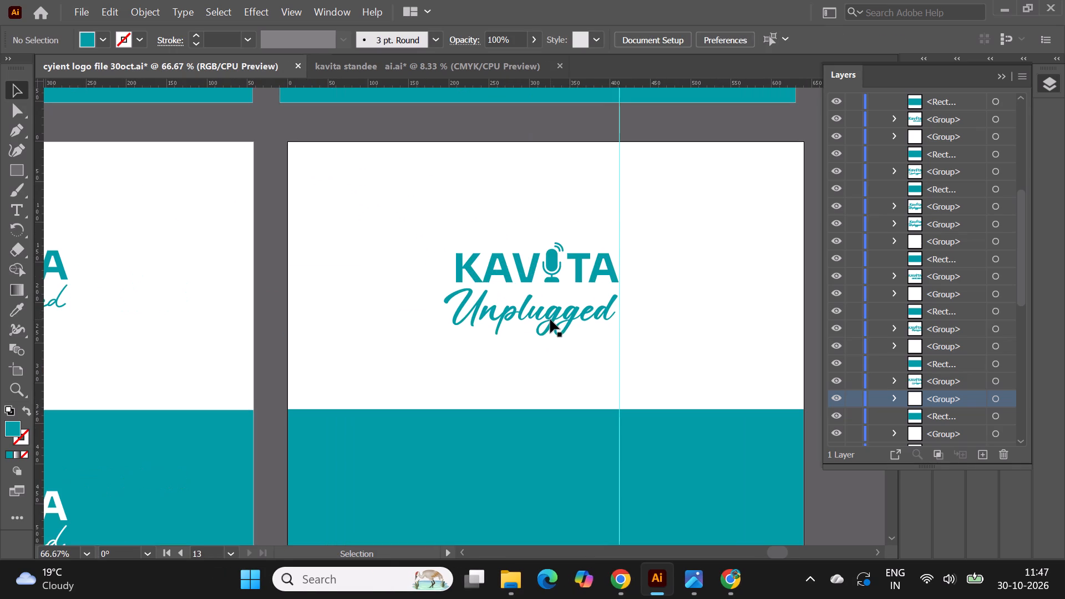
{"action": "scroll", "coordinate": [550, 319], "scroll_direction": "down", "scroll_amount": 2}
{"action": "scroll", "coordinate": [567, 316], "scroll_direction": "up", "scroll_amount": 1, "text": "alt"}
{"action": "left_click", "coordinate": [417, 254]}
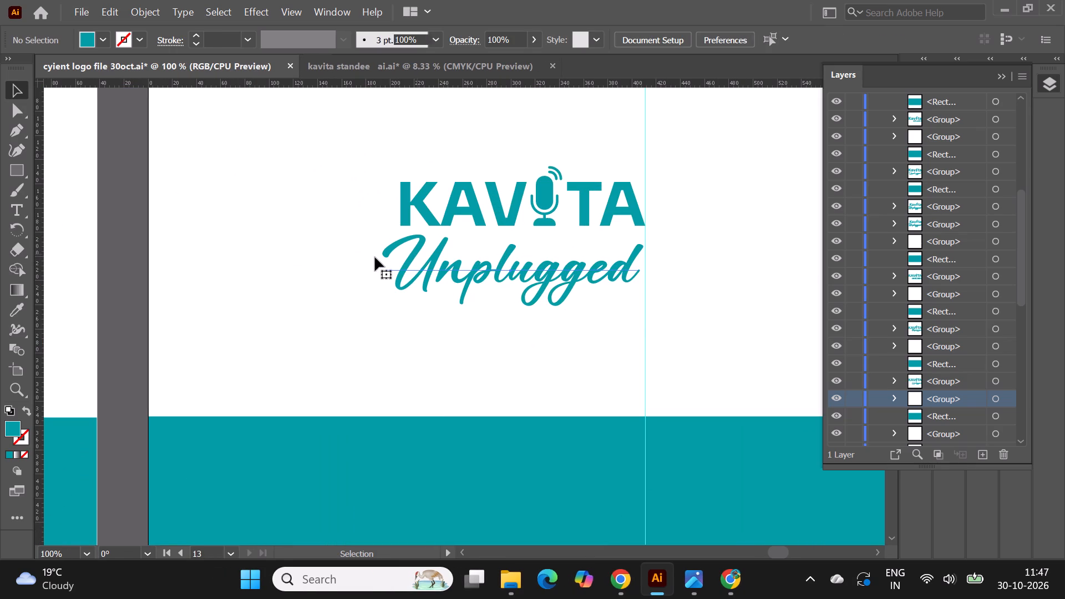
{"action": "left_click_drag", "start_coordinate": [382, 328], "coordinate": [372, 330], "text": "shift"}
{"action": "scroll", "coordinate": [413, 246], "scroll_direction": "down", "scroll_amount": 1, "text": "alt"}
{"action": "left_click", "coordinate": [781, 255]}
{"action": "scroll", "coordinate": [511, 232], "scroll_direction": "up", "scroll_amount": 1, "text": "alt"}
{"action": "left_click", "coordinate": [453, 264]}
{"action": "left_click", "coordinate": [455, 261]}
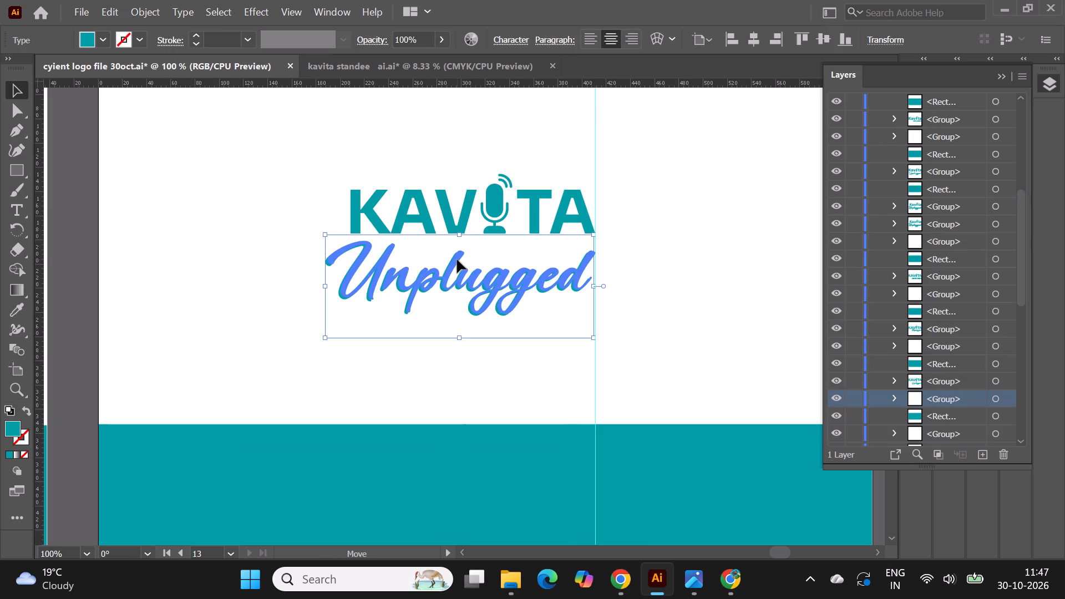
{"action": "scroll", "coordinate": [422, 260], "scroll_direction": "down", "scroll_amount": 1, "text": "alt"}
{"action": "left_click", "coordinate": [781, 303]}
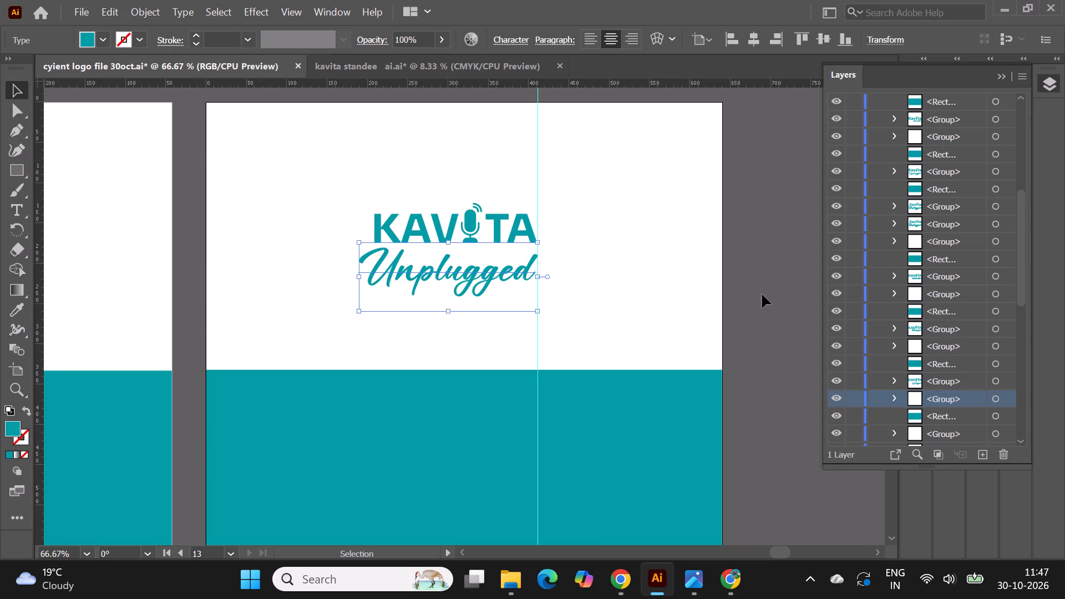
Delete the vertical guide at the right edge of the logo on artboard 13.
{"action": "left_click", "coordinate": [538, 207]}
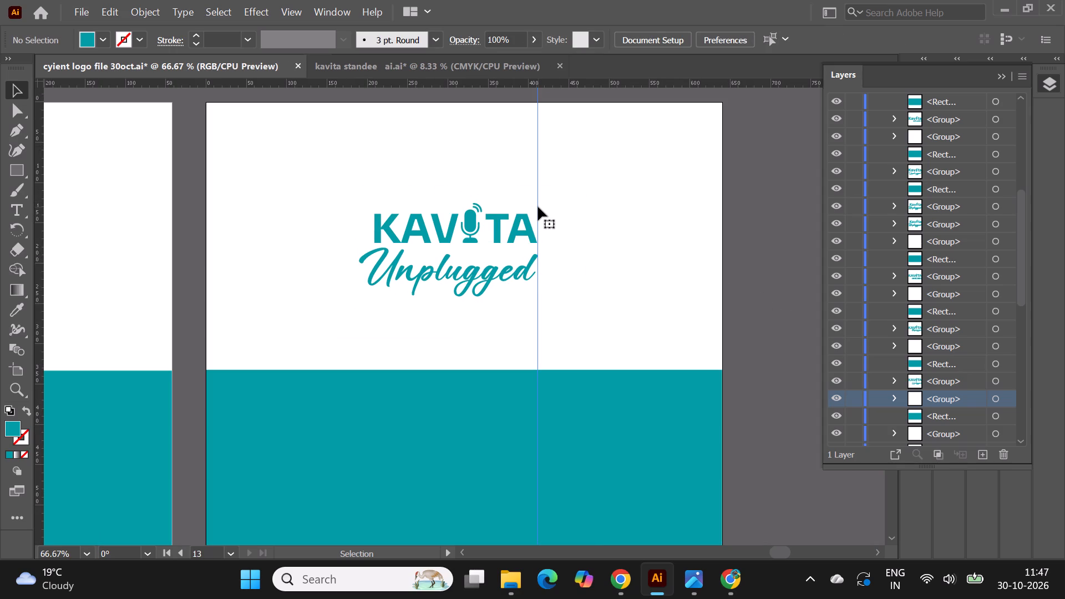
{"action": "key", "text": "Delete"}
{"action": "scroll", "coordinate": [549, 204], "scroll_direction": "down", "scroll_amount": 1, "text": "alt"}
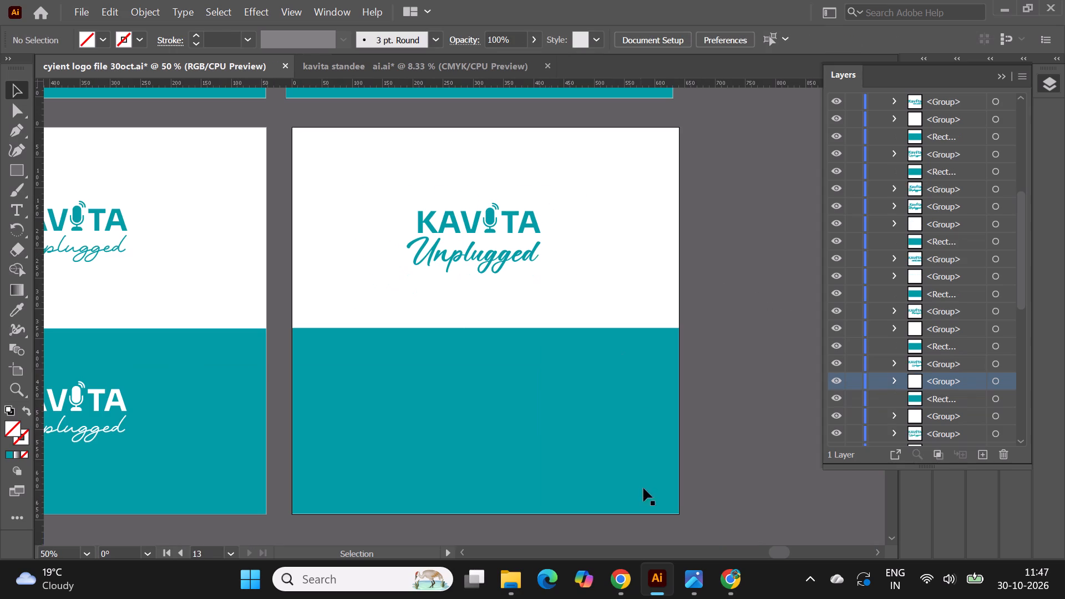
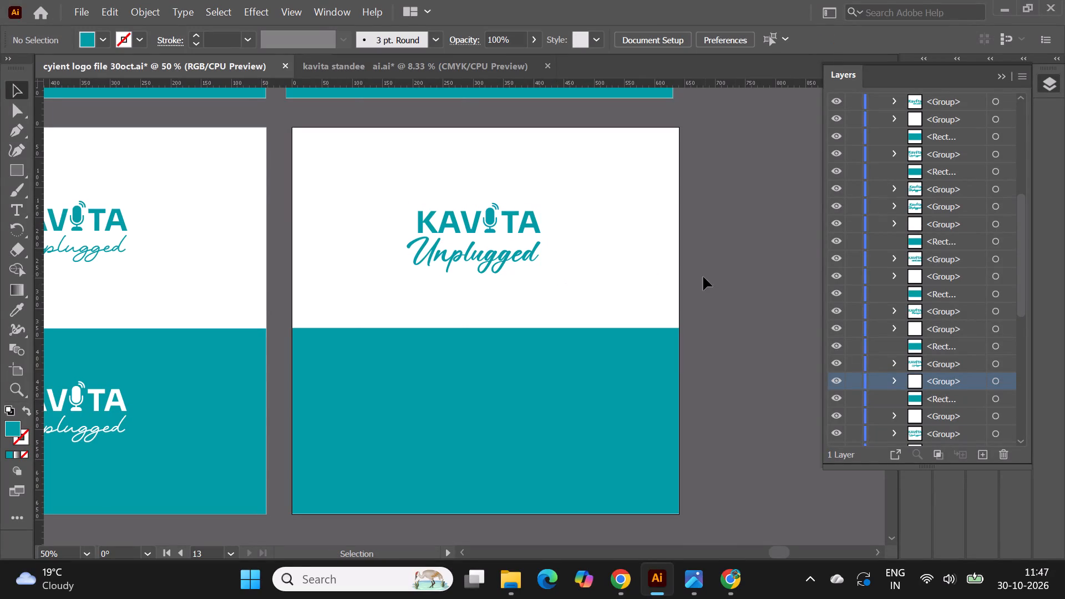
Duplicate the teal Kavita Unplugged logo from the white half of artboard 13 onto its teal half.
{"action": "left_click", "coordinate": [489, 220]}
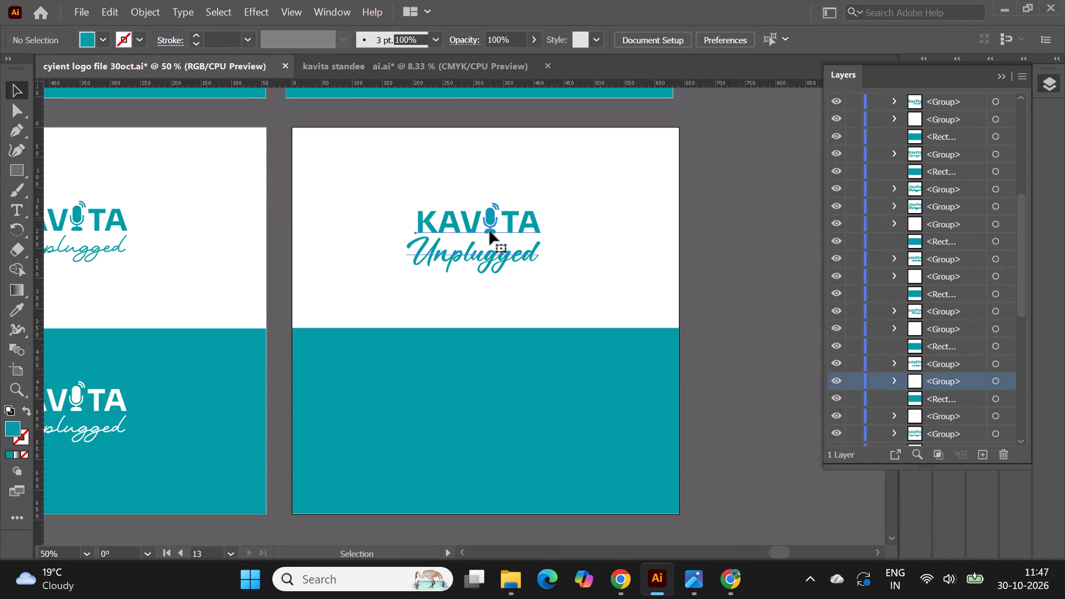
{"action": "left_click_drag", "start_coordinate": [490, 220], "coordinate": [498, 400], "text": "alt"}
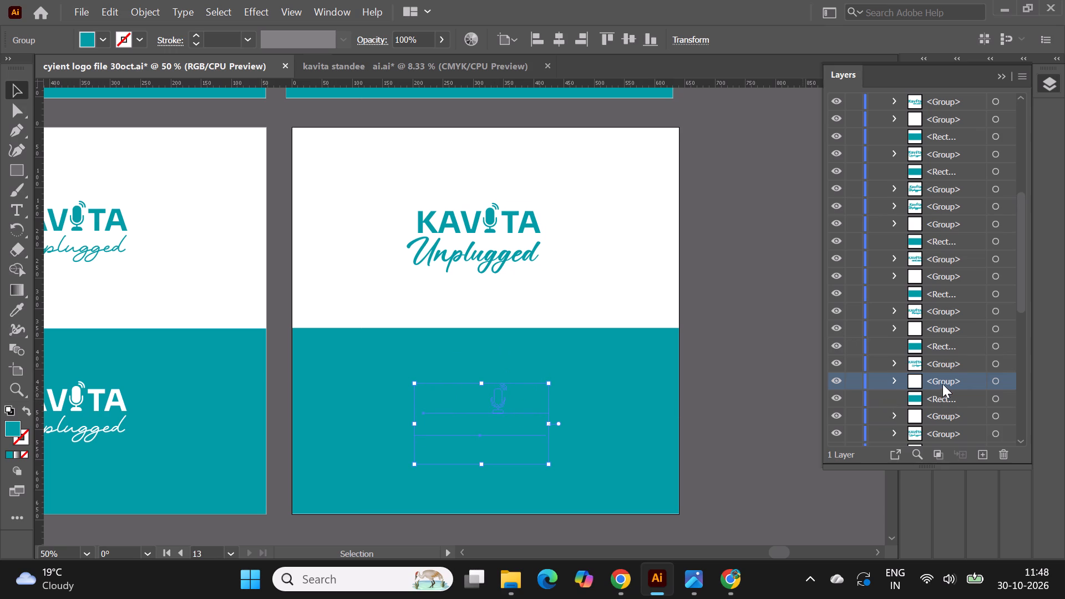
Shift the teal rectangle on artboard 13 down to uncover the duplicated logo, and fill the duplicate with white.
{"action": "left_click", "coordinate": [627, 404]}
{"action": "left_click_drag", "start_coordinate": [612, 376], "coordinate": [612, 451]}
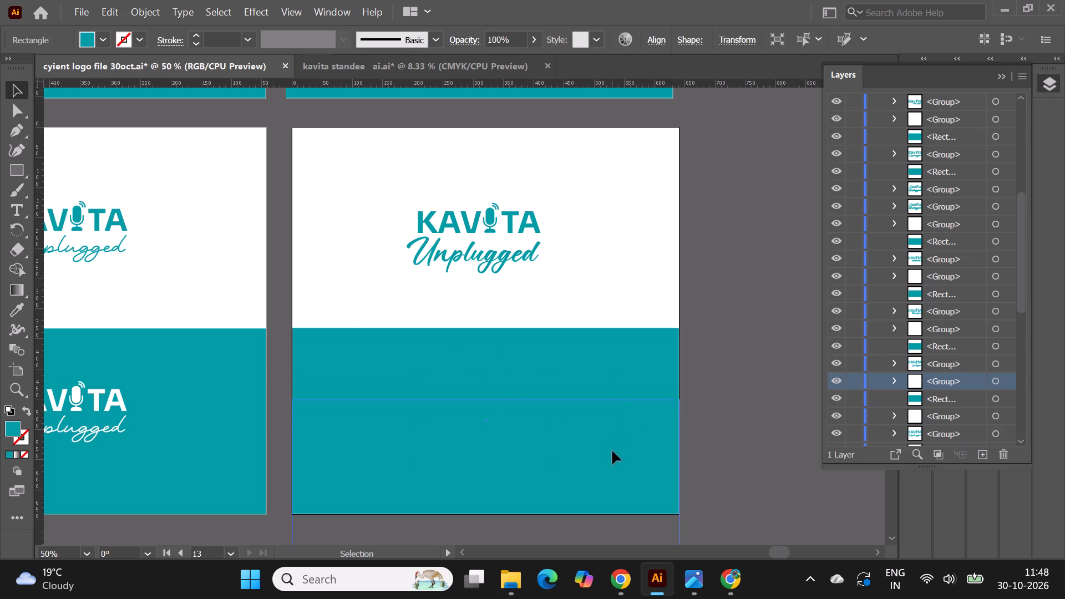
{"action": "left_click_drag", "start_coordinate": [612, 451], "coordinate": [612, 474]}
{"action": "left_click", "coordinate": [498, 401]}
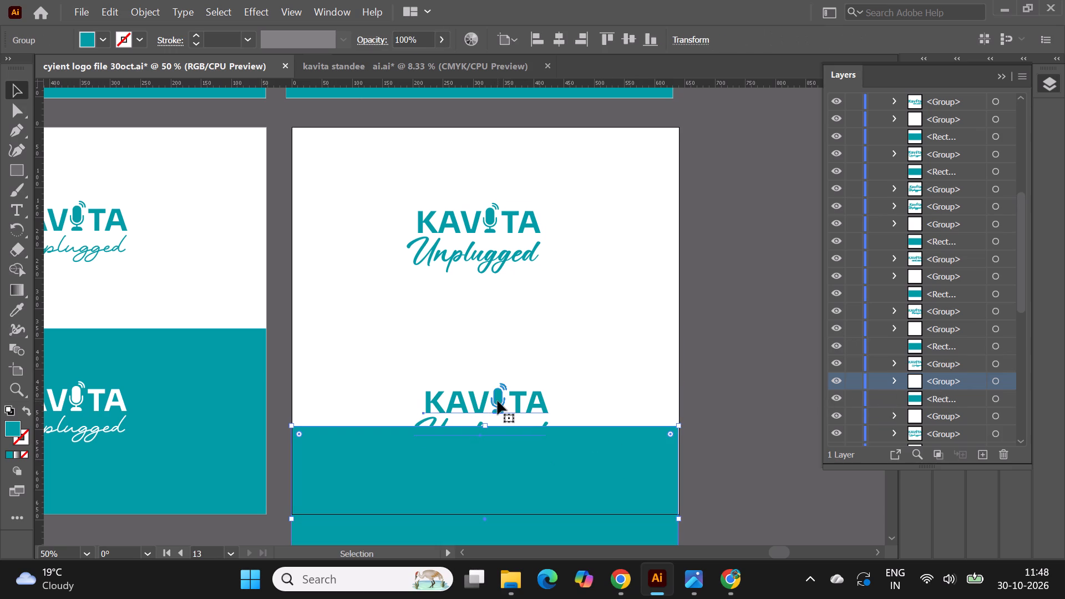
{"action": "scroll", "coordinate": [949, 392], "scroll_direction": "down", "scroll_amount": 2}
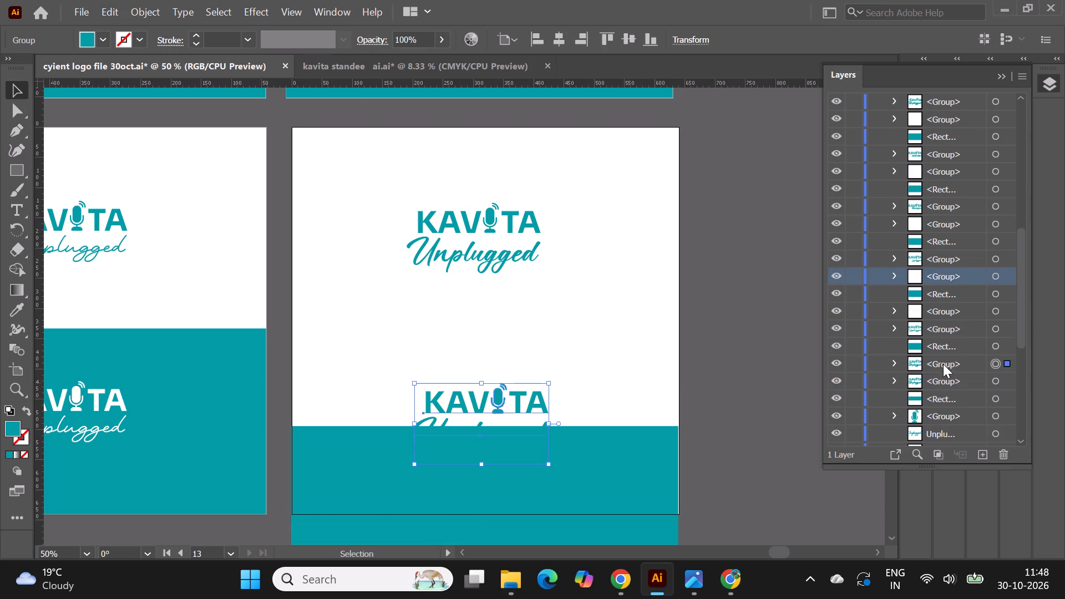
{"action": "left_click", "coordinate": [88, 39]}
{"action": "left_click", "coordinate": [37, 69]}
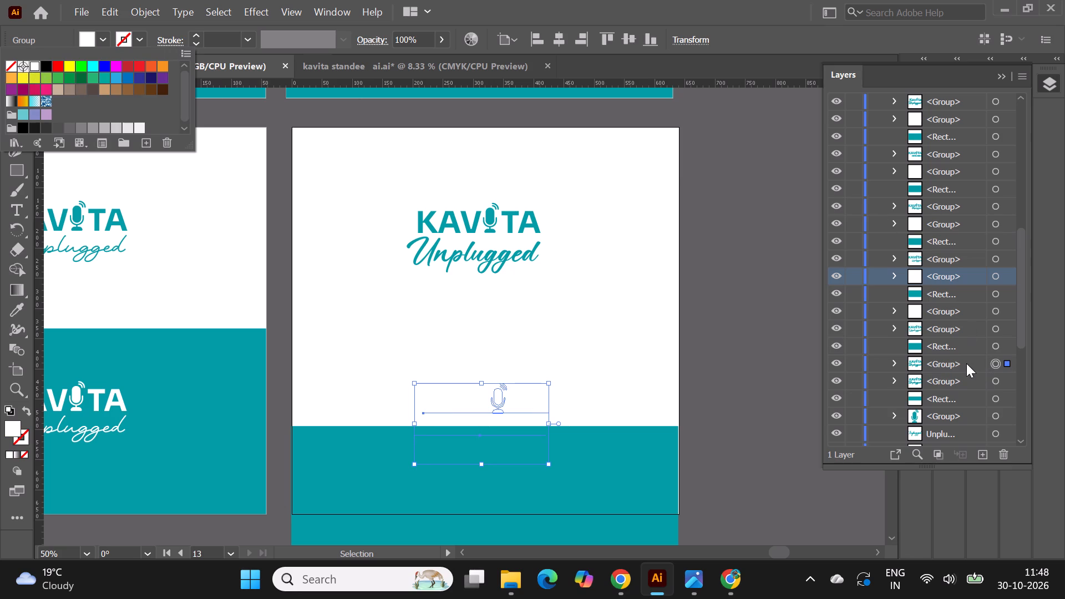
Bring the white logo group above the teal rectangle in the stacking order, and move the rectangle back over artboard 13's lower half.
{"action": "left_click", "coordinate": [962, 366]}
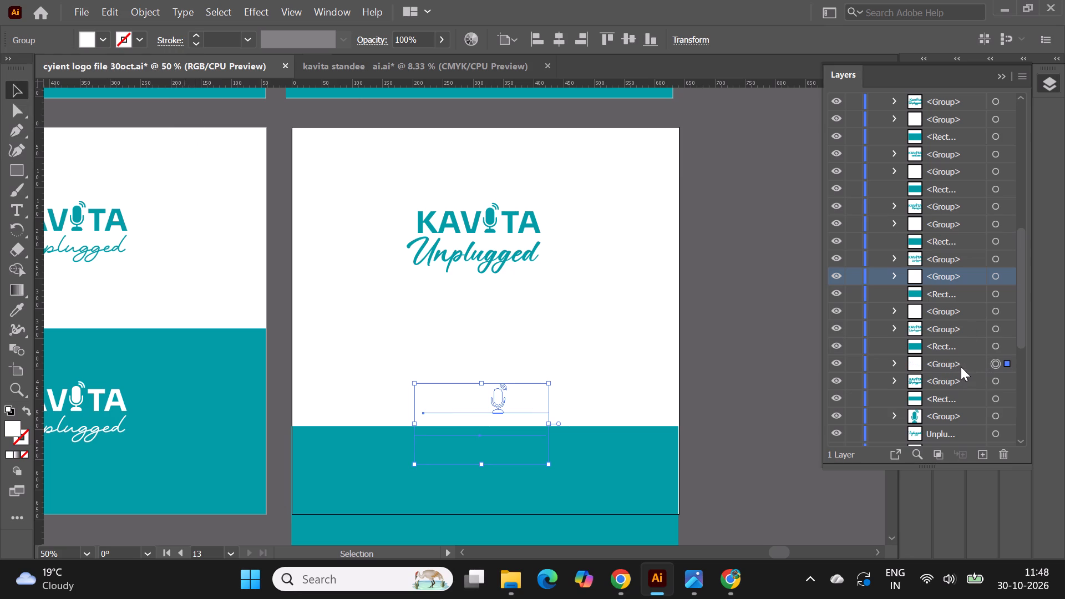
{"action": "left_click", "coordinate": [966, 367]}
{"action": "left_click", "coordinate": [917, 362]}
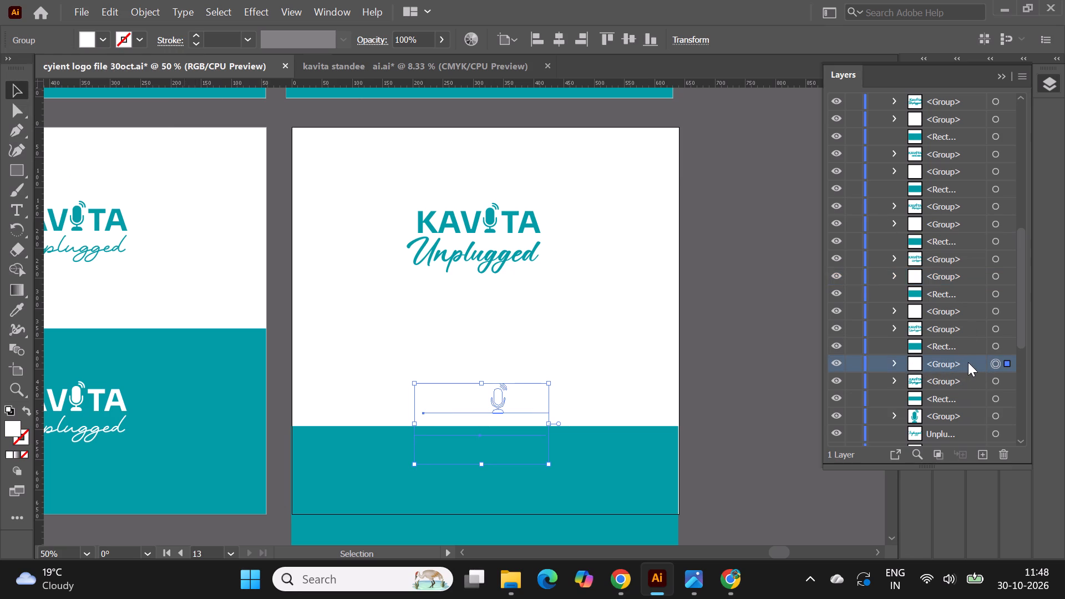
{"action": "left_click_drag", "start_coordinate": [966, 366], "coordinate": [966, 341]}
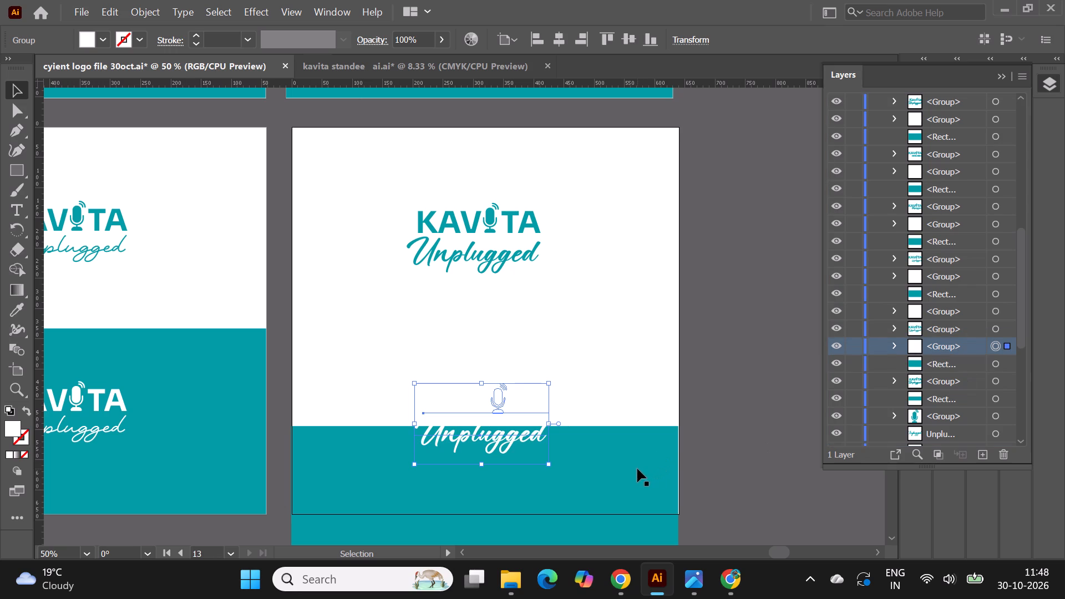
{"action": "left_click", "coordinate": [637, 469]}
{"action": "left_click_drag", "start_coordinate": [643, 475], "coordinate": [643, 382]}
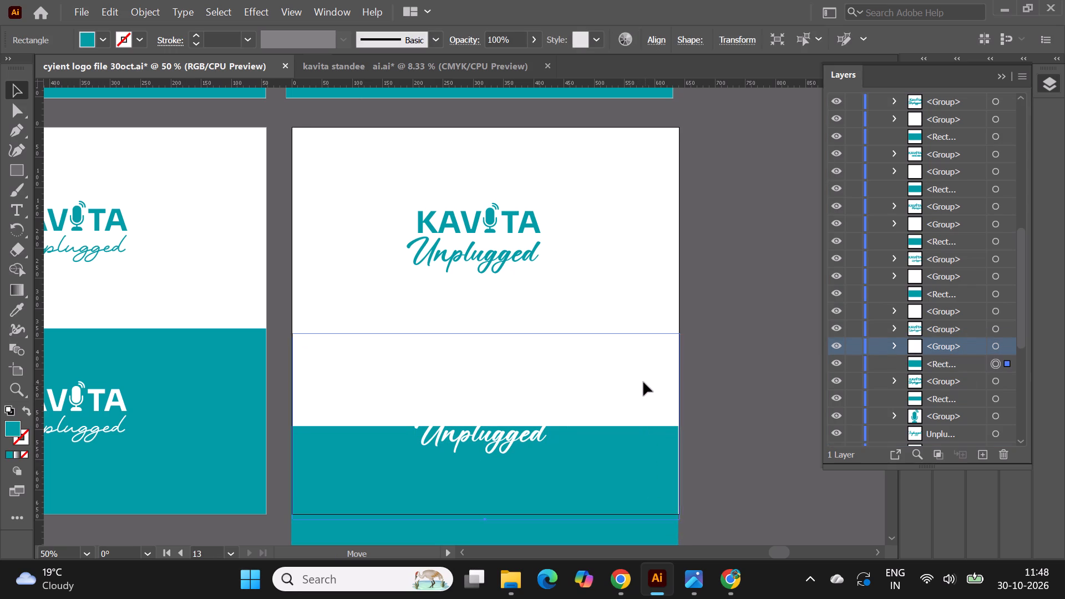
{"action": "left_click_drag", "start_coordinate": [643, 382], "coordinate": [644, 378]}
{"action": "scroll", "coordinate": [644, 378], "scroll_direction": "down", "scroll_amount": 3}
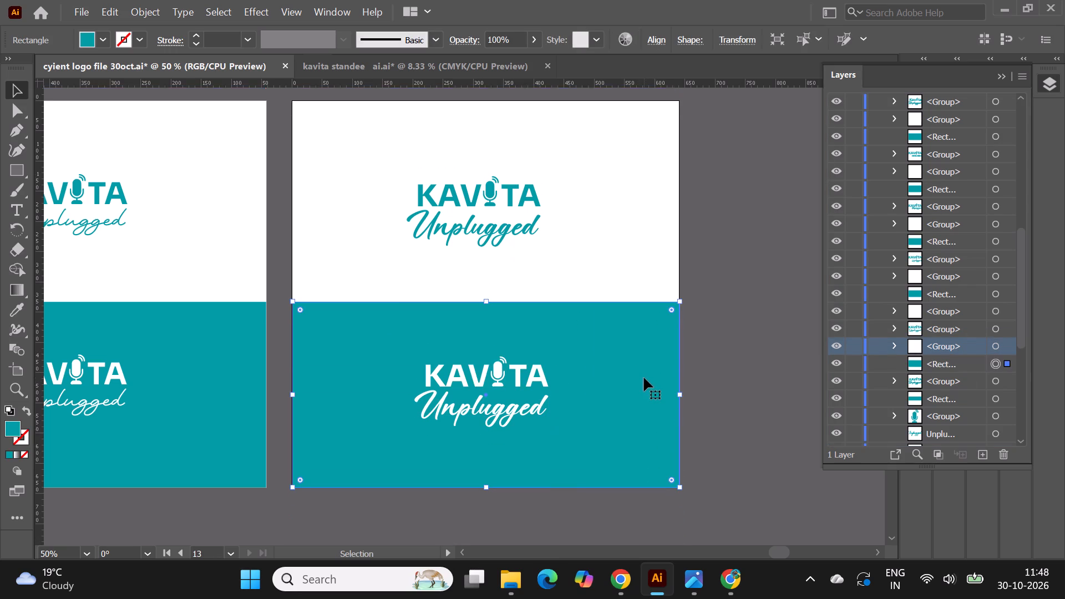
{"action": "left_click", "coordinate": [721, 393]}
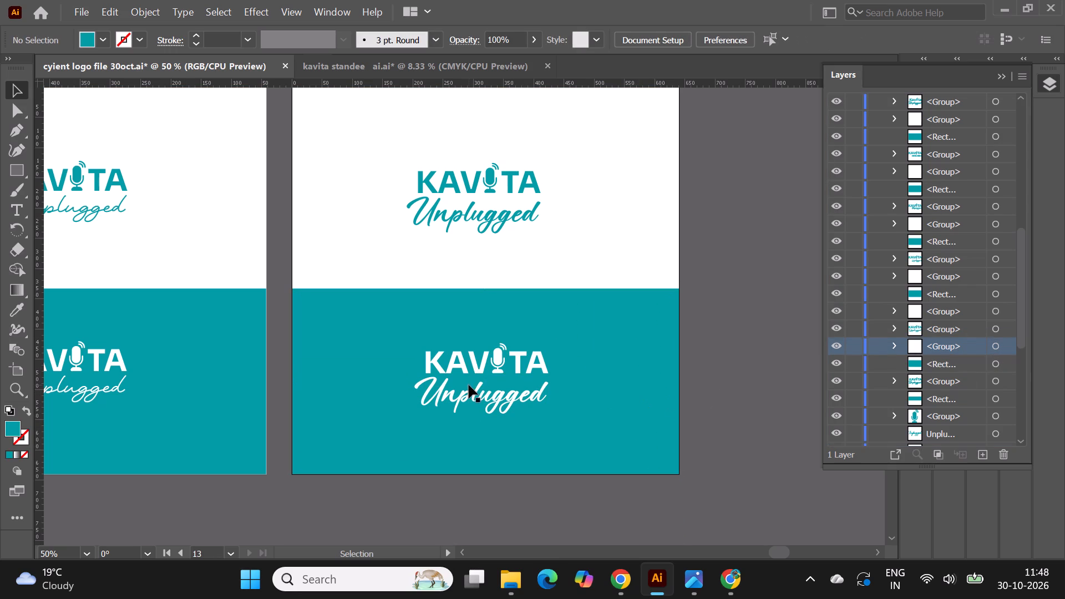
Align the white logo beneath the teal one using a temporary vertical guide at the left edge of "Unplugged", and delete the guide.
{"action": "left_click_drag", "start_coordinate": [40, 280], "coordinate": [407, 310]}
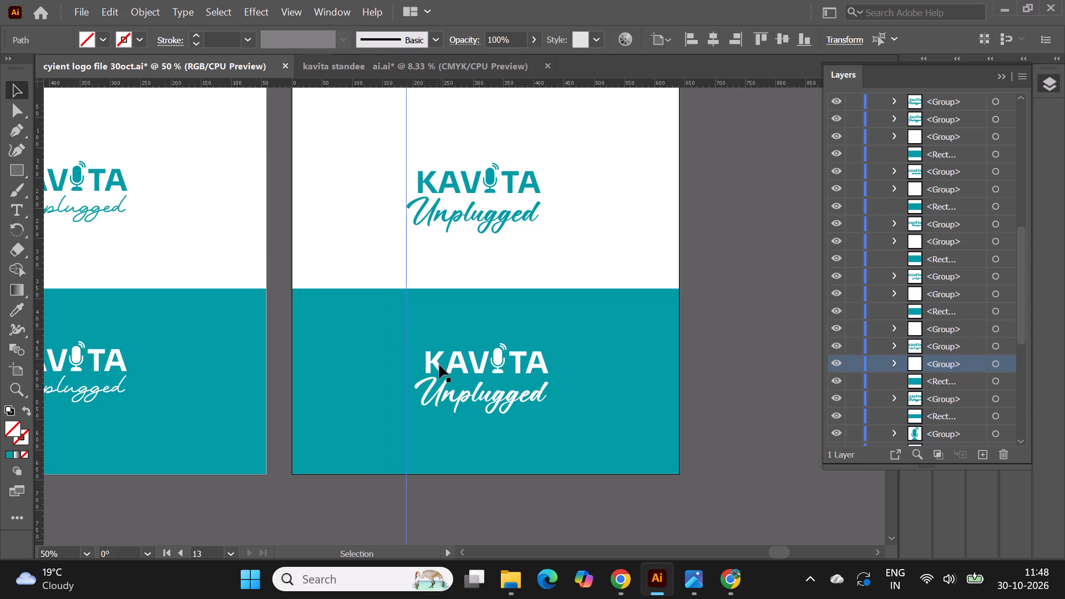
{"action": "left_click", "coordinate": [437, 365]}
{"action": "left_click_drag", "start_coordinate": [479, 369], "coordinate": [469, 363]}
{"action": "left_click", "coordinate": [761, 380]}
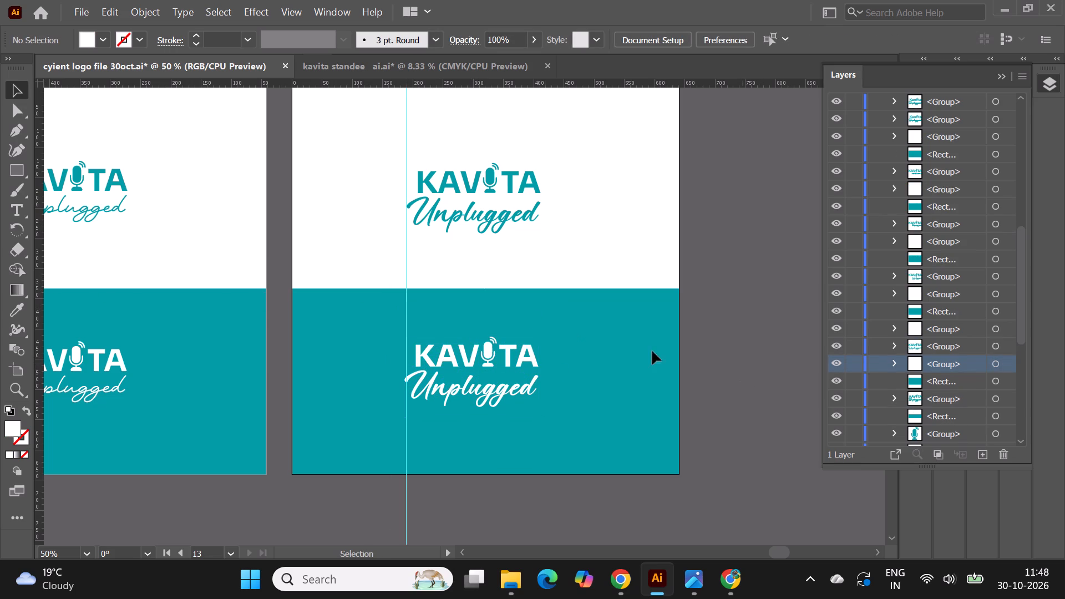
{"action": "left_click", "coordinate": [407, 272]}
{"action": "key", "text": "Delete"}
Export artboards 6-13 for screens as 2x PNG files to the Downloads folder.
{"action": "scroll", "coordinate": [694, 341], "scroll_direction": "down", "scroll_amount": 1, "text": "alt"}
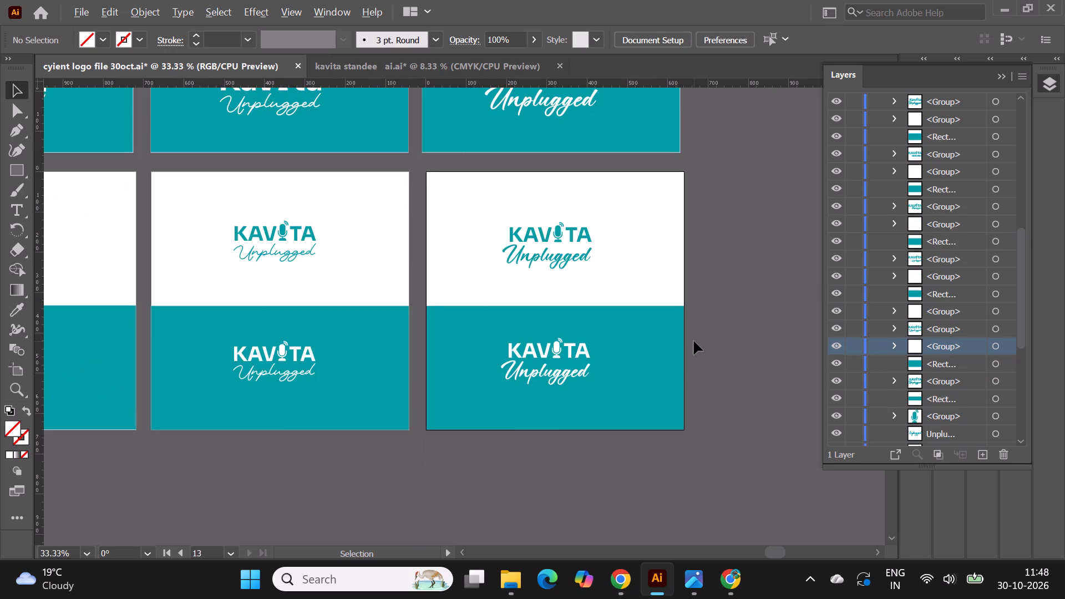
{"action": "scroll", "coordinate": [694, 341], "scroll_direction": "down", "scroll_amount": 2, "text": "alt"}
{"action": "scroll", "coordinate": [786, 340], "scroll_direction": "up", "scroll_amount": 3}
{"action": "scroll", "coordinate": [656, 324], "scroll_direction": "up", "scroll_amount": 1, "text": "alt"}
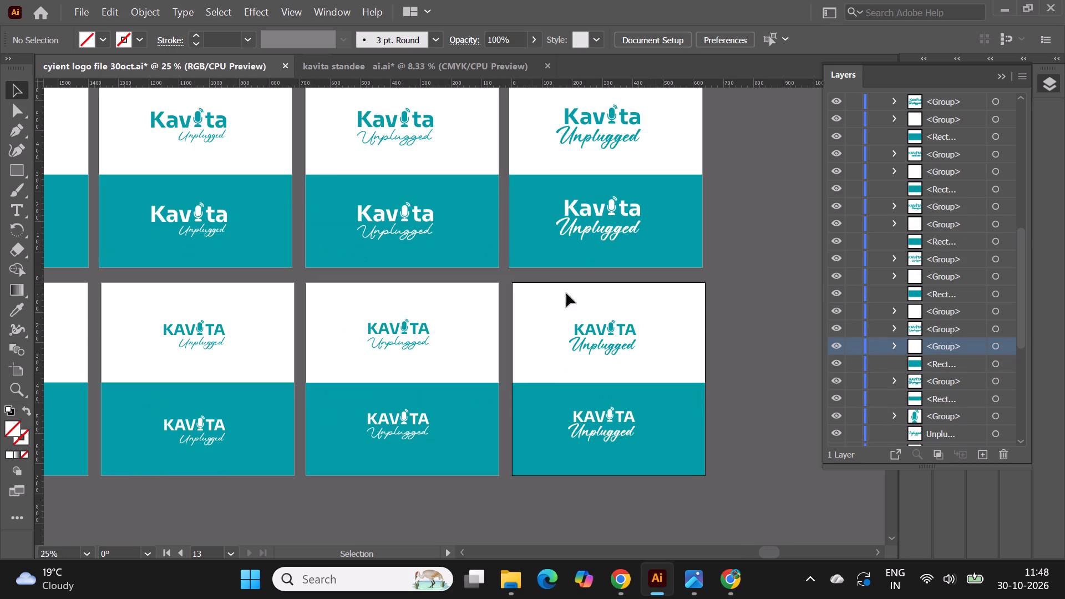
{"action": "scroll", "coordinate": [555, 327], "scroll_direction": "up", "scroll_amount": 1}
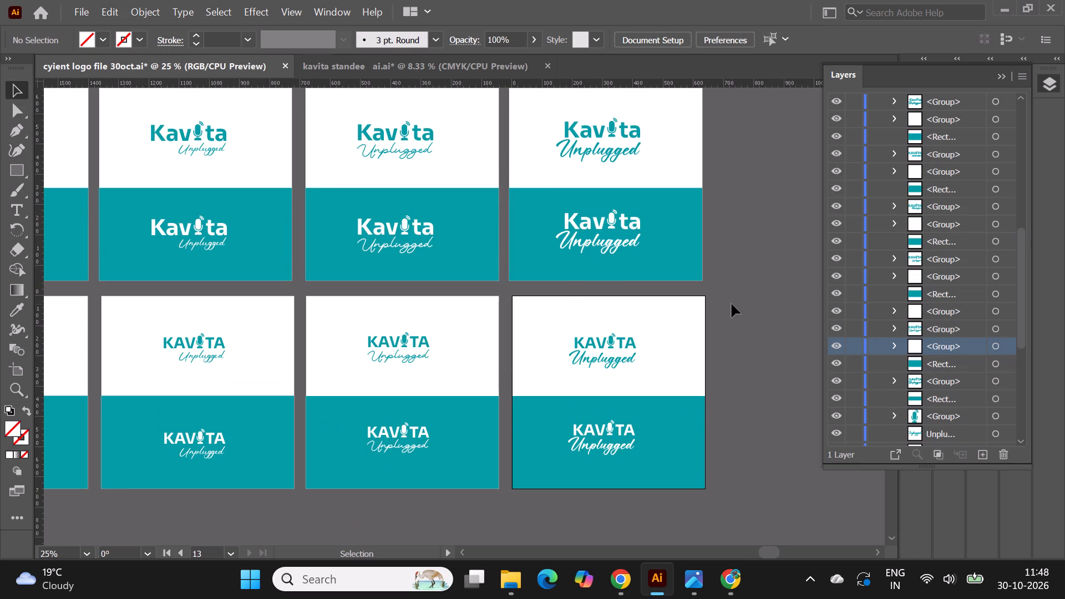
{"action": "scroll", "coordinate": [368, 209], "scroll_direction": "up", "scroll_amount": 1}
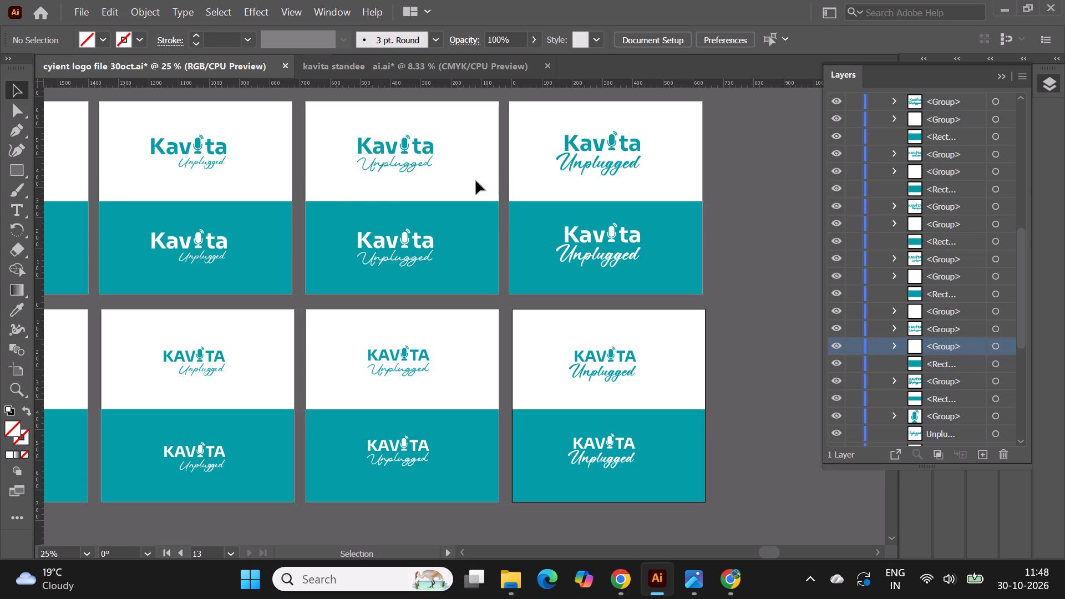
{"action": "left_click", "coordinate": [78, 13]}
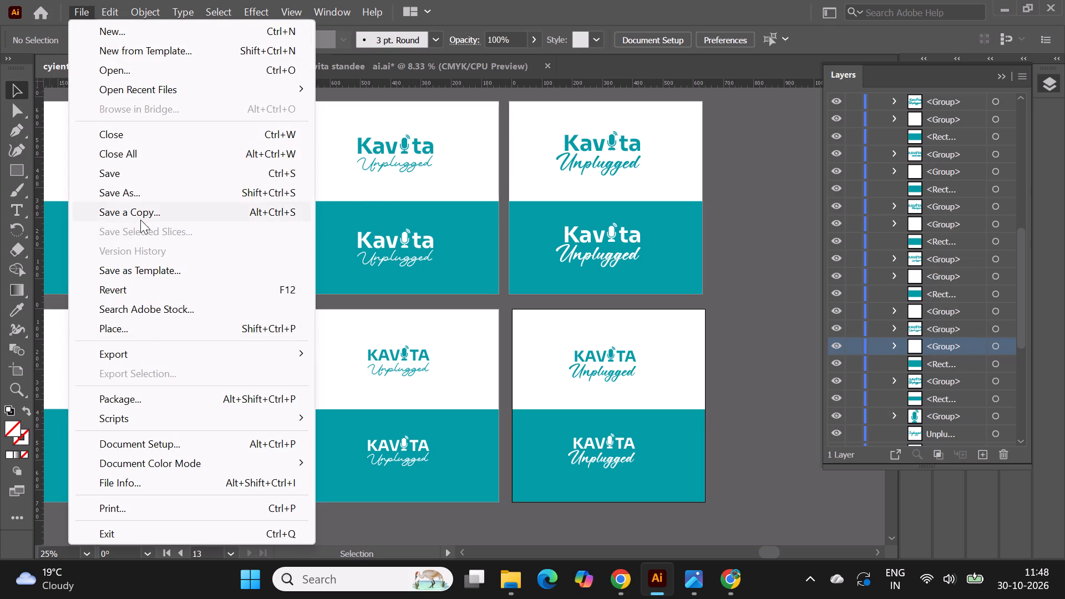
{"action": "left_click", "coordinate": [155, 351]}
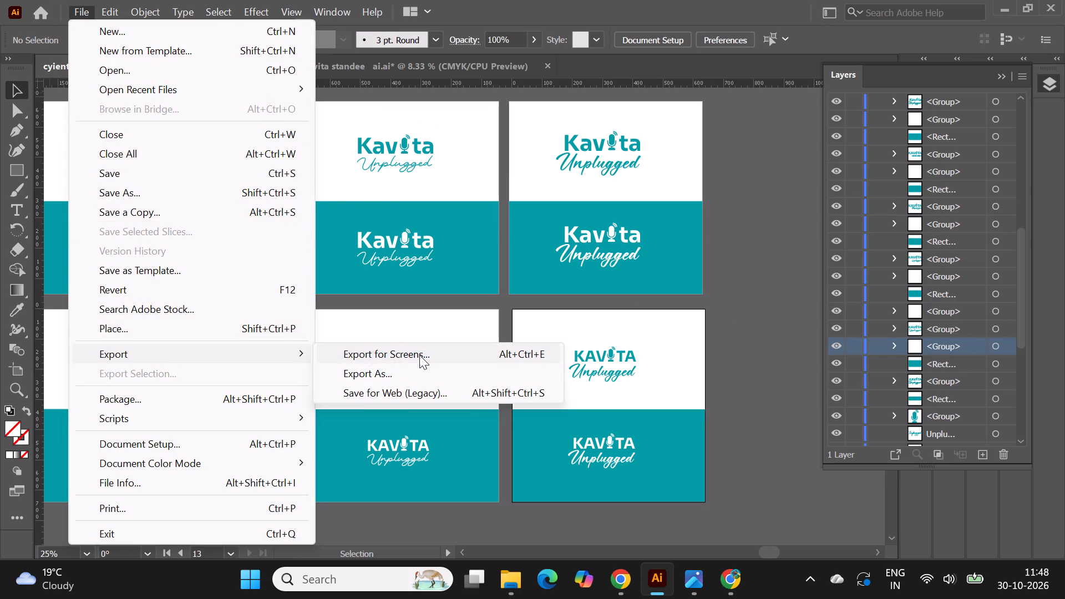
{"action": "left_click", "coordinate": [419, 355]}
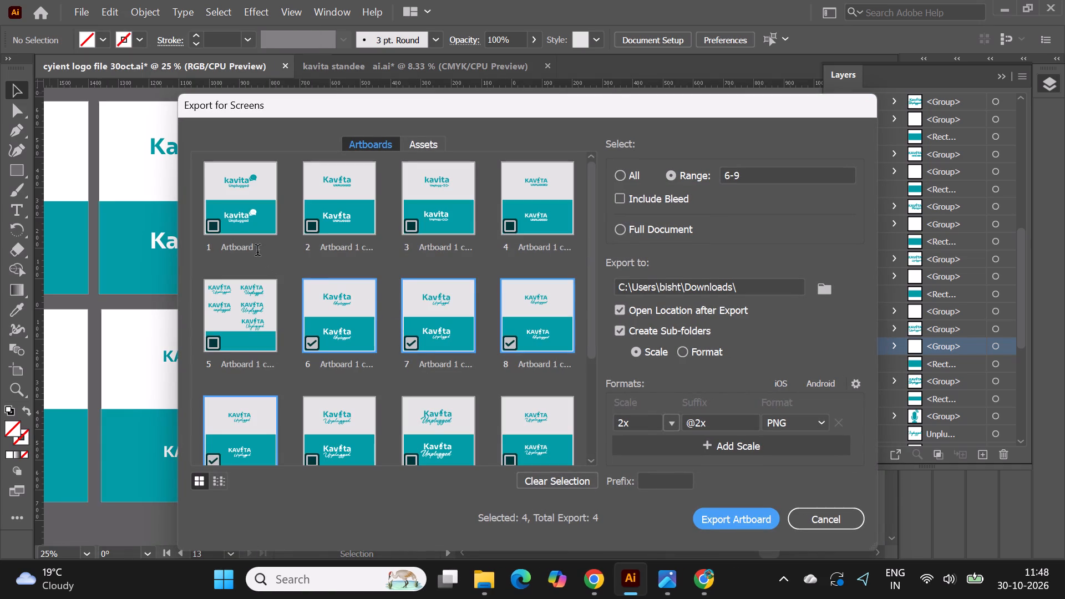
{"action": "scroll", "coordinate": [381, 312], "scroll_direction": "down", "scroll_amount": 5}
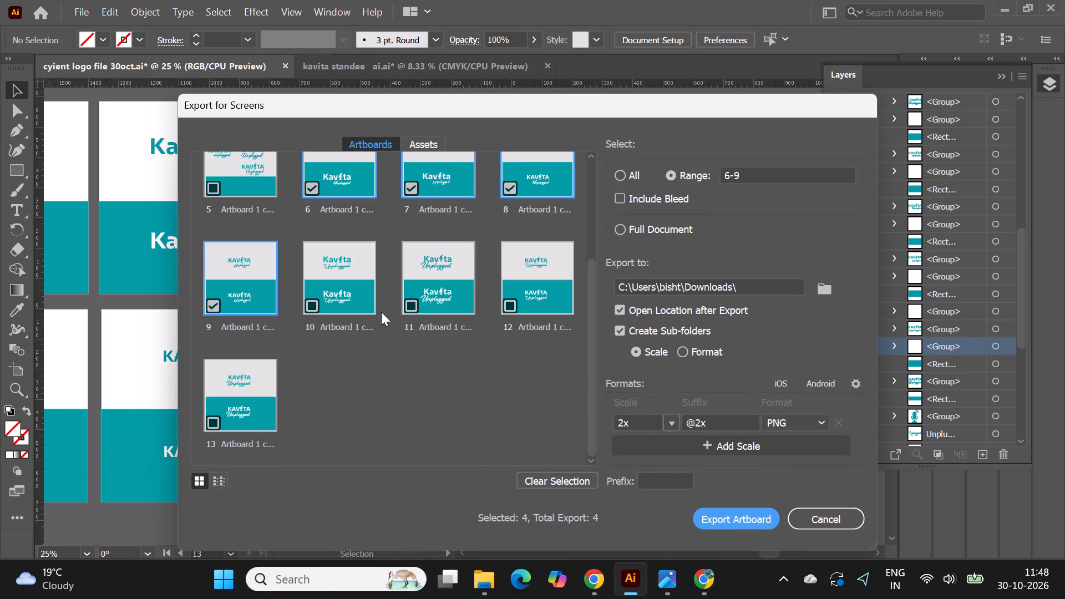
{"action": "left_click", "coordinate": [312, 306]}
{"action": "left_click", "coordinate": [413, 304]}
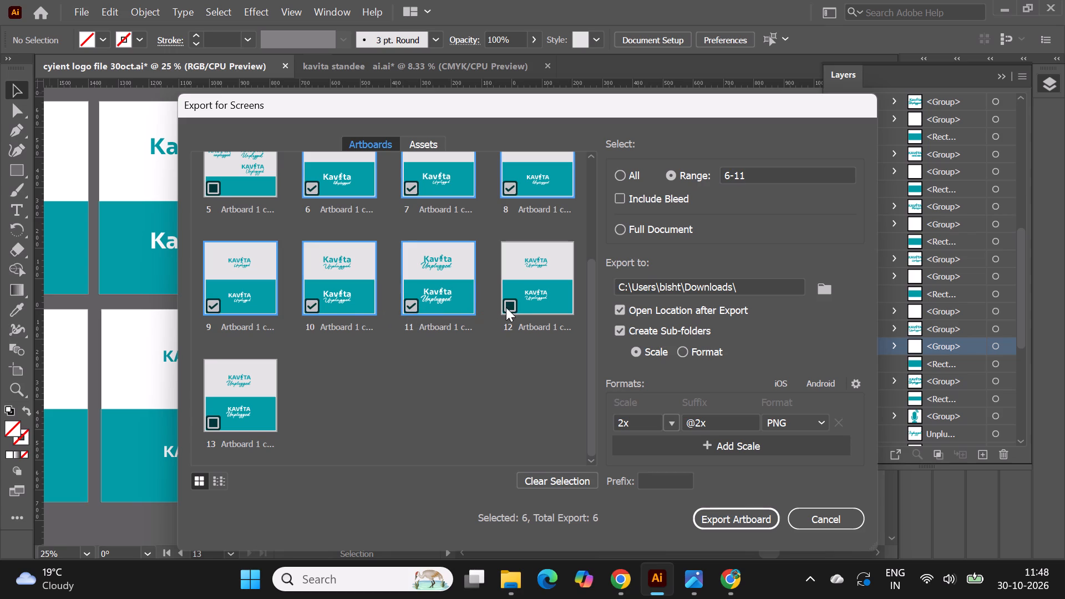
{"action": "left_click", "coordinate": [514, 305]}
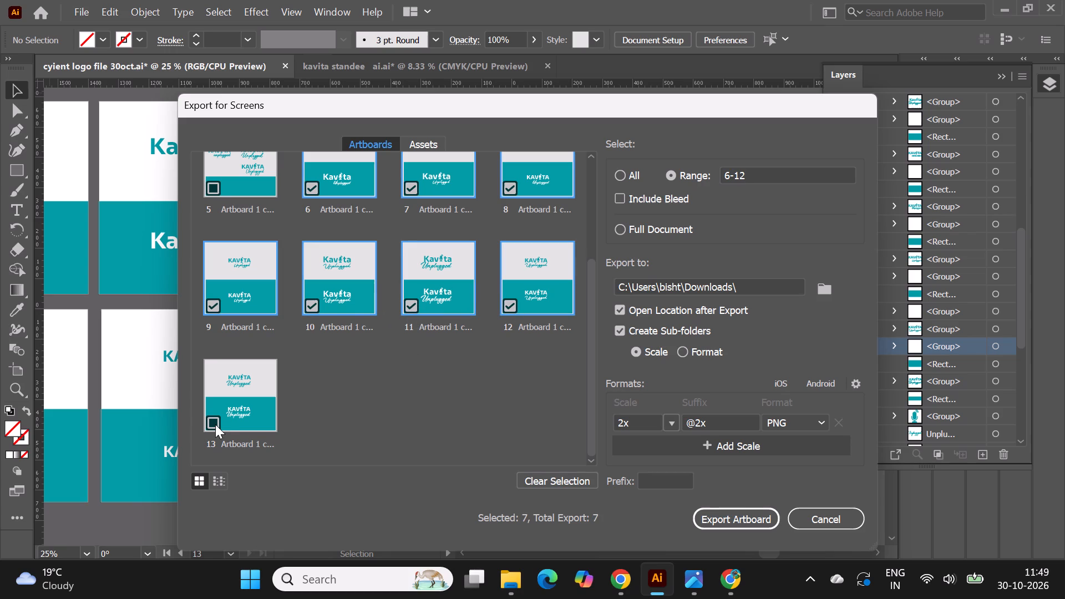
{"action": "left_click", "coordinate": [215, 425]}
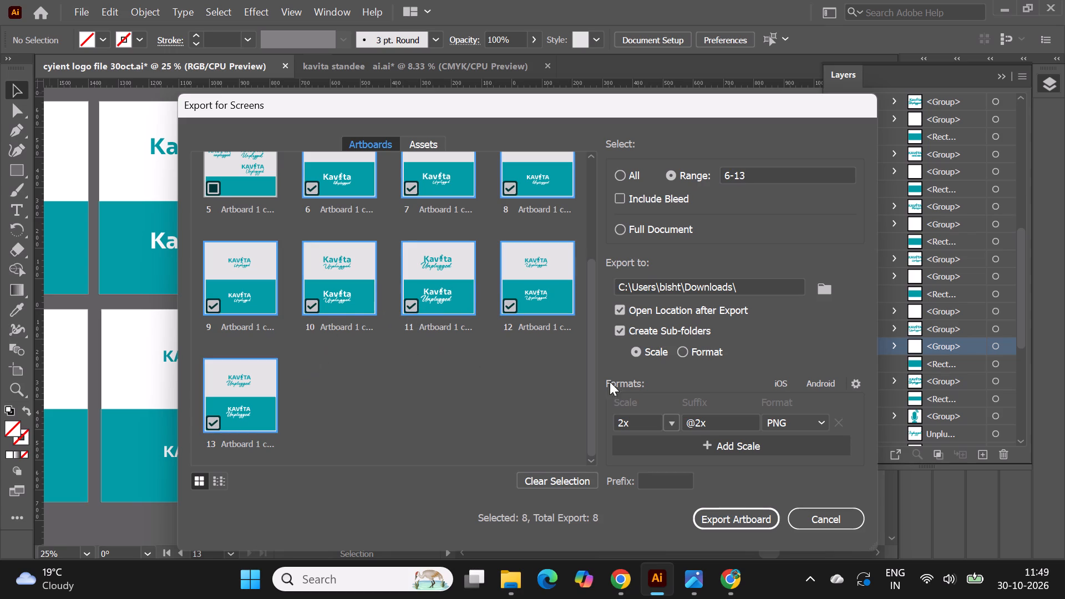
{"action": "left_click", "coordinate": [752, 525]}
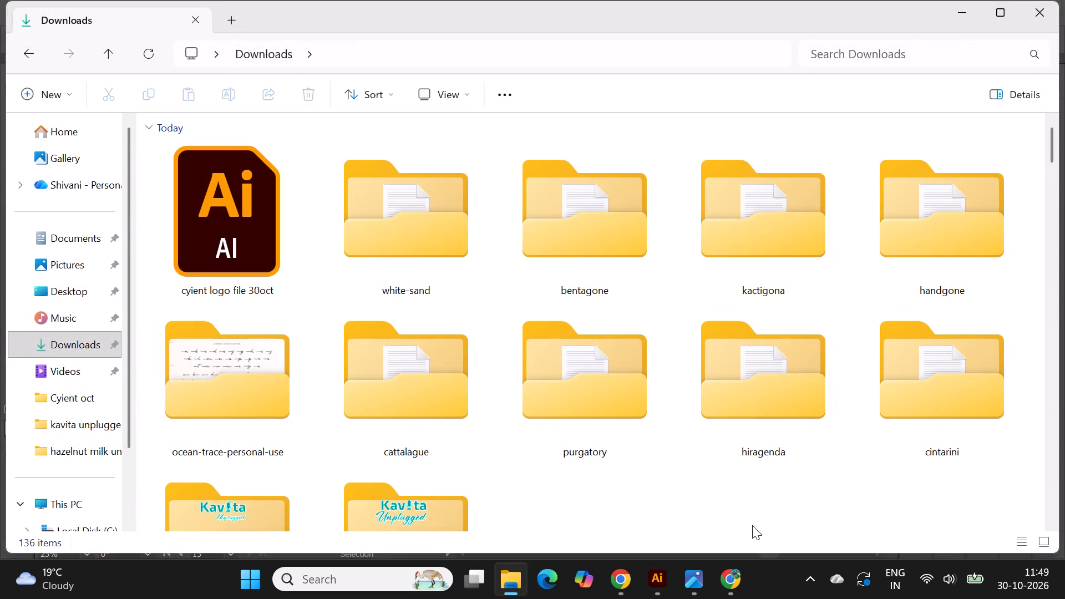
Return to Illustrator and save the document under the new name "cyient logo file 30oct 2" in the Downloads folder as an Adobe Illustrator file.
{"action": "left_click", "coordinate": [657, 578]}
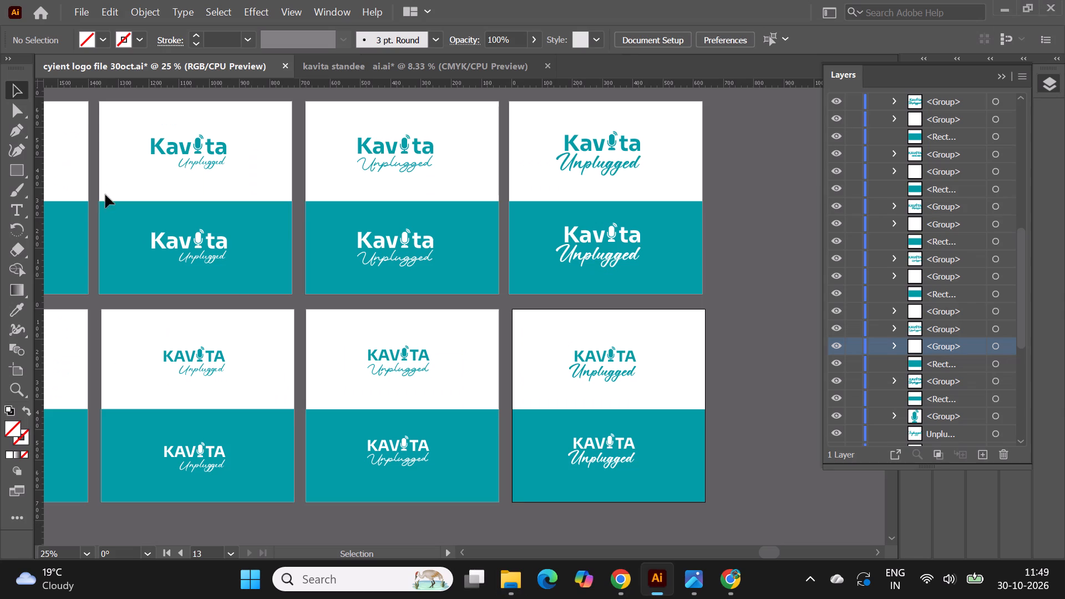
{"action": "left_click", "coordinate": [69, 9]}
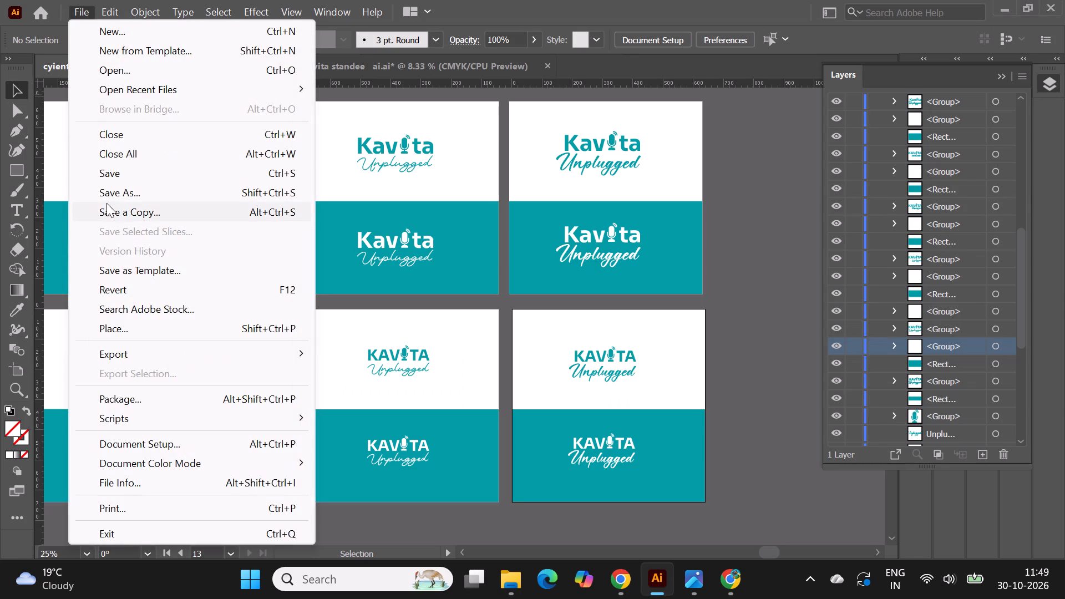
{"action": "left_click", "coordinate": [111, 190]}
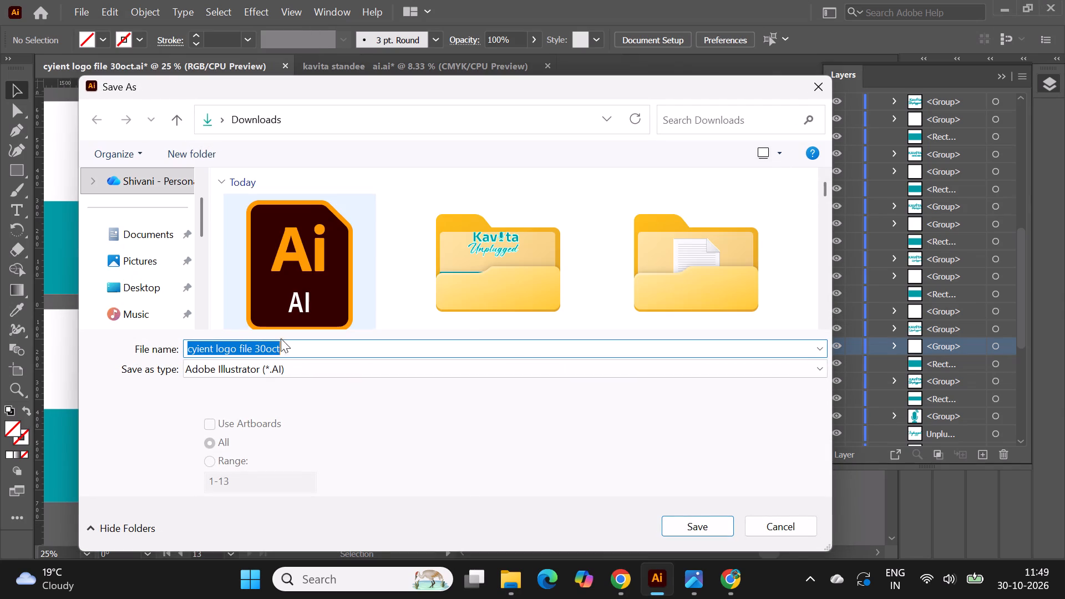
{"action": "left_click", "coordinate": [292, 346]}
{"action": "key", "text": "space"}
{"action": "type", "text": "2"}
{"action": "scroll", "coordinate": [92, 271], "scroll_direction": "down", "scroll_amount": 1}
{"action": "left_click", "coordinate": [126, 258]}
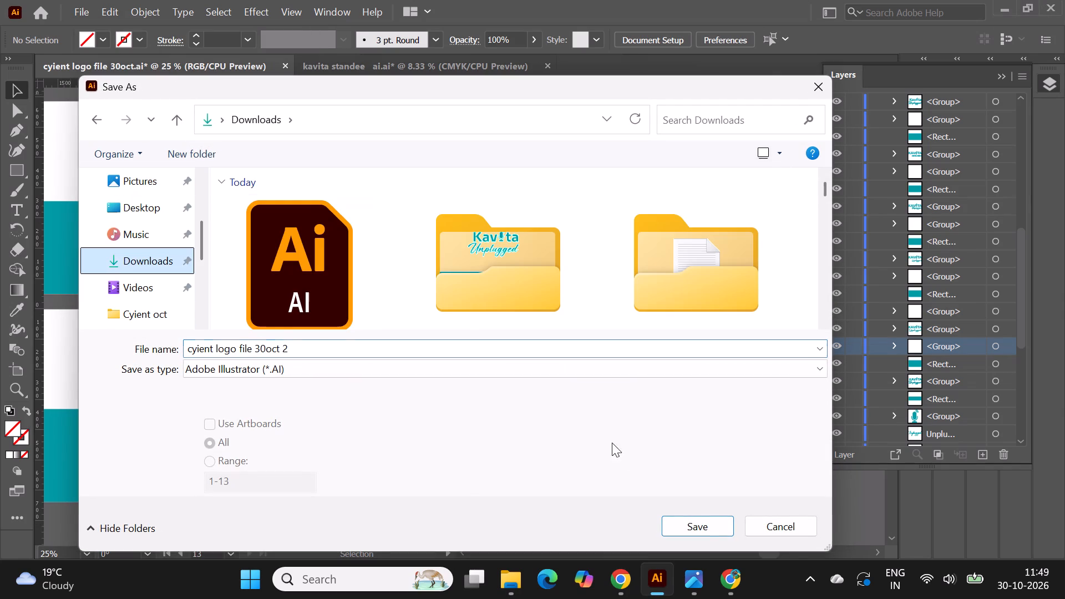
Finish saving "cyient logo file 30oct 2" in Downloads as an Illustrator 2020 file, keeping the default options.
{"action": "left_click", "coordinate": [700, 525]}
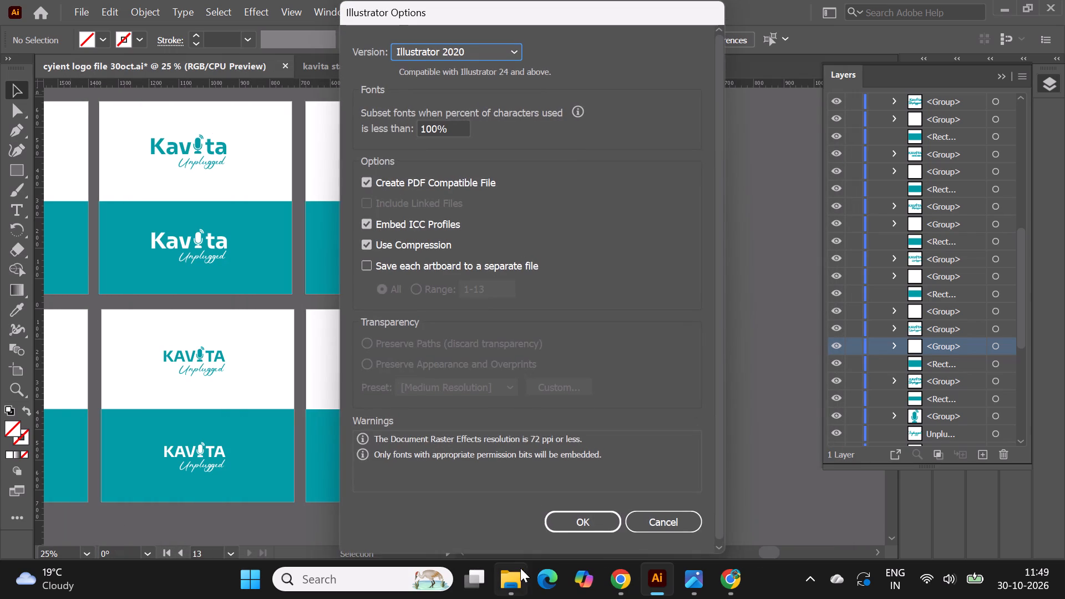
{"action": "left_click", "coordinate": [549, 520]}
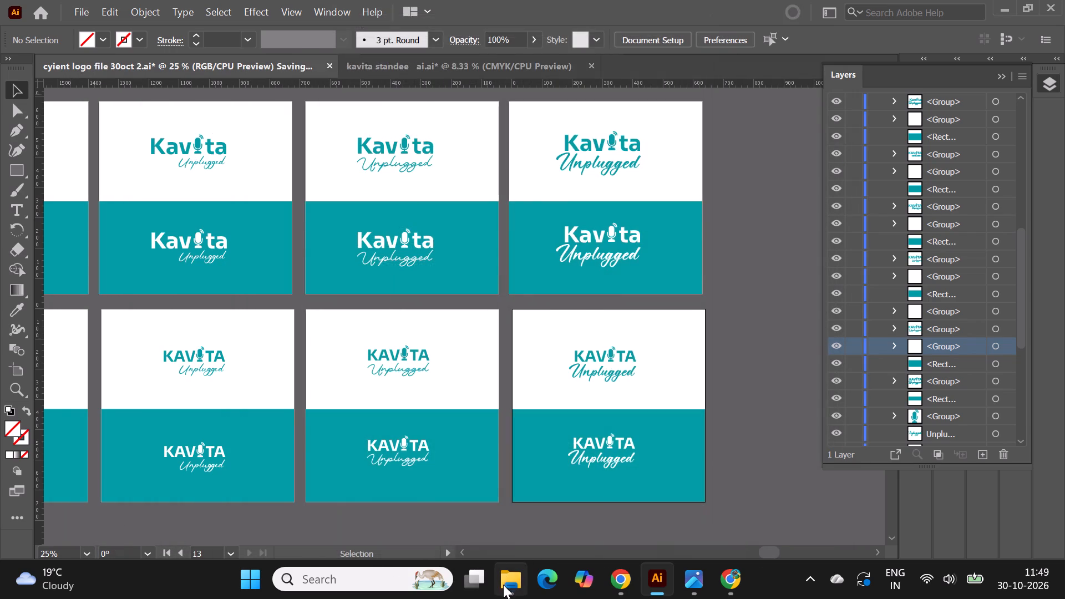
Switch to File Explorer and delete the older "cyient logo file 30oct" Illustrator file from the Downloads folder.
{"action": "left_click", "coordinate": [503, 585]}
{"action": "double_click", "coordinate": [49, 352]}
{"action": "scroll", "coordinate": [296, 297], "scroll_direction": "up", "scroll_amount": 2}
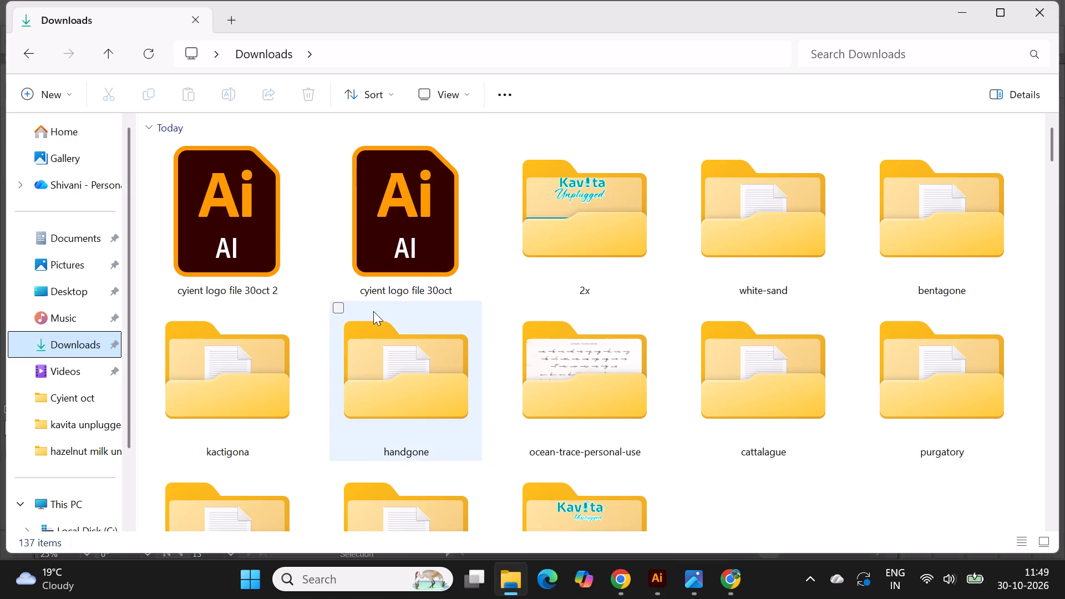
{"action": "left_click", "coordinate": [427, 246]}
{"action": "key", "text": "Delete"}
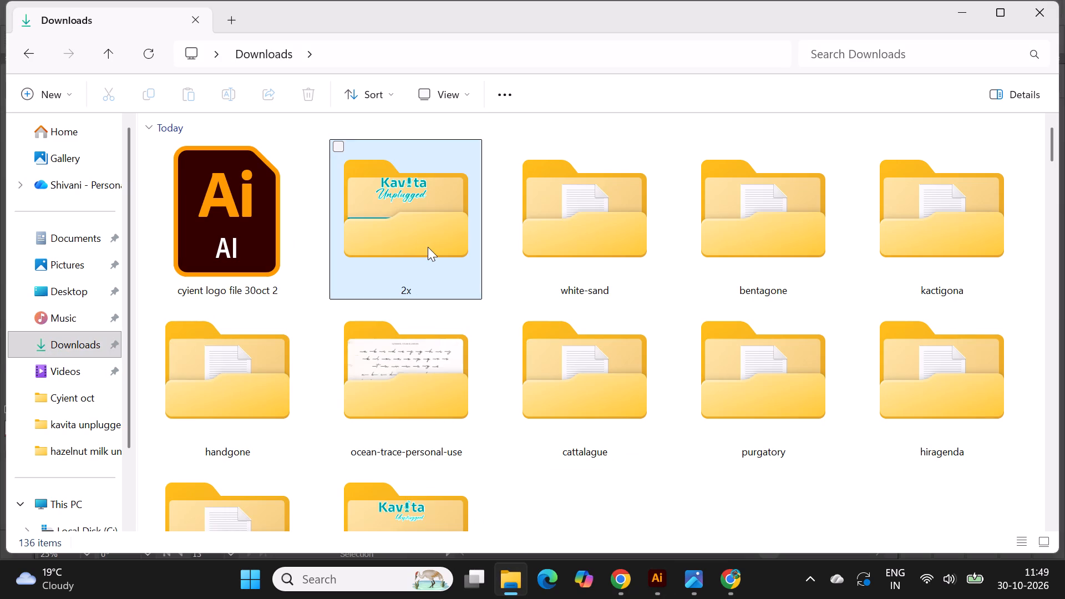
Open the 2x folder and examine the exported logo PNGs Artboard 1 copy 9, 10, 11 and 12 one by one in Photos.
{"action": "double_click", "coordinate": [428, 247]}
{"action": "left_click", "coordinate": [951, 413]}
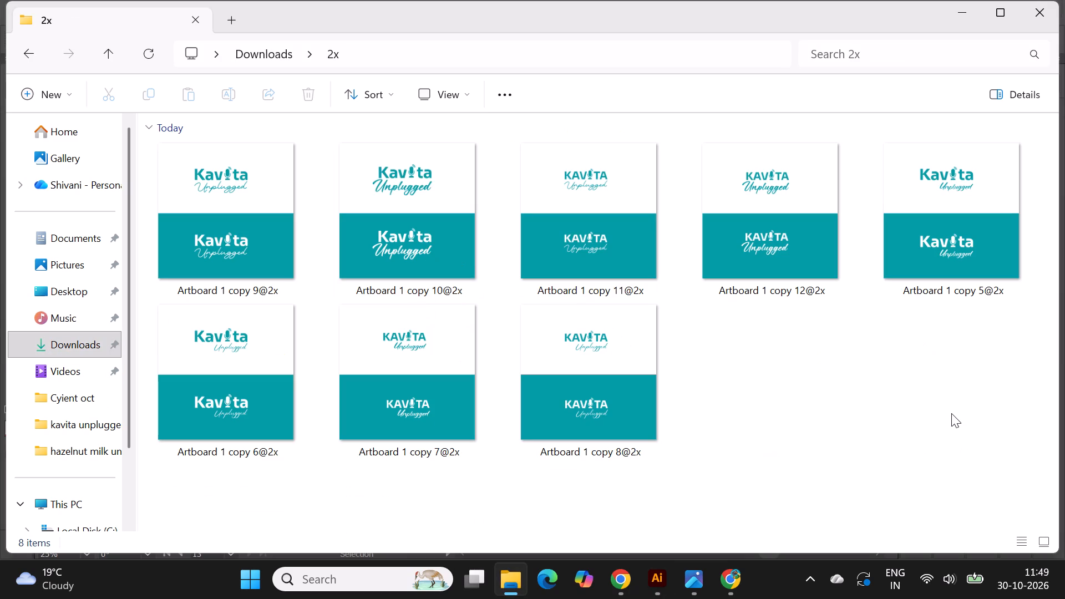
{"action": "scroll", "coordinate": [951, 413], "scroll_direction": "up", "scroll_amount": 4}
{"action": "double_click", "coordinate": [227, 245]}
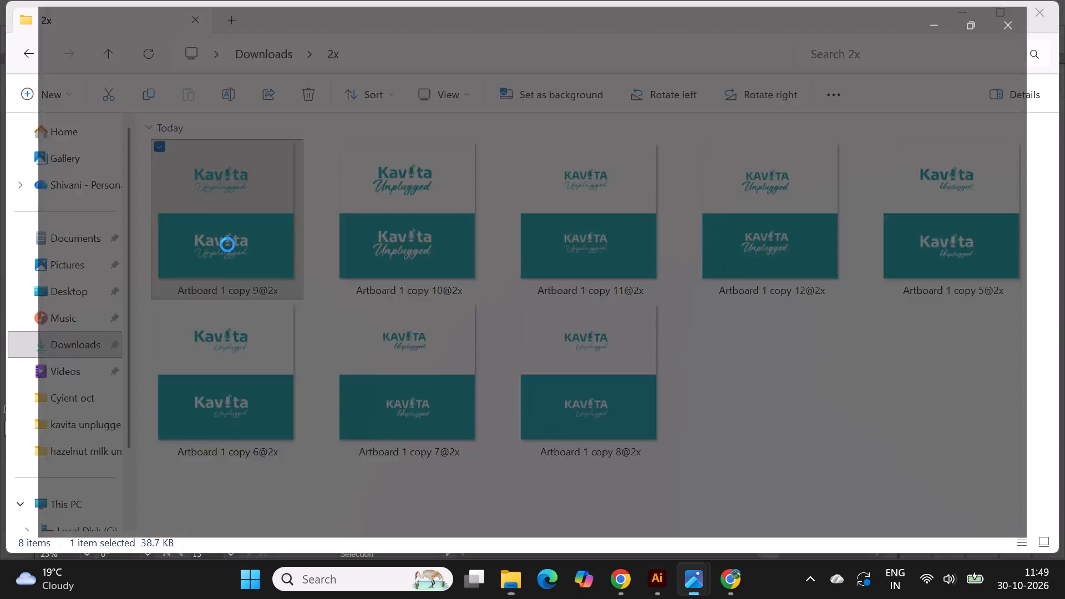
{"action": "scroll", "coordinate": [602, 290], "scroll_direction": "down", "scroll_amount": 3}
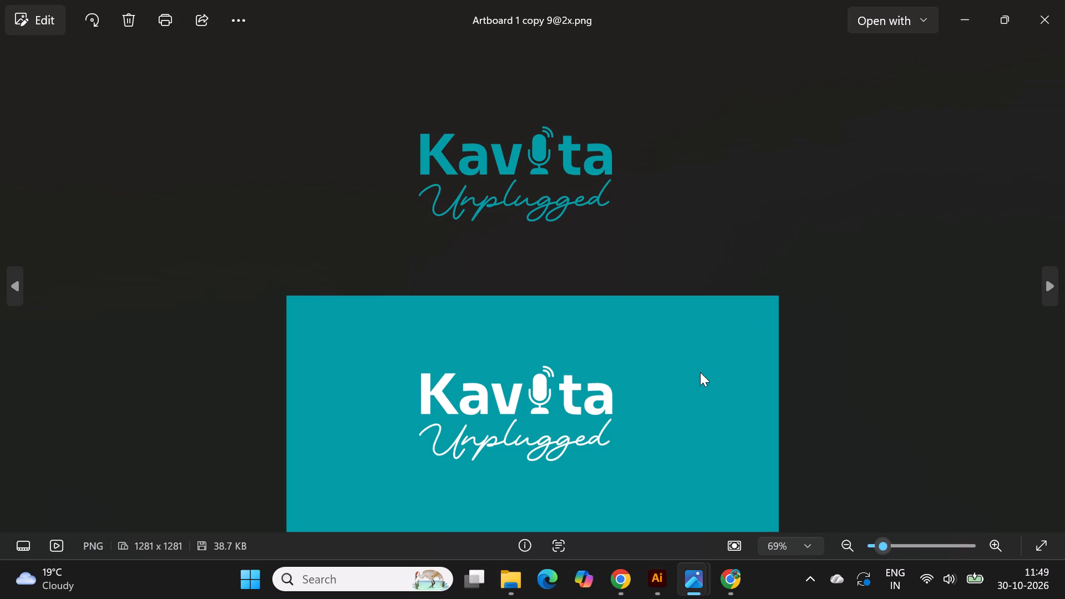
{"action": "left_click", "coordinate": [1060, 36]}
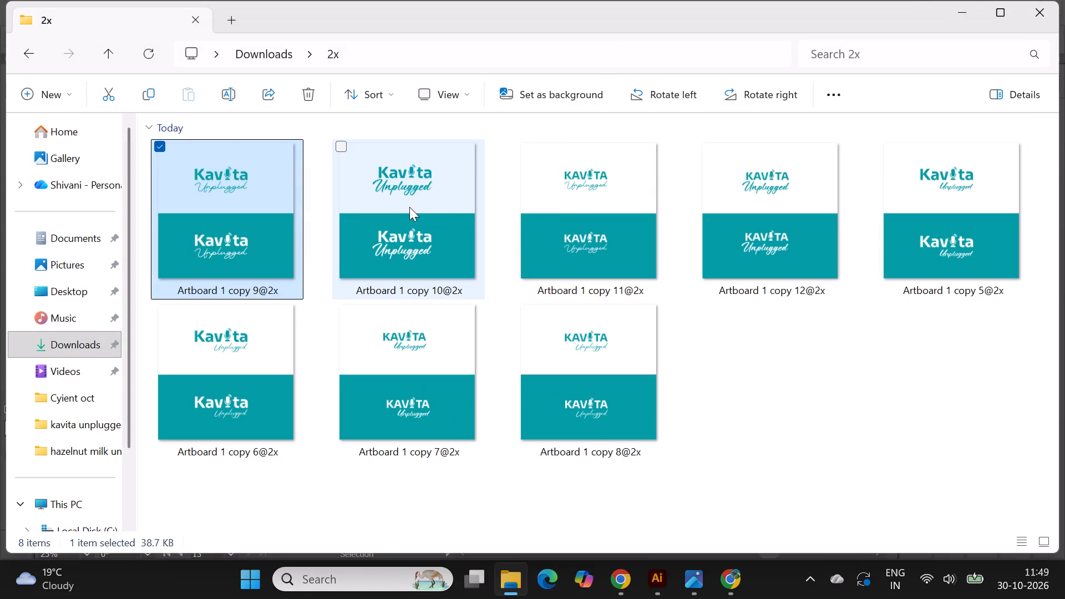
{"action": "double_click", "coordinate": [409, 207]}
{"action": "scroll", "coordinate": [593, 264], "scroll_direction": "down", "scroll_amount": 6}
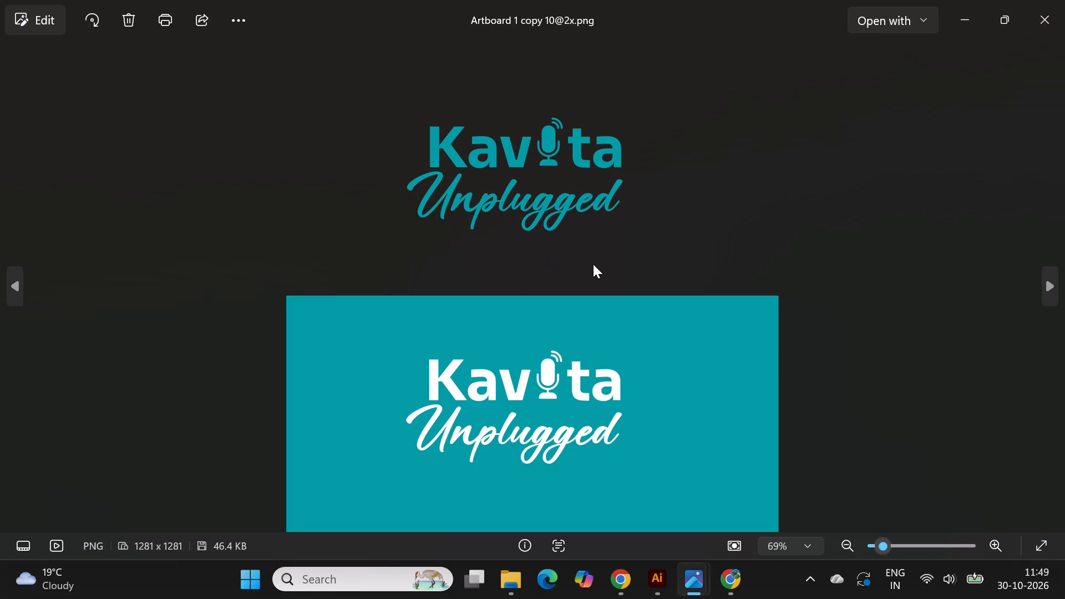
{"action": "scroll", "coordinate": [593, 264], "scroll_direction": "down", "scroll_amount": 5}
{"action": "left_click", "coordinate": [1054, 17]}
{"action": "scroll", "coordinate": [729, 213], "scroll_direction": "down", "scroll_amount": 3}
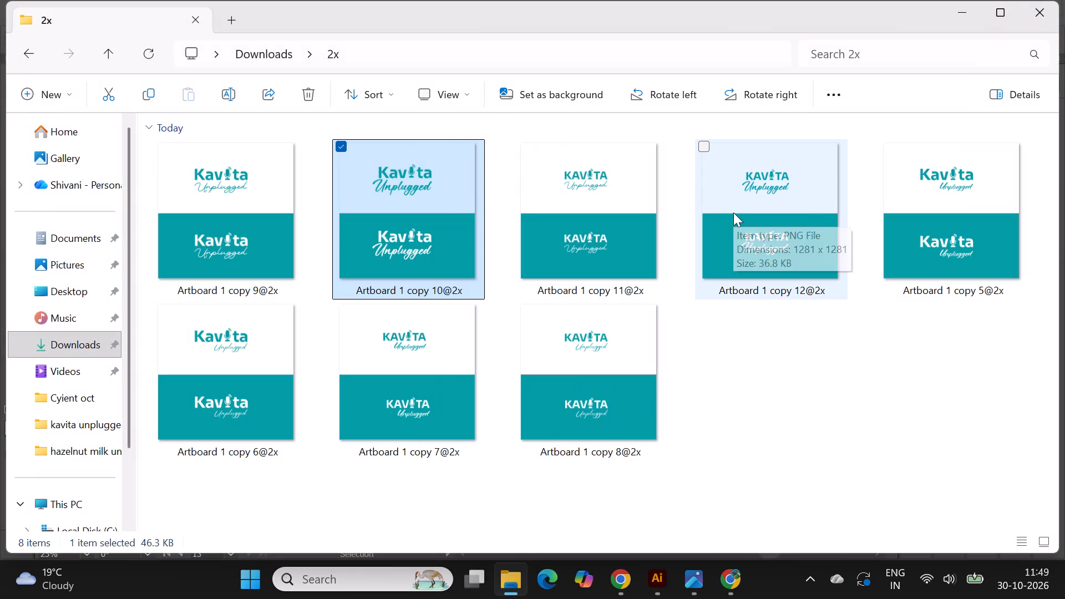
{"action": "double_click", "coordinate": [584, 206]}
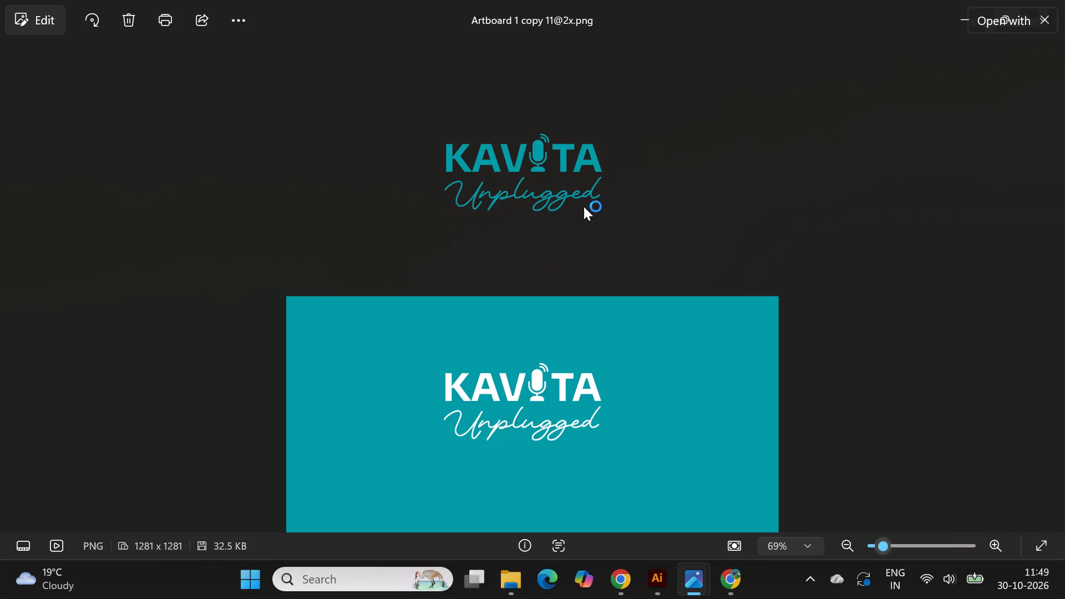
{"action": "scroll", "coordinate": [584, 206], "scroll_direction": "down", "scroll_amount": 6}
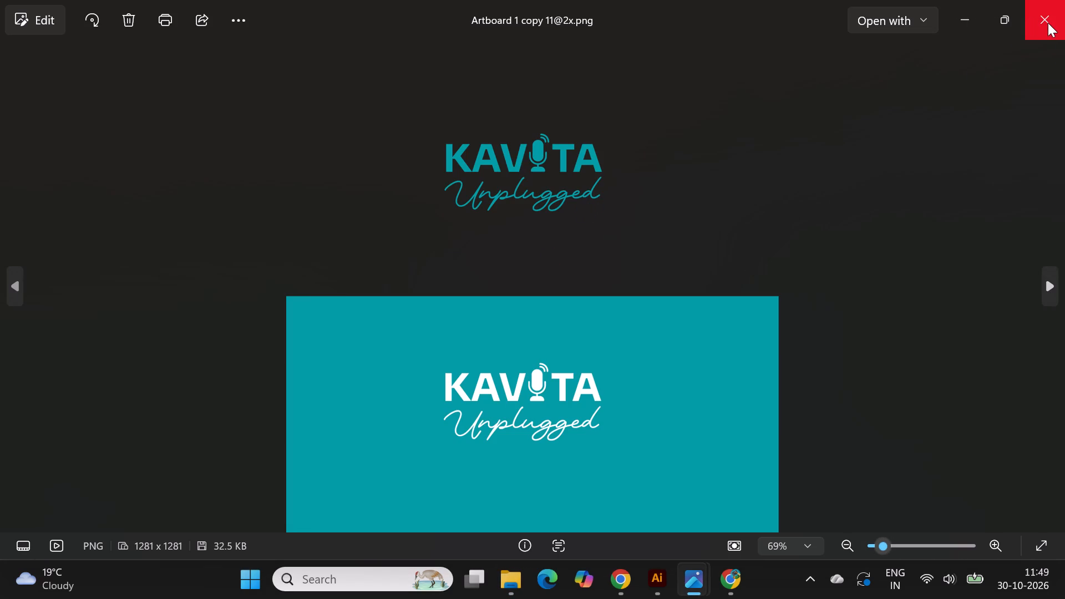
{"action": "left_click", "coordinate": [1048, 23]}
{"action": "double_click", "coordinate": [743, 226]}
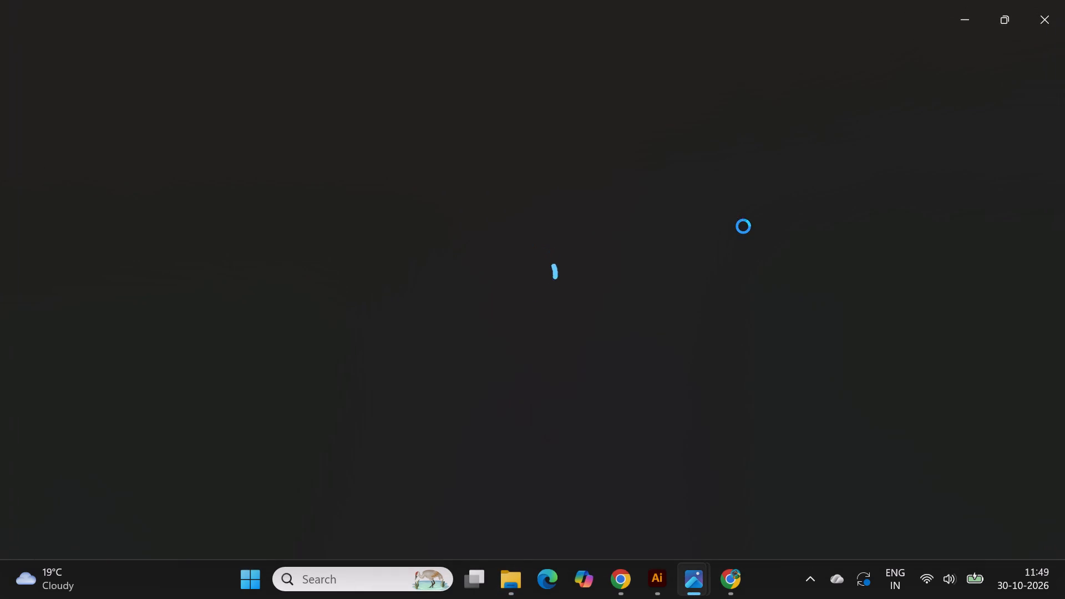